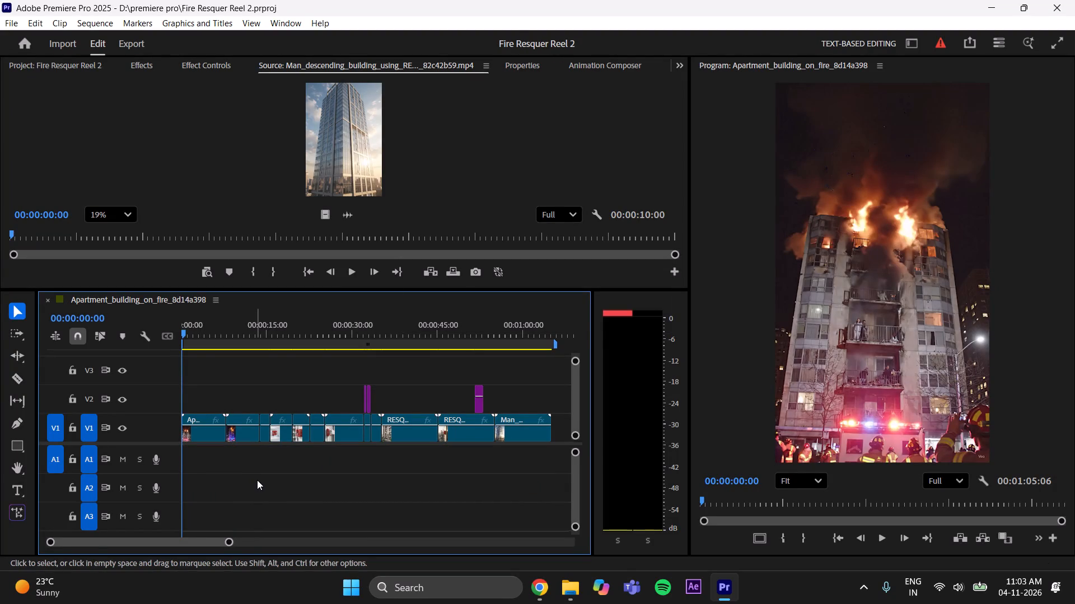
# Bring the WhatsApp Audio 2026-11-04 at 11.03.28 AM.mpeg file from the Downloads folder into Premiere Pro's Source monitor.
pyautogui.click(572, 581)
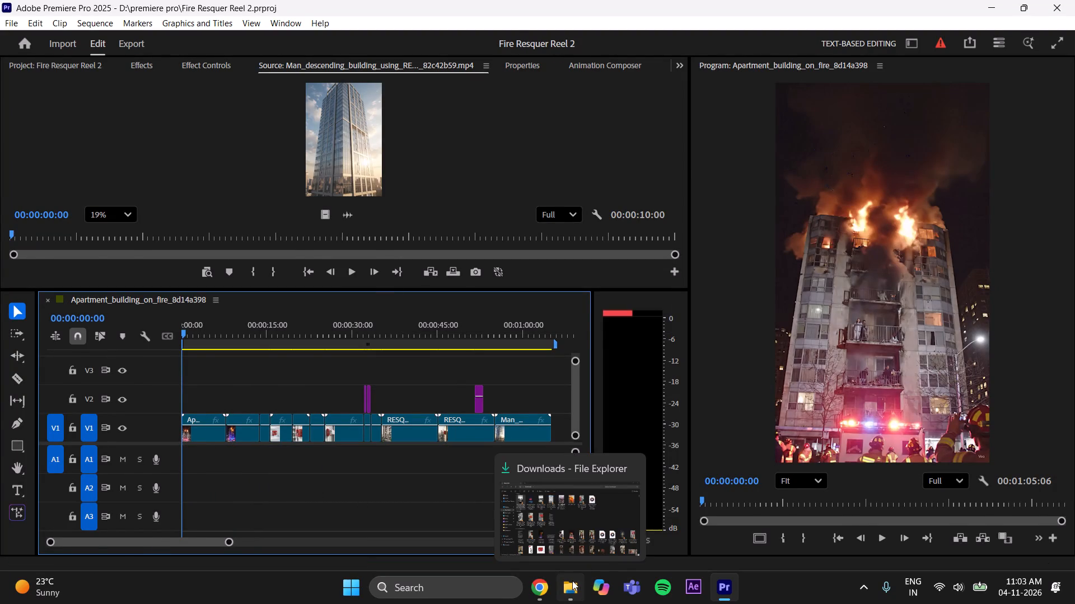
pyautogui.click(118, 46)
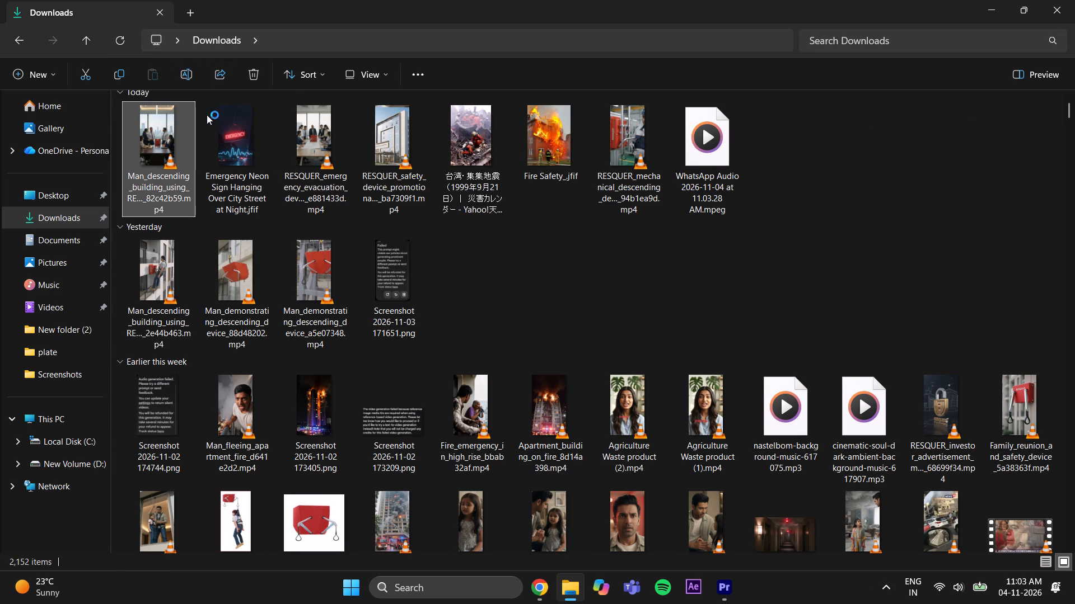
pyautogui.click(167, 149)
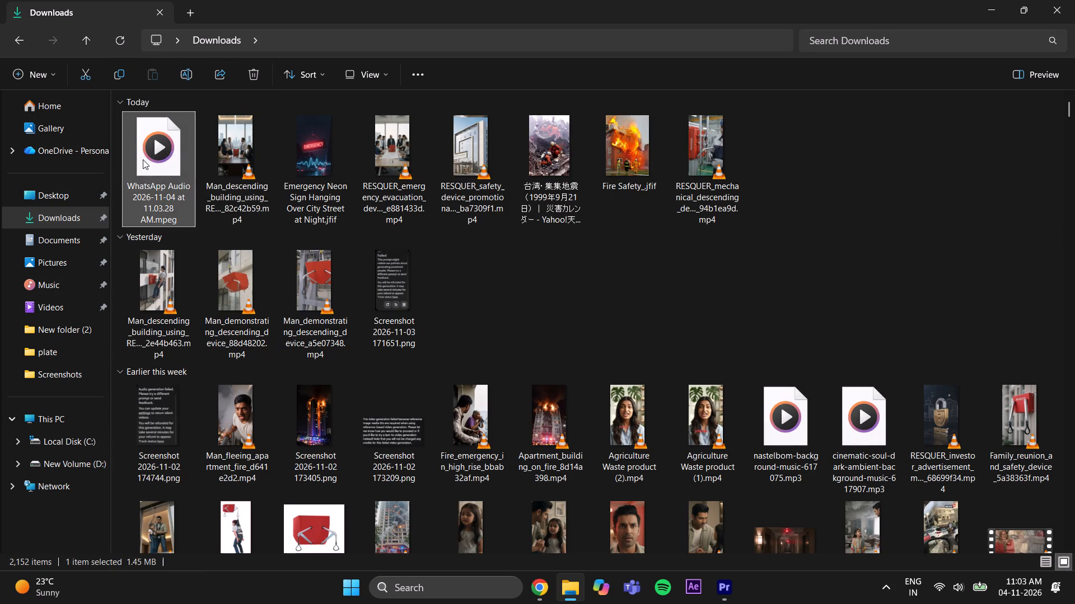
pyautogui.moveTo(146, 162); pyautogui.dragTo(720, 589)
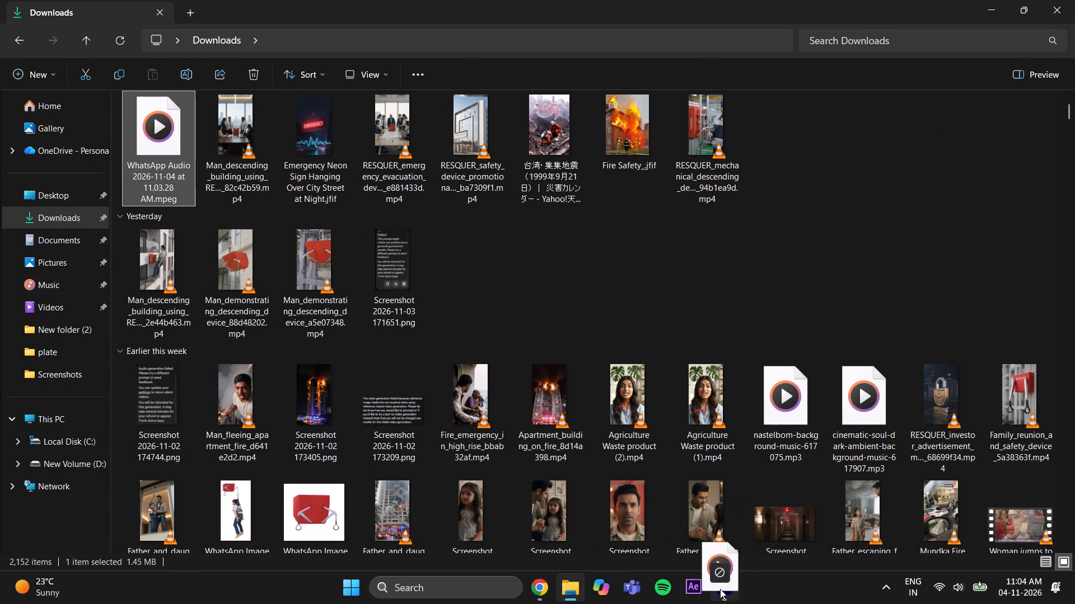
pyautogui.moveTo(720, 589); pyautogui.dragTo(340, 169)
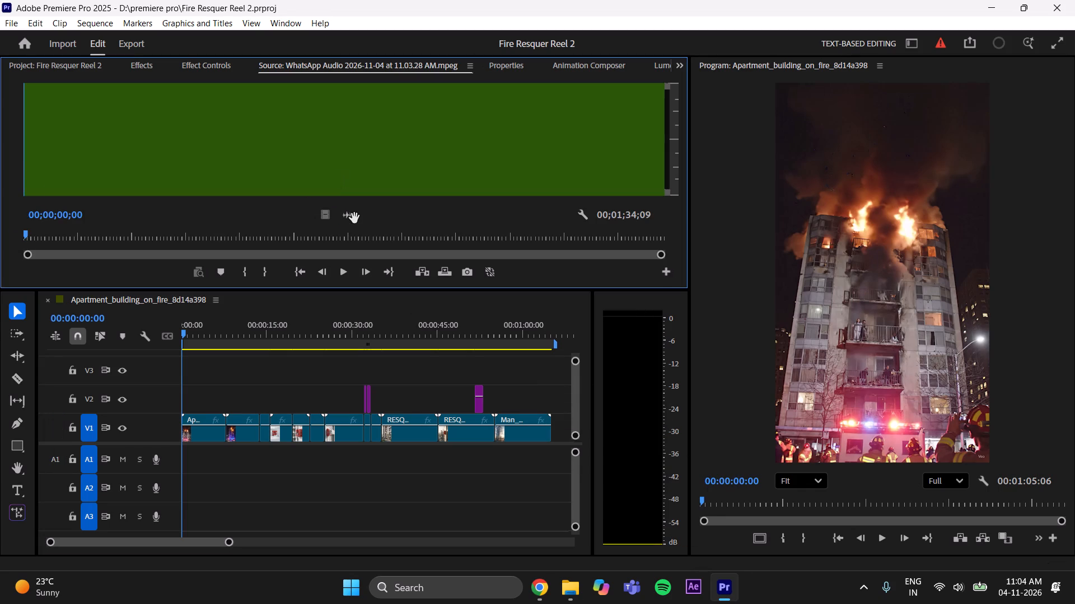
# Place the WhatsApp audio on track A1 at the very start of the sequence and save the project.
pyautogui.moveTo(347, 216); pyautogui.dragTo(169, 445)
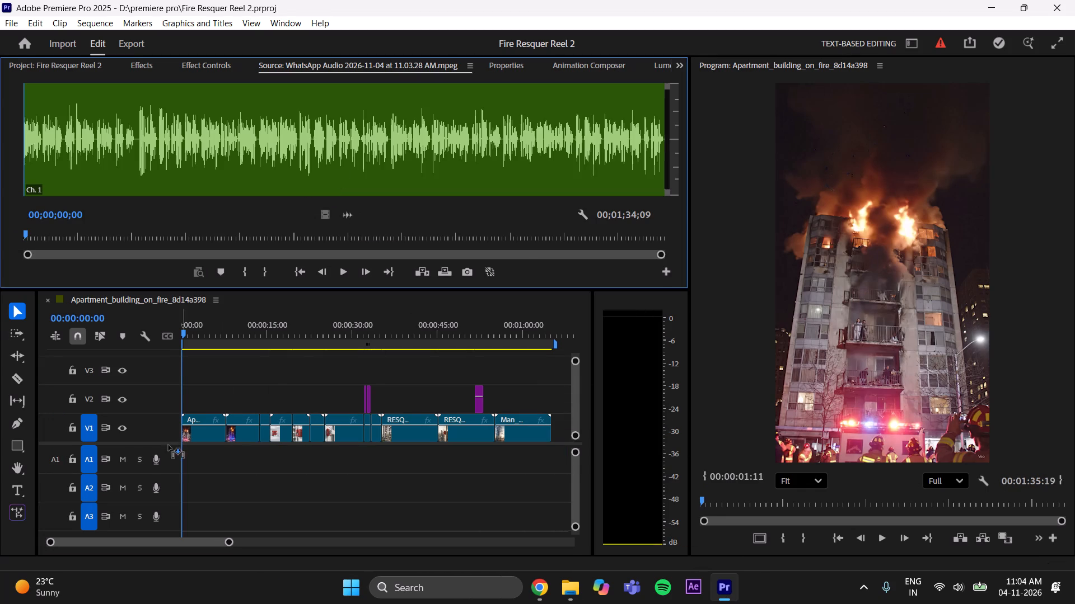
pyautogui.moveTo(169, 445); pyautogui.dragTo(174, 453)
pyautogui.moveTo(225, 542); pyautogui.dragTo(217, 544)
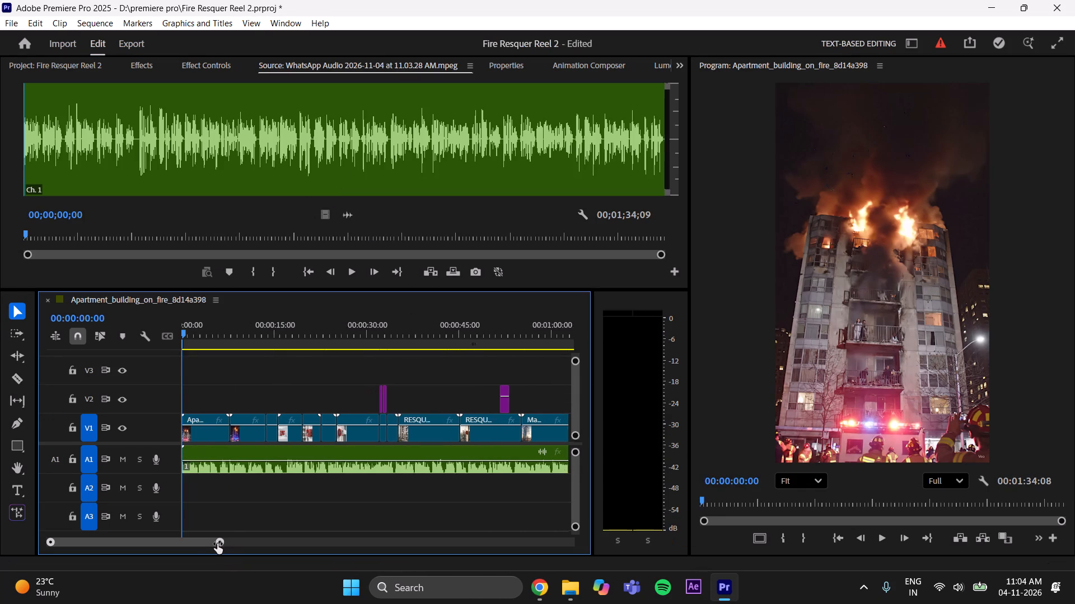
pyautogui.moveTo(217, 544); pyautogui.dragTo(274, 534)
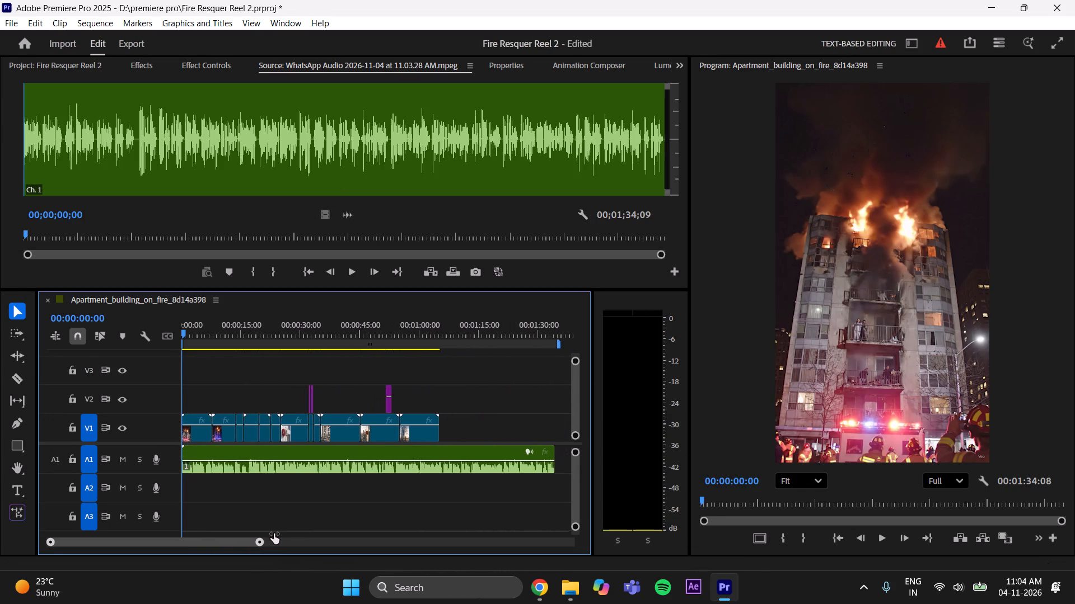
pyautogui.moveTo(274, 534); pyautogui.dragTo(274, 534)
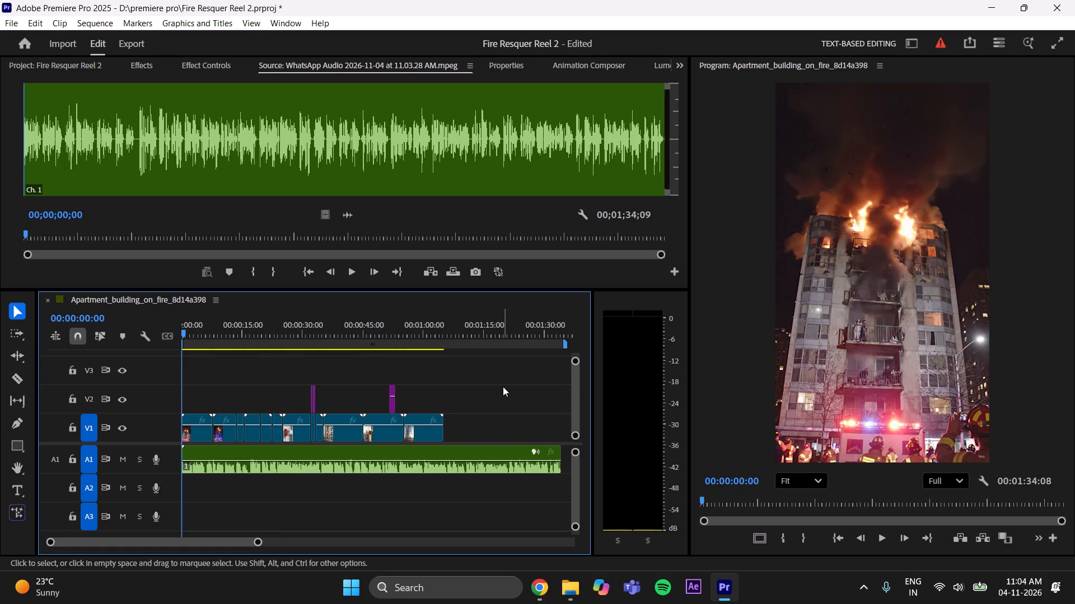
pyautogui.hotkey('ctrl', 's')
# Play the sequence from the beginning to check the new audio against the opening video clips.
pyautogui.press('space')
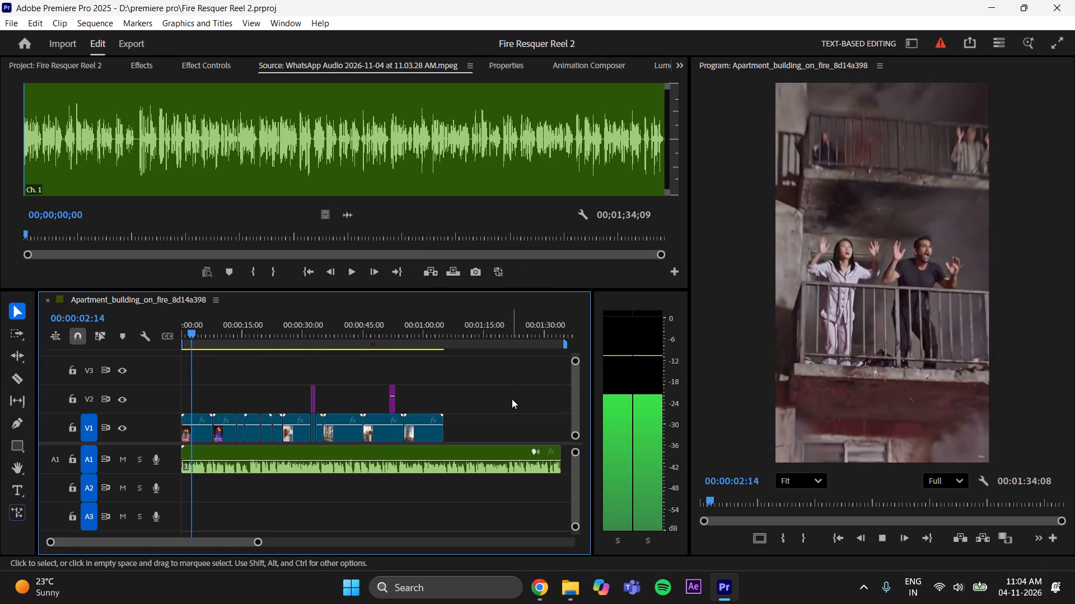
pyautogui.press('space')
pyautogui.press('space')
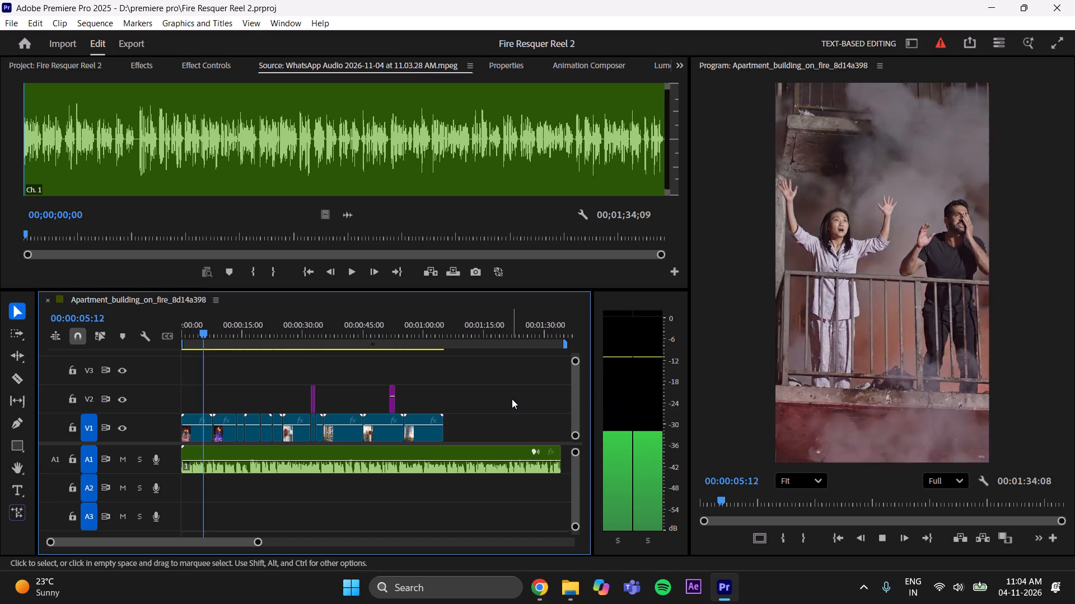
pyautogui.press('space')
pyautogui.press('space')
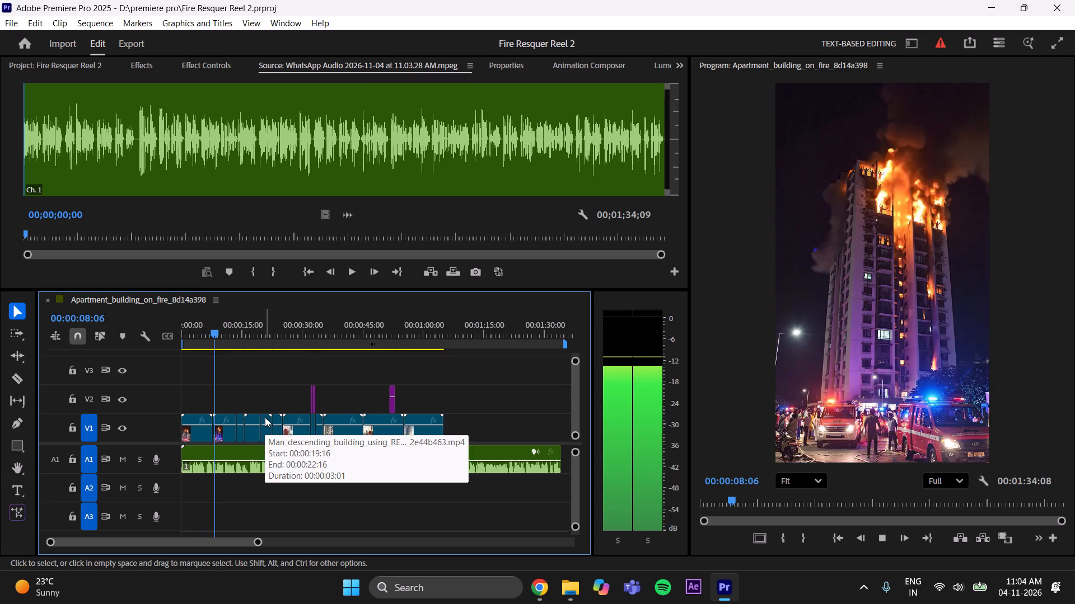
# Split the V1 clip at 00:00:09:09, just after the burning-building shot has faded into the man holding the child.
pyautogui.press('space')
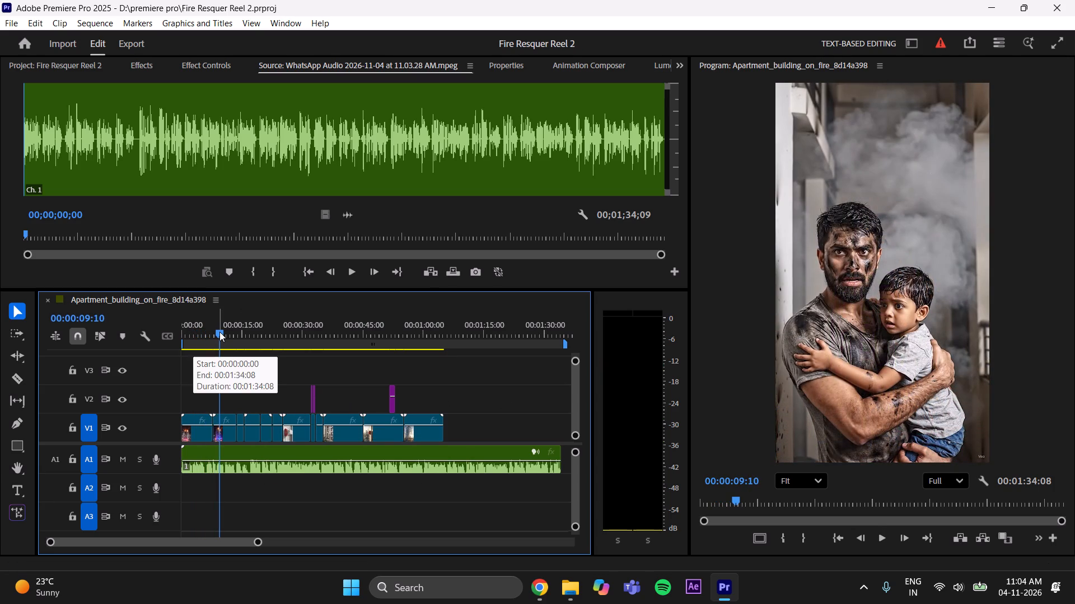
pyautogui.moveTo(219, 332); pyautogui.dragTo(212, 337)
pyautogui.press('space')
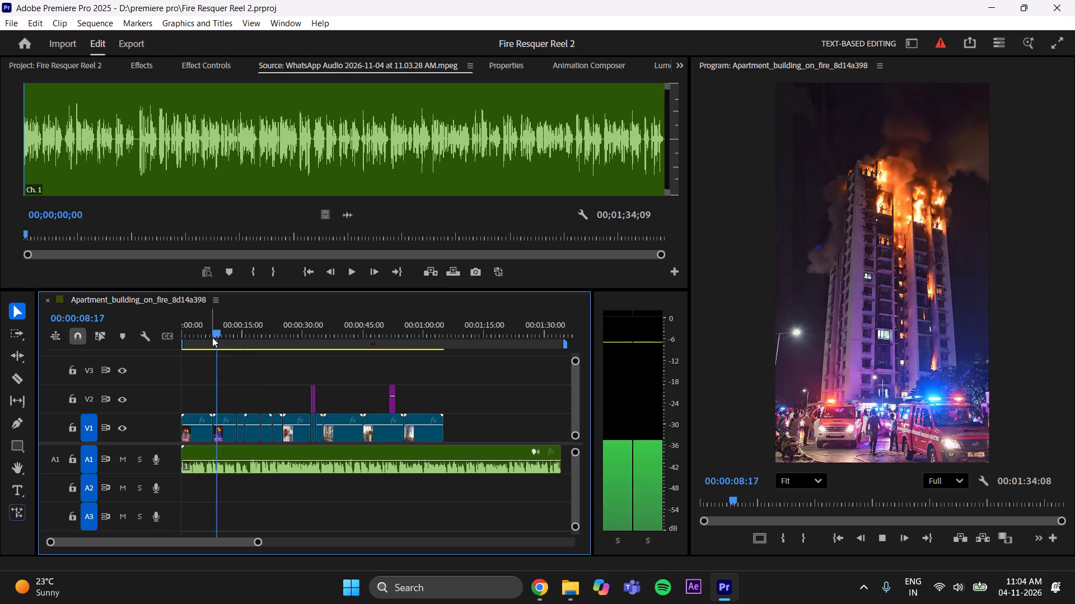
pyautogui.press('space')
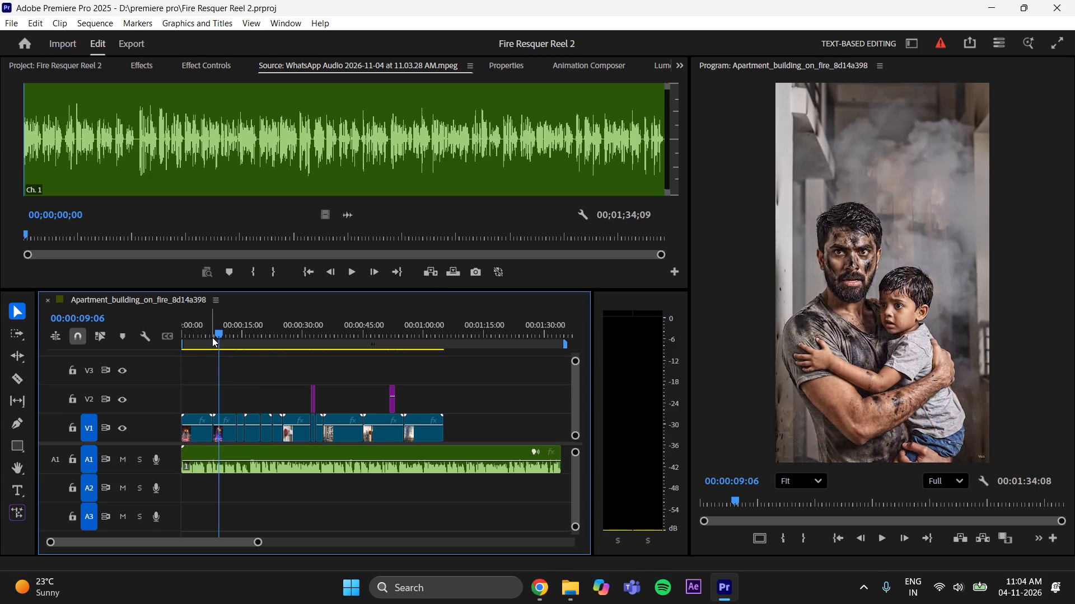
pyautogui.press('Left')
pyautogui.press('Left')
pyautogui.press('Left')
pyautogui.press('Right')
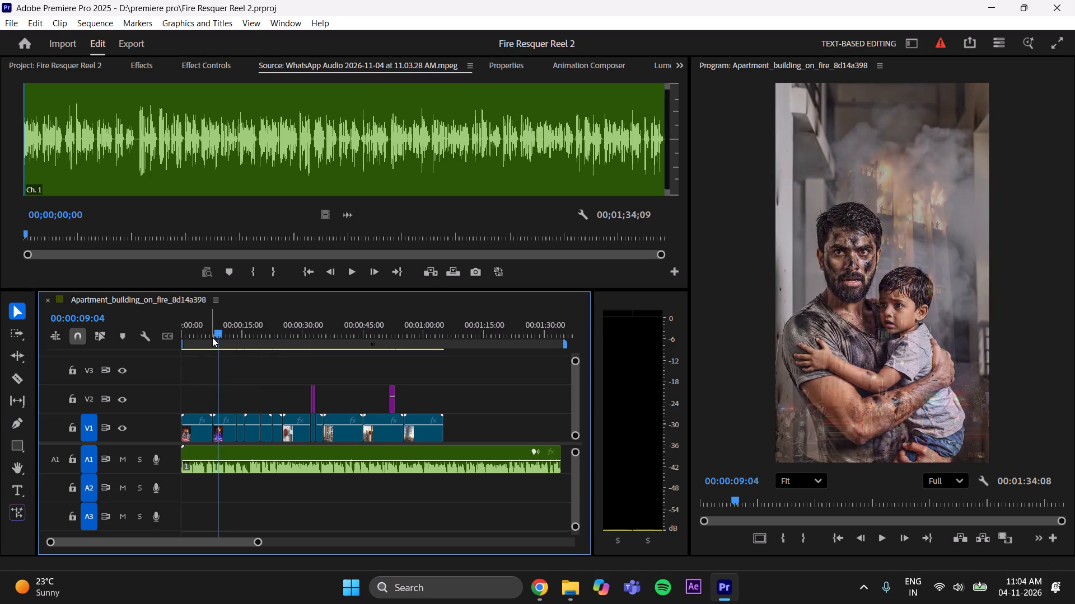
pyautogui.press('Right')
pyautogui.press('Right')
pyautogui.press('Right')
pyautogui.press('Right')
pyautogui.press('Right')
pyautogui.press('Right')
pyautogui.press('Left')
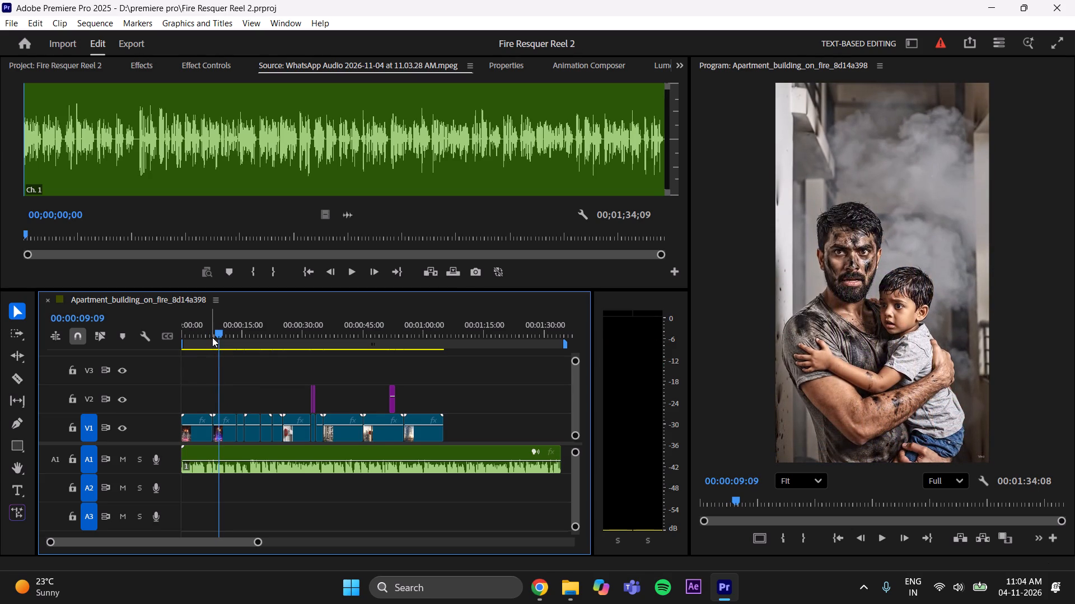
pyautogui.click(17, 380)
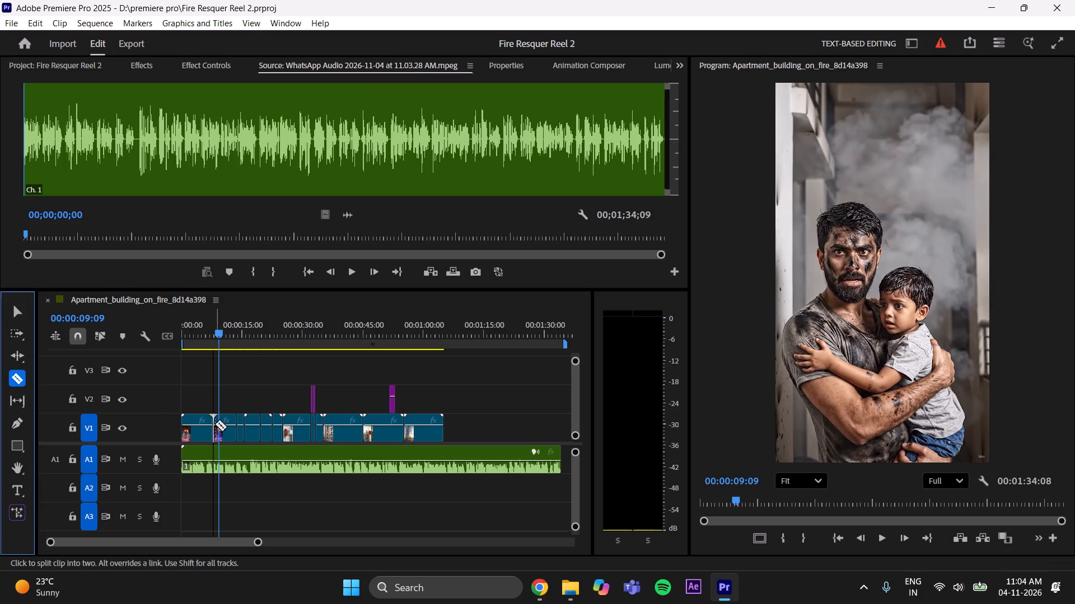
pyautogui.click(221, 429)
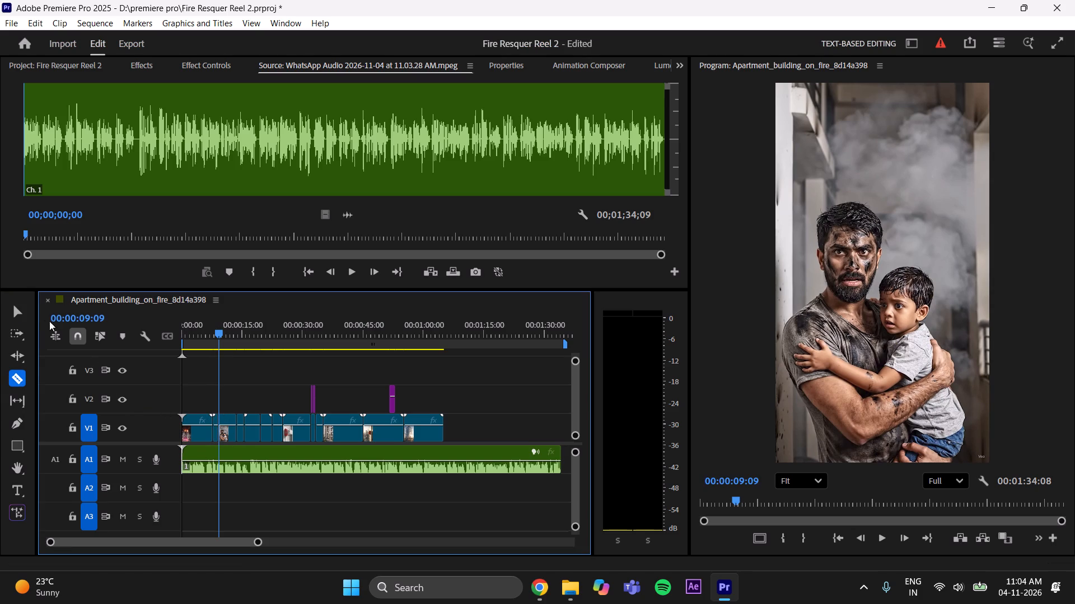
# Delete the short V1 segment just before the cut at 00:00:09:09.
pyautogui.click(15, 313)
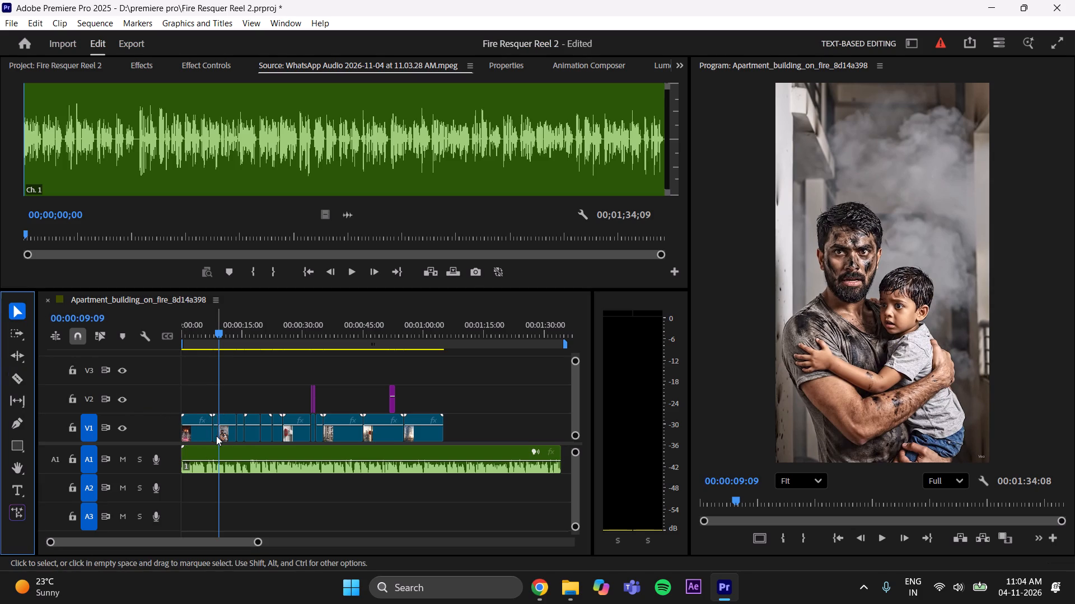
pyautogui.click(216, 436)
pyautogui.press('Delete')
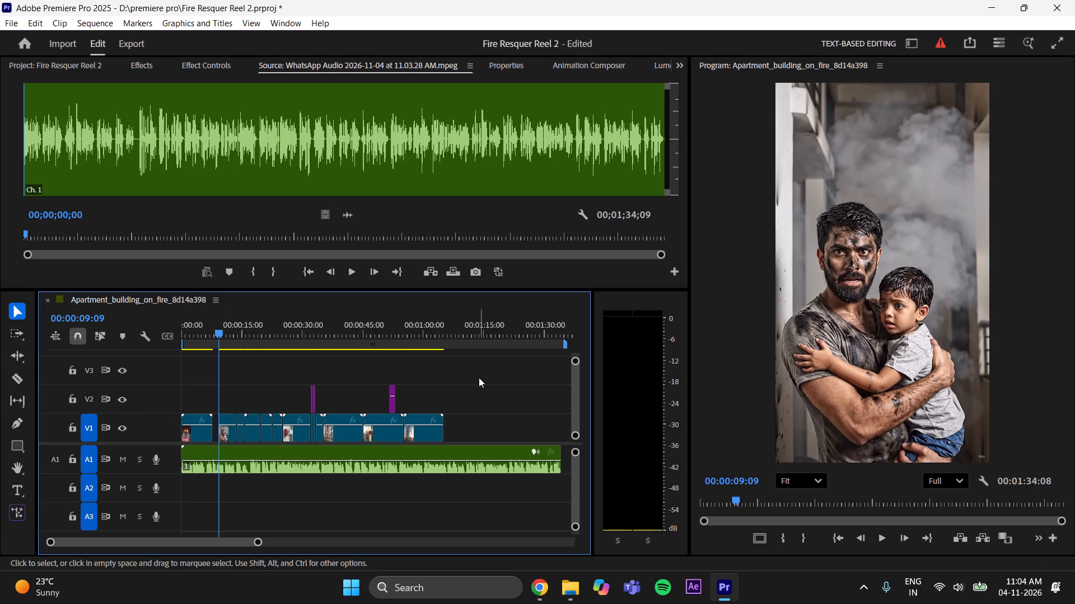
# Shift all the following V1 and V2 clips earlier together to close the gap after the first V1 clip.
pyautogui.moveTo(480, 374); pyautogui.dragTo(223, 424)
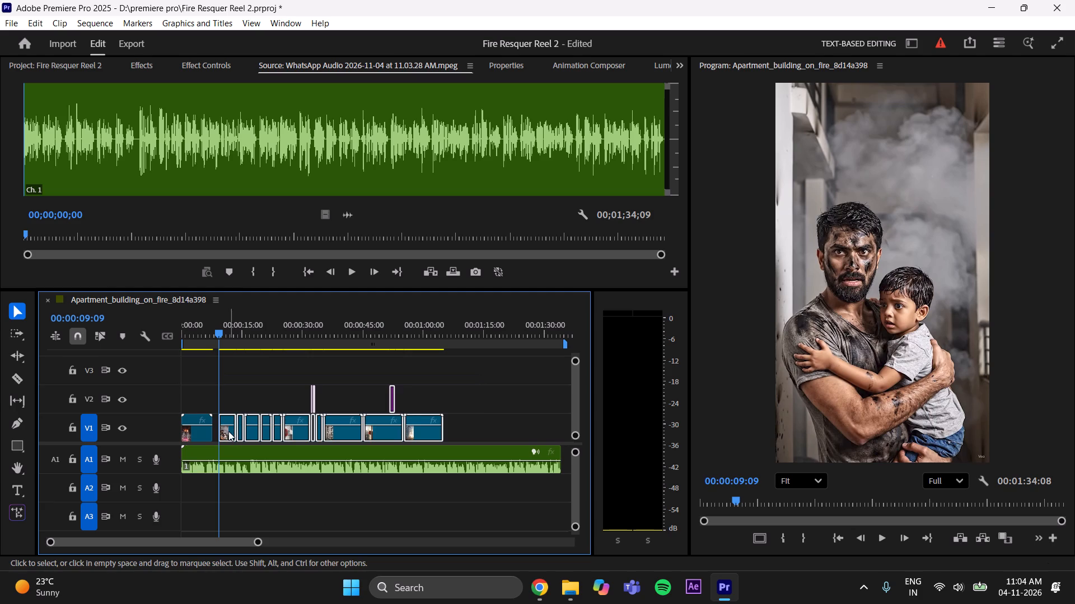
pyautogui.moveTo(228, 431); pyautogui.dragTo(223, 432)
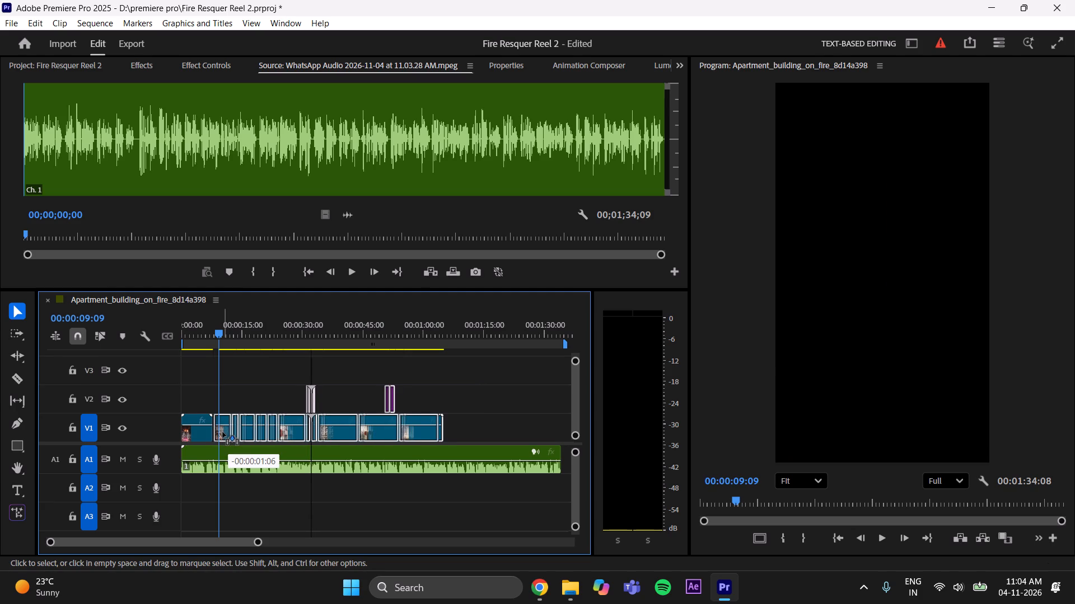
pyautogui.moveTo(223, 432); pyautogui.dragTo(222, 432)
pyautogui.click(242, 388)
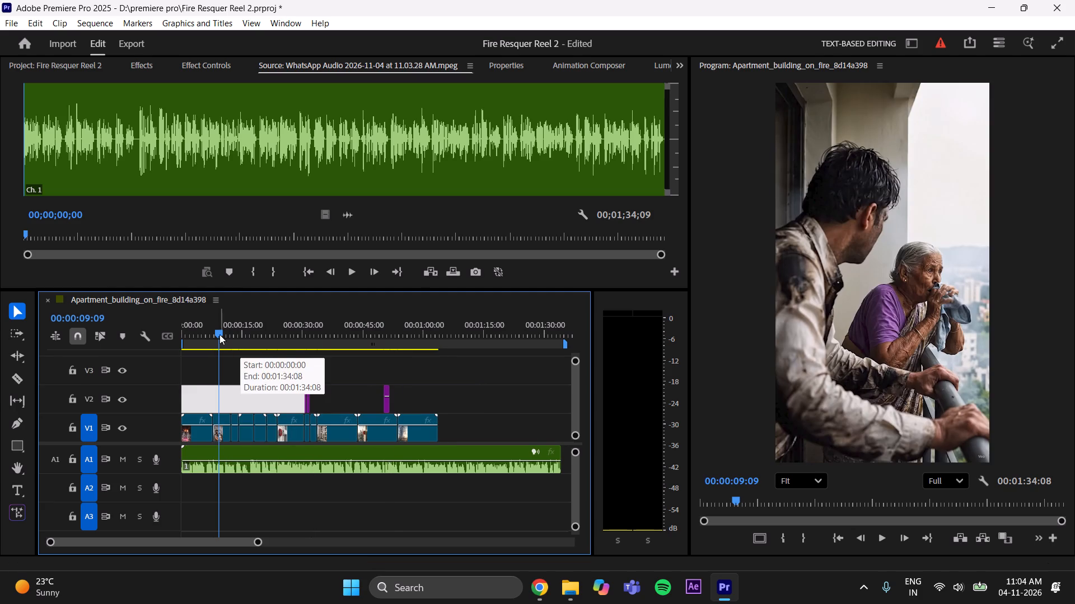
# Save the project.
pyautogui.moveTo(218, 335); pyautogui.dragTo(207, 340)
pyautogui.click(249, 367)
pyautogui.hotkey('ctrl', 's')
# Play the sequence repeatedly between about 00:00:09:09 and 00:00:13:21 to check how the voice recording fits the shot changes.
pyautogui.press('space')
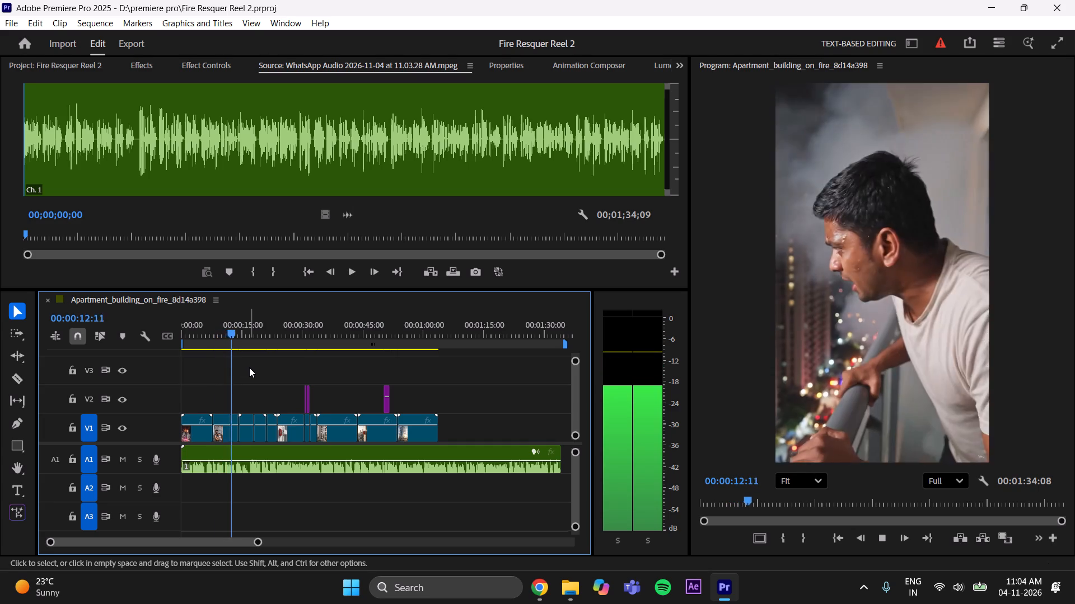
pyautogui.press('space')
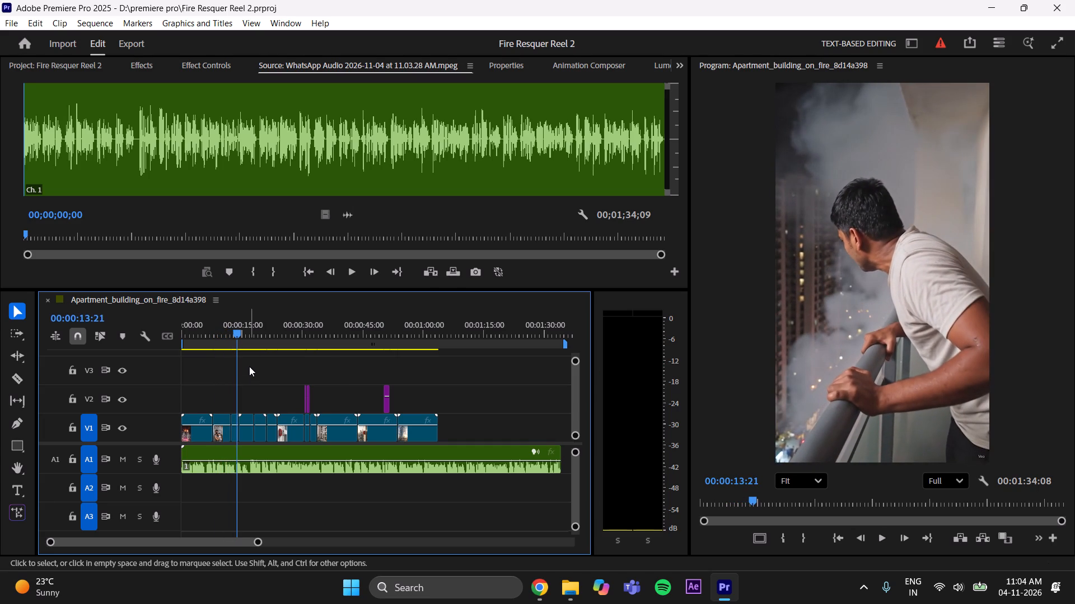
pyautogui.moveTo(238, 331); pyautogui.dragTo(221, 337)
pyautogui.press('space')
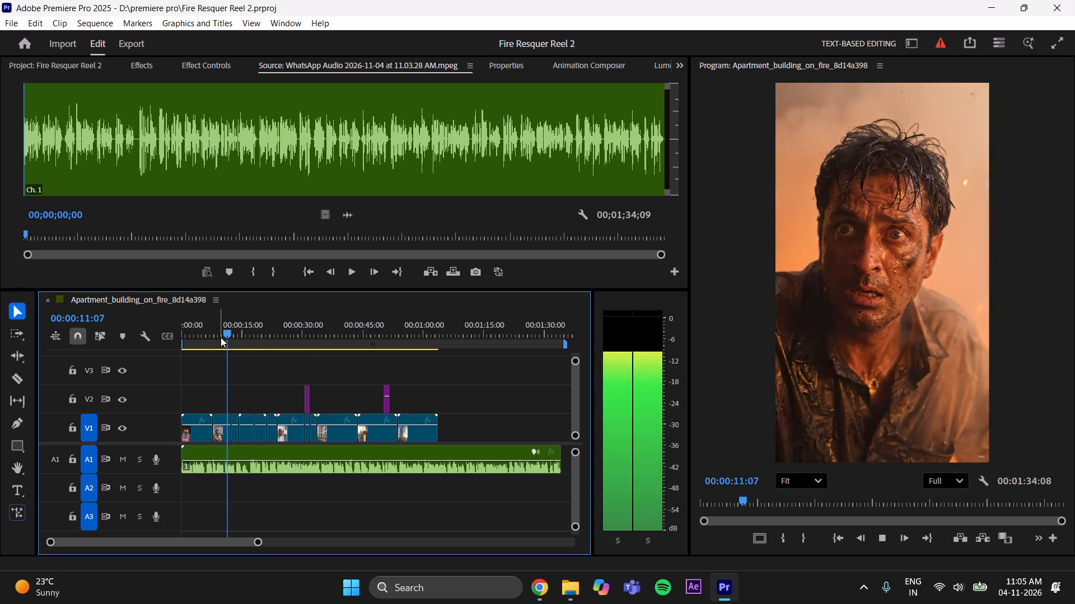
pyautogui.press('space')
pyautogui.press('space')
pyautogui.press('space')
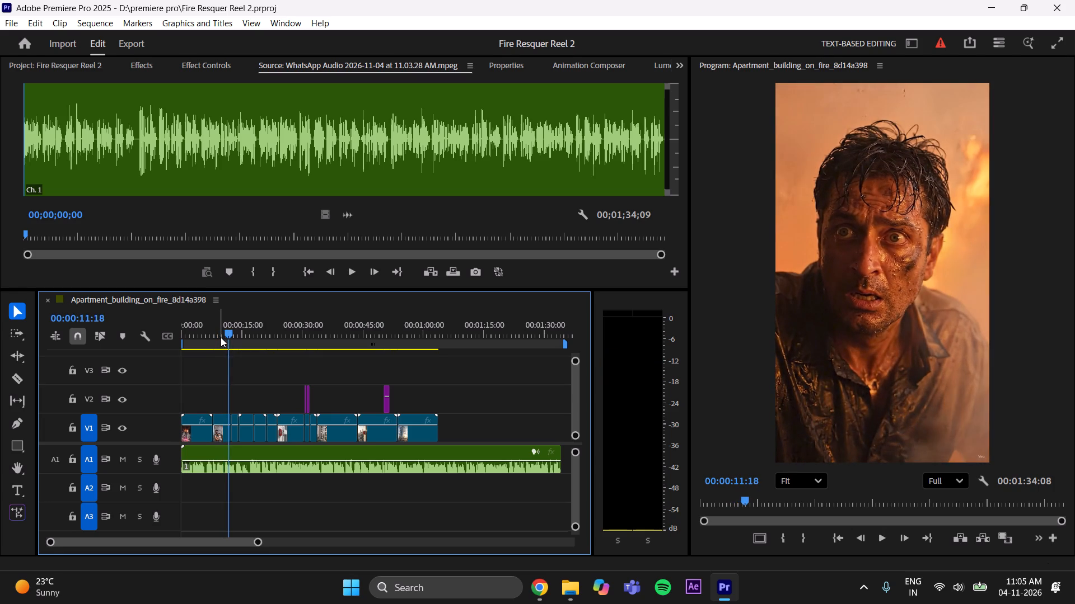
pyautogui.moveTo(226, 325); pyautogui.dragTo(222, 339)
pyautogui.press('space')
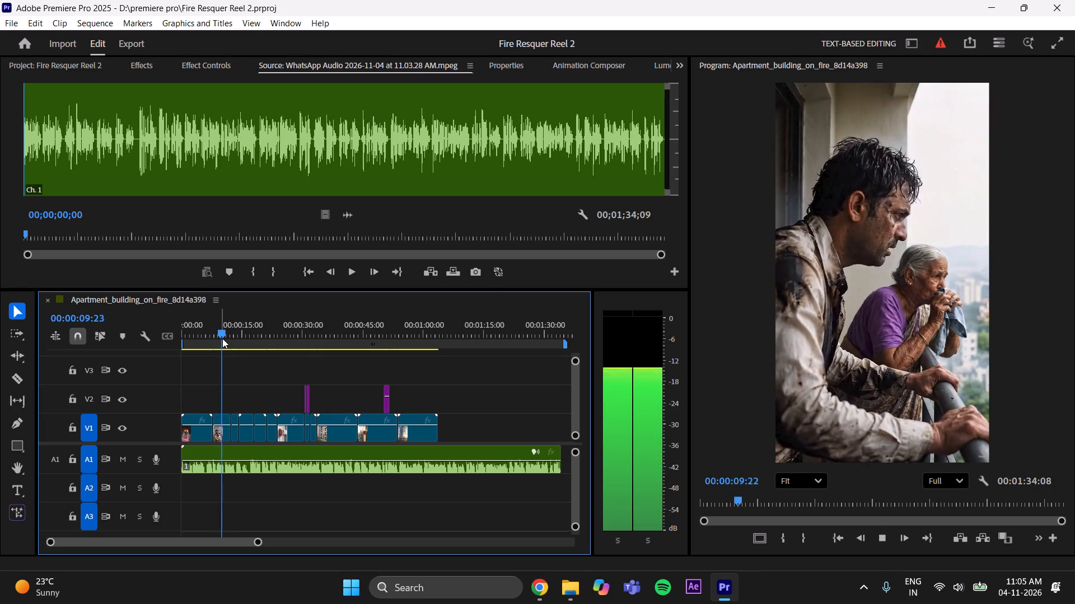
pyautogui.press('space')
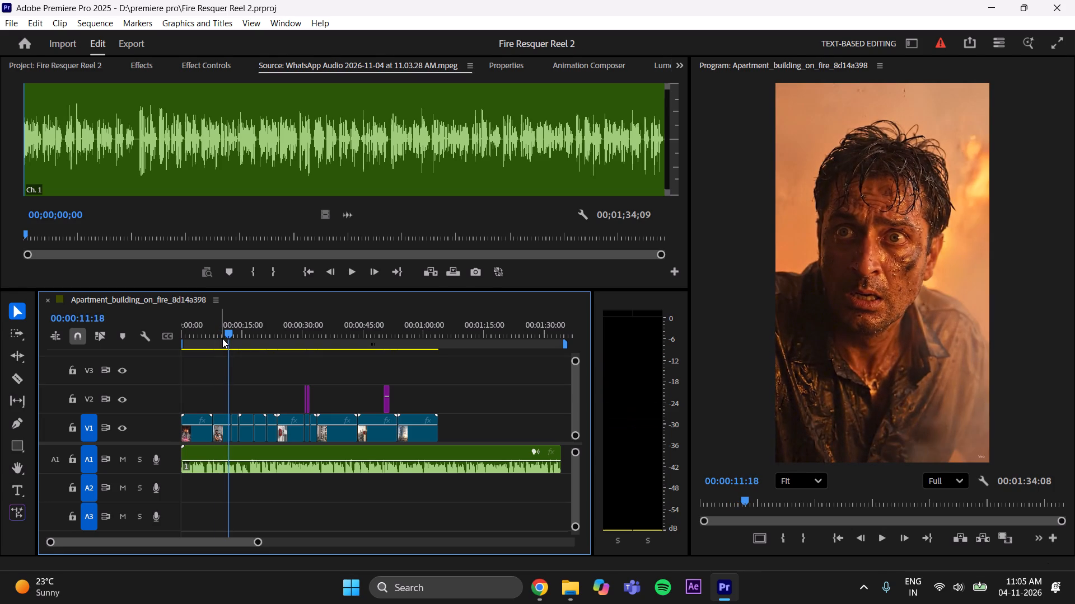
pyautogui.press('Left')
pyautogui.press('Left')
pyautogui.press('Left')
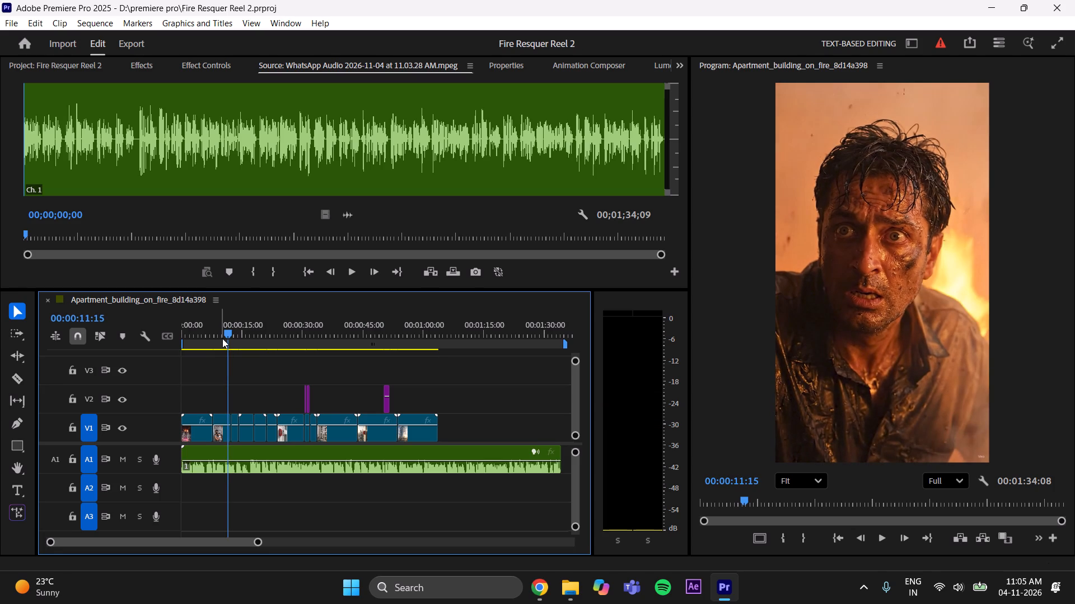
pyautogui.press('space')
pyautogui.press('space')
pyautogui.moveTo(228, 329); pyautogui.dragTo(221, 339)
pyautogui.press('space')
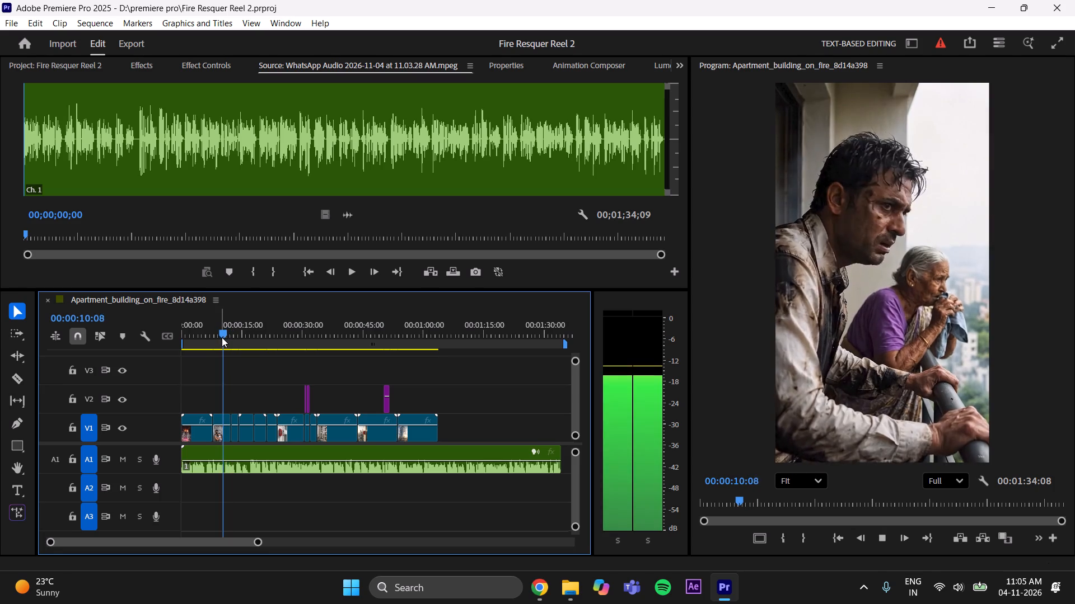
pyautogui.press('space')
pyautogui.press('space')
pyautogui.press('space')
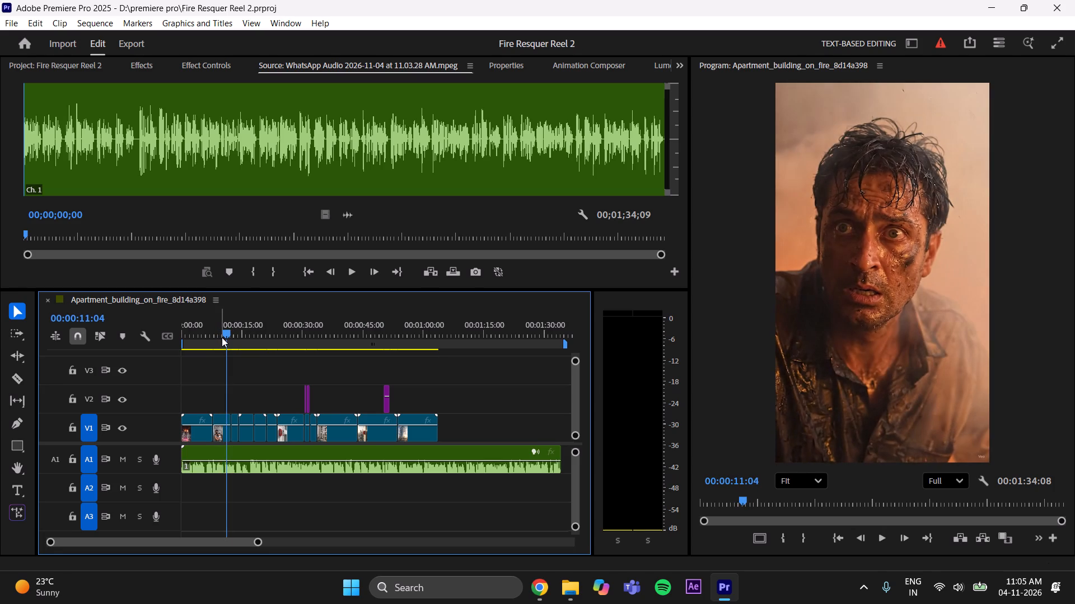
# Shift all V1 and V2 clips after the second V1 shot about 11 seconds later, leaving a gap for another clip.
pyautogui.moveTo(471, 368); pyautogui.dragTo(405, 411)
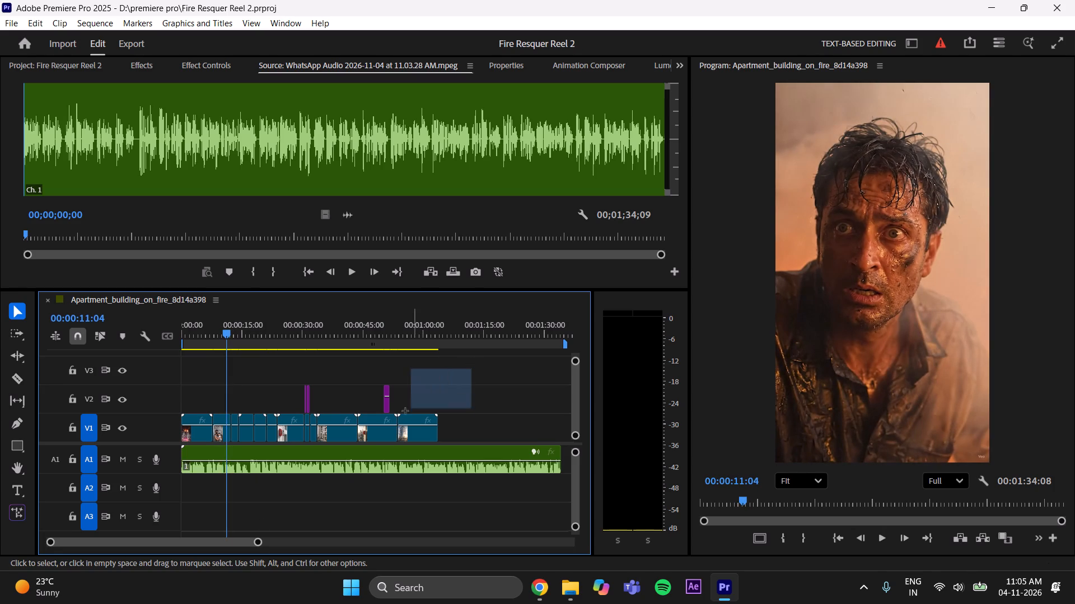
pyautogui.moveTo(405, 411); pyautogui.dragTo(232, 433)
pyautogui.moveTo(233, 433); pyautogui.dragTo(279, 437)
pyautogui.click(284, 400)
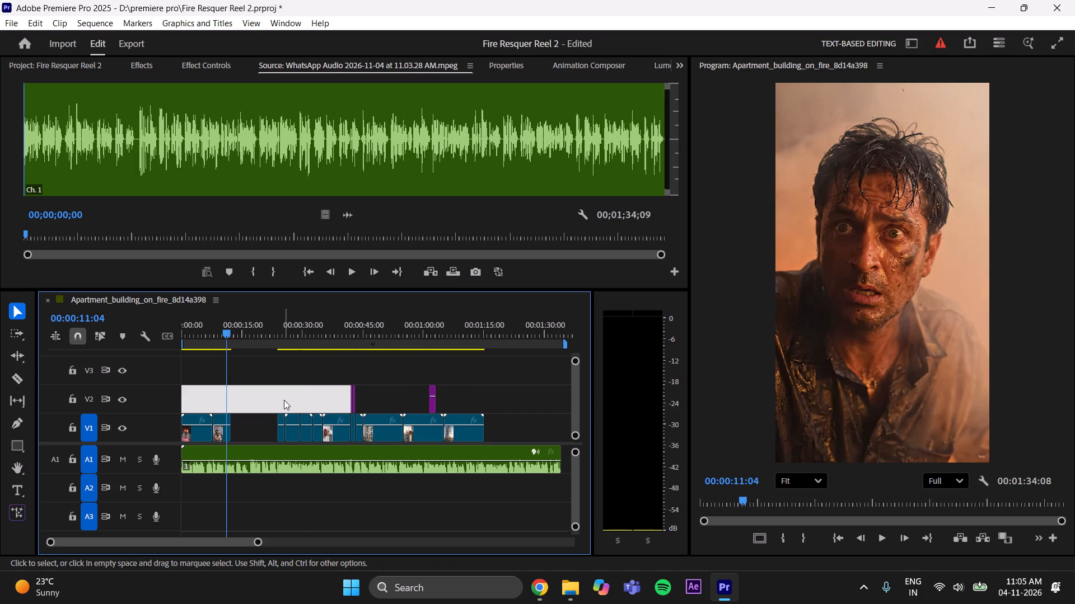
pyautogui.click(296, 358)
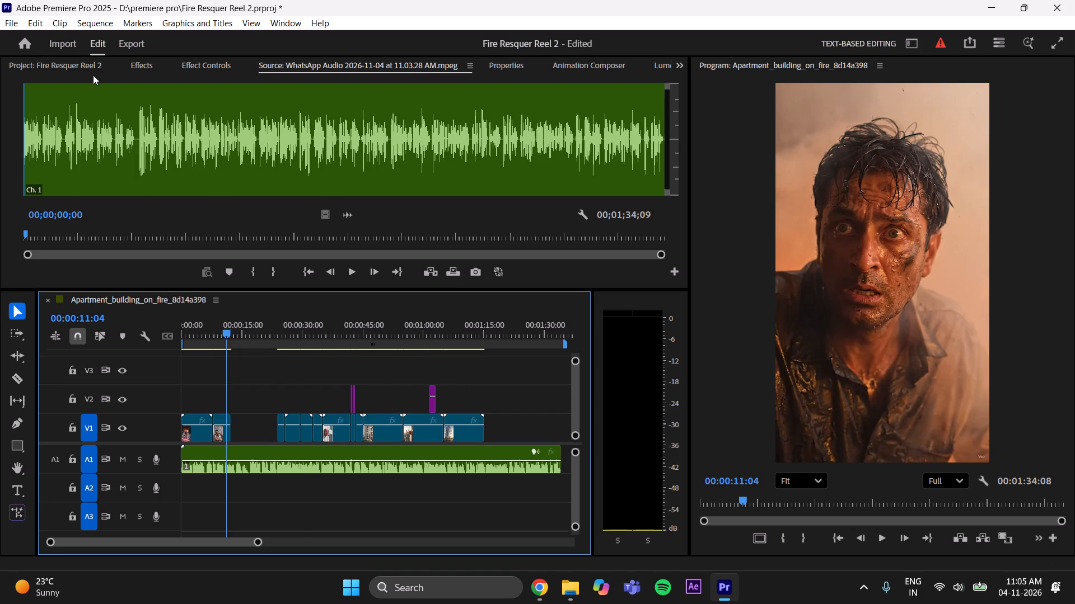
# Look through the project media and the Downloads folder in File Explorer for footage to fill the gap.
pyautogui.click(86, 65)
pyautogui.scroll(8, 313, 192)
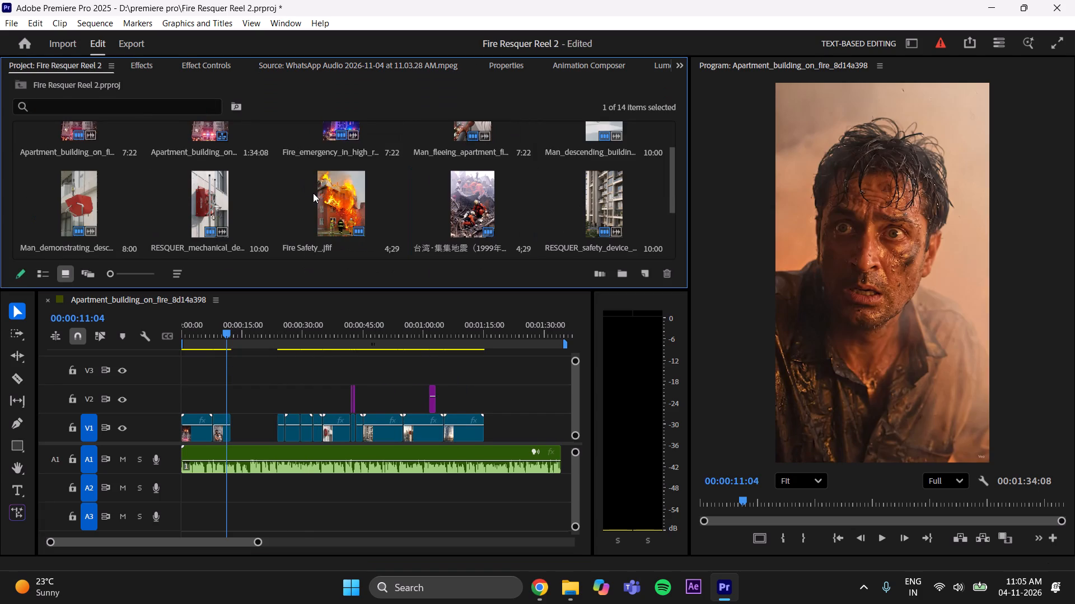
pyautogui.scroll(-8, 313, 193)
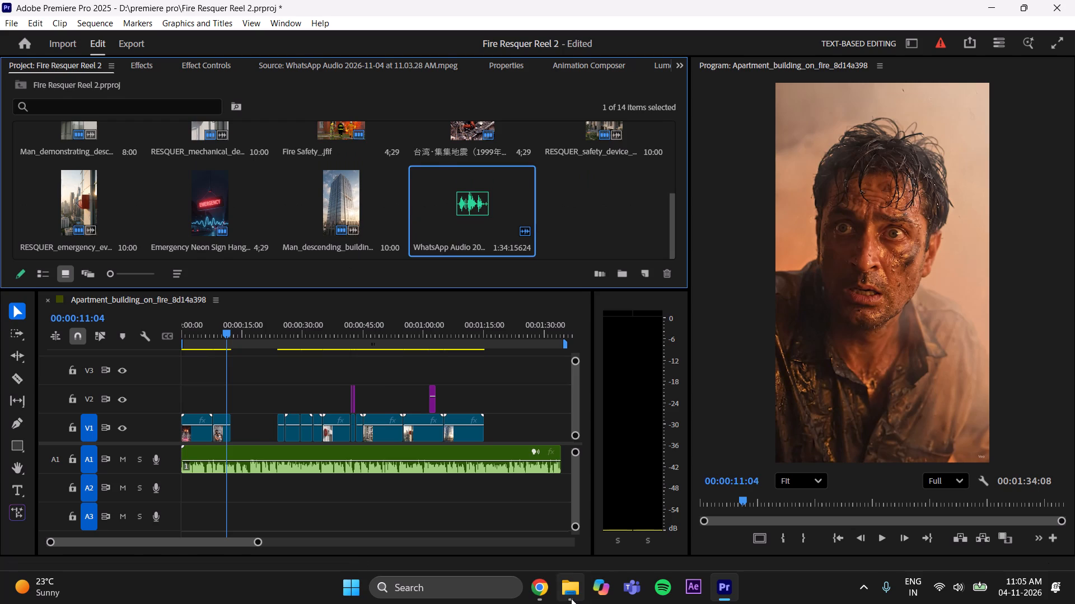
pyautogui.click(571, 598)
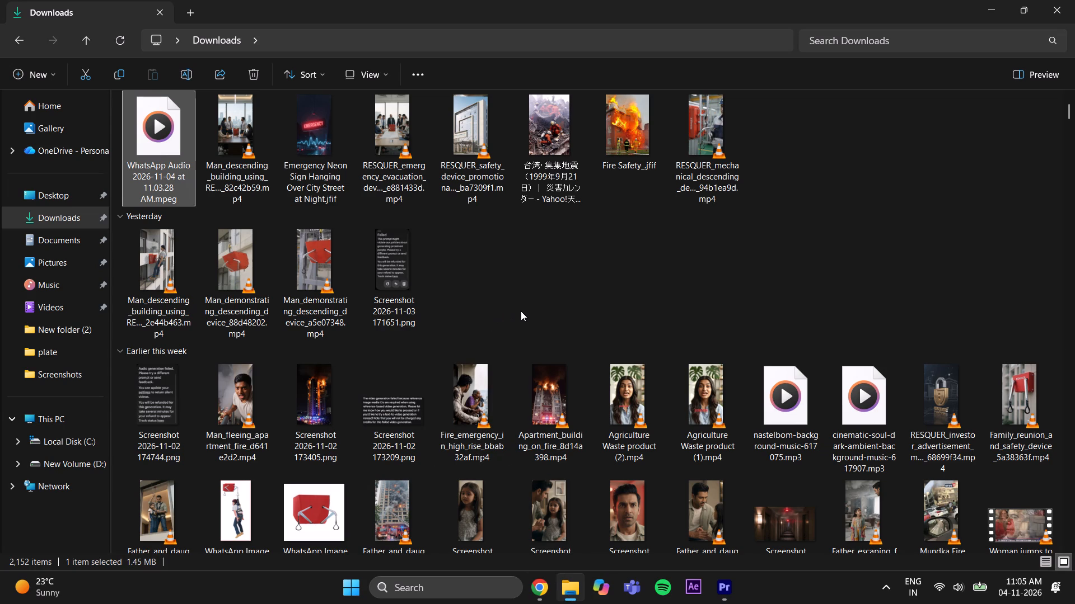
pyautogui.click(728, 578)
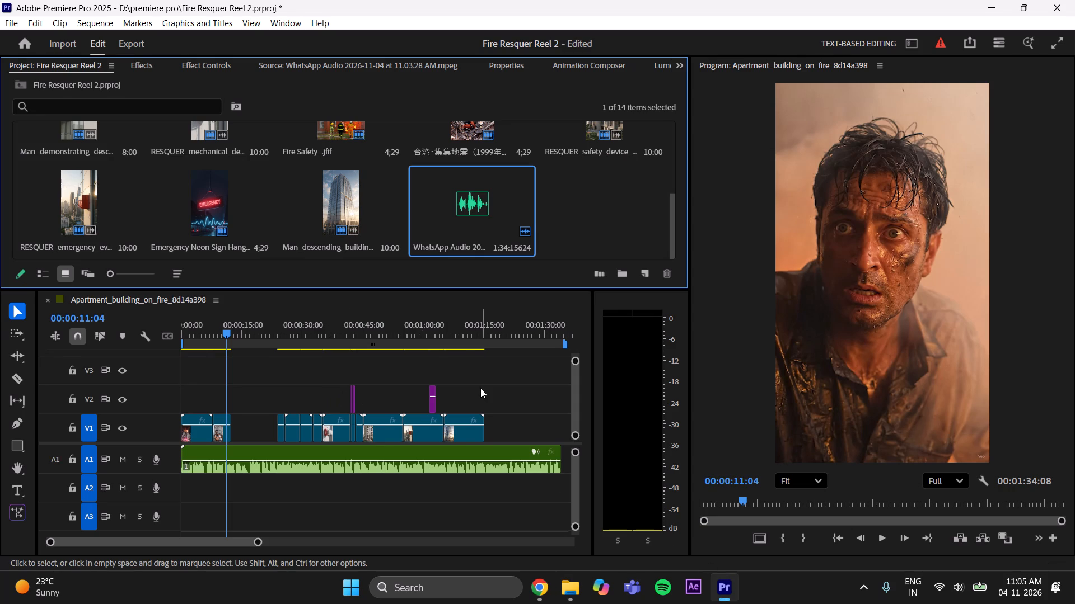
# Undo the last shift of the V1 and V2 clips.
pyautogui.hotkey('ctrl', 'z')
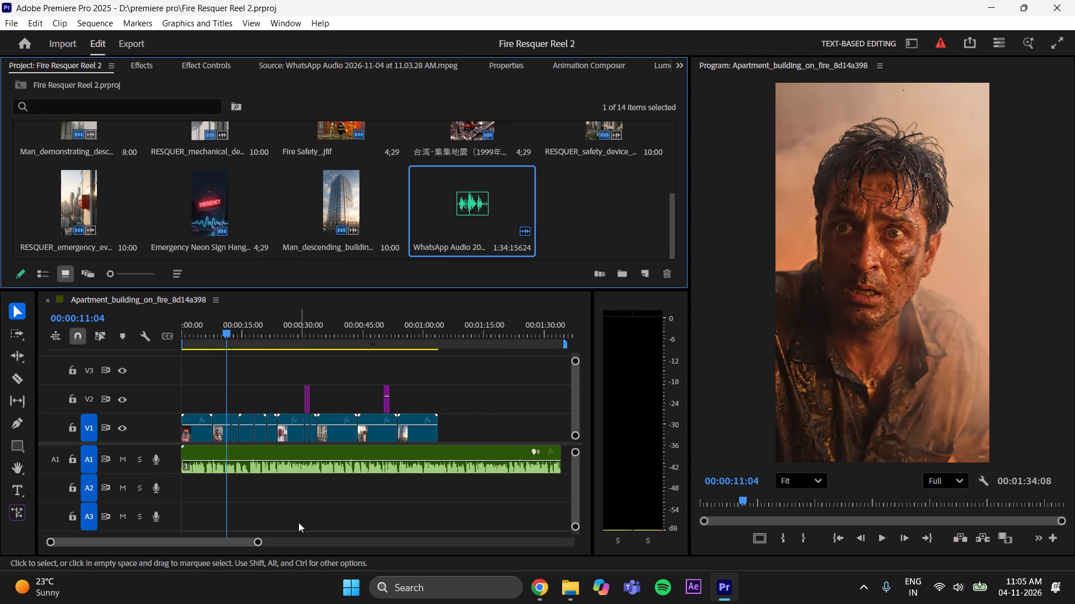
# Replay the passage around 00:00:10:15 to find the cut point and split the A1 voice recording at 00:00:10:15.
pyautogui.moveTo(259, 541); pyautogui.dragTo(223, 550)
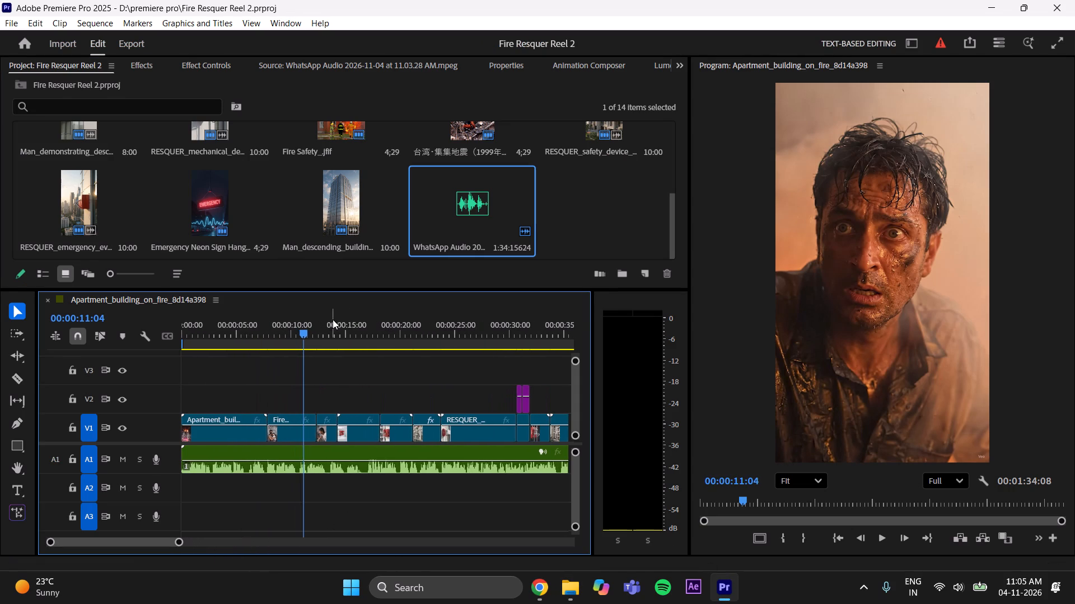
pyautogui.moveTo(294, 321); pyautogui.dragTo(245, 349)
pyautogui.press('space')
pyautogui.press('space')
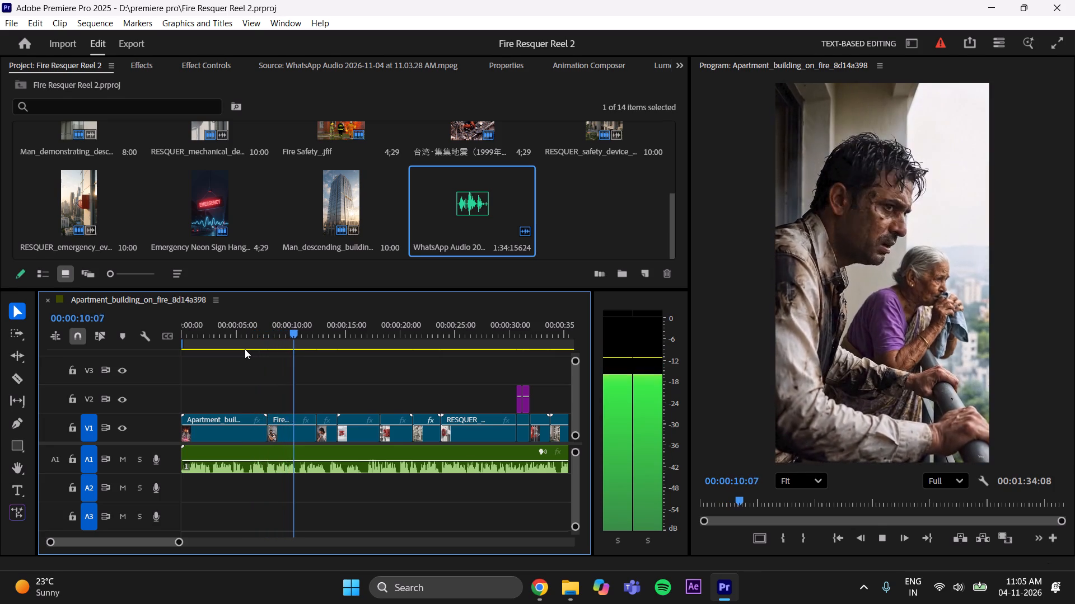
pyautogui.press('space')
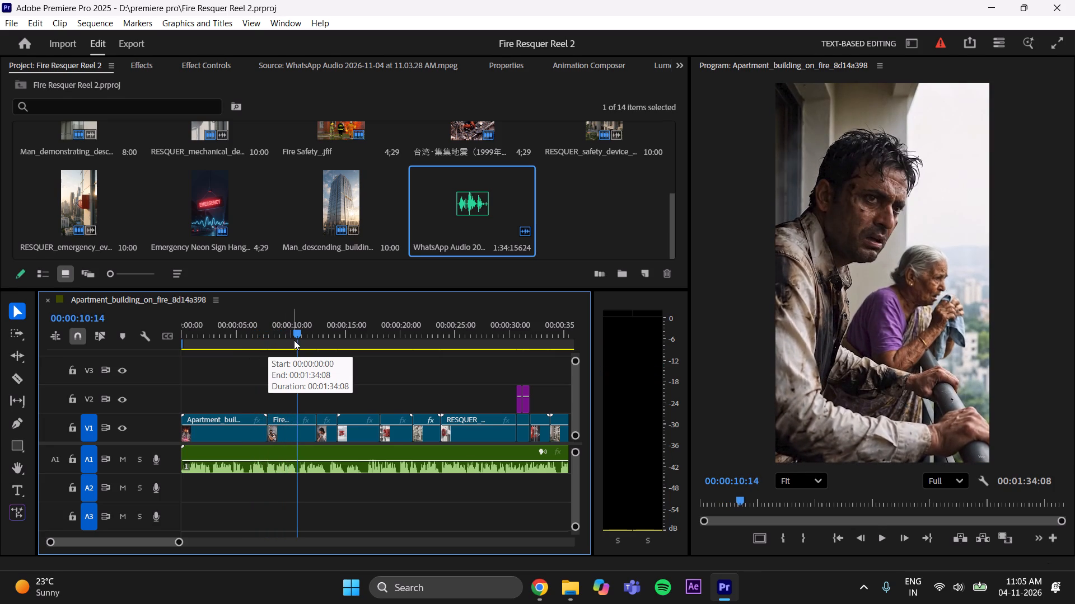
pyautogui.moveTo(301, 326); pyautogui.dragTo(296, 340)
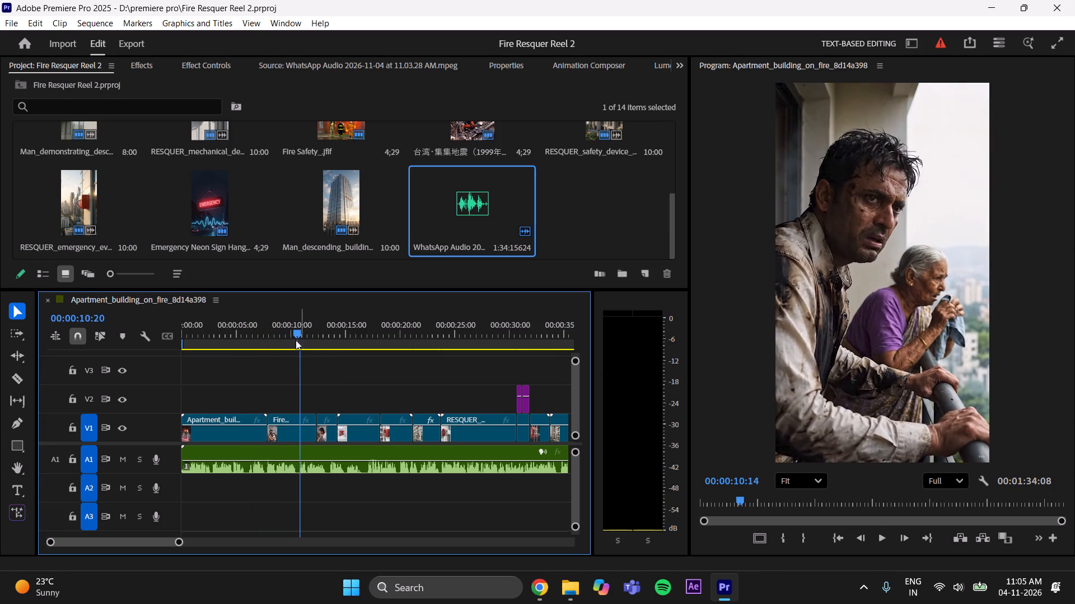
pyautogui.moveTo(296, 340); pyautogui.dragTo(283, 360)
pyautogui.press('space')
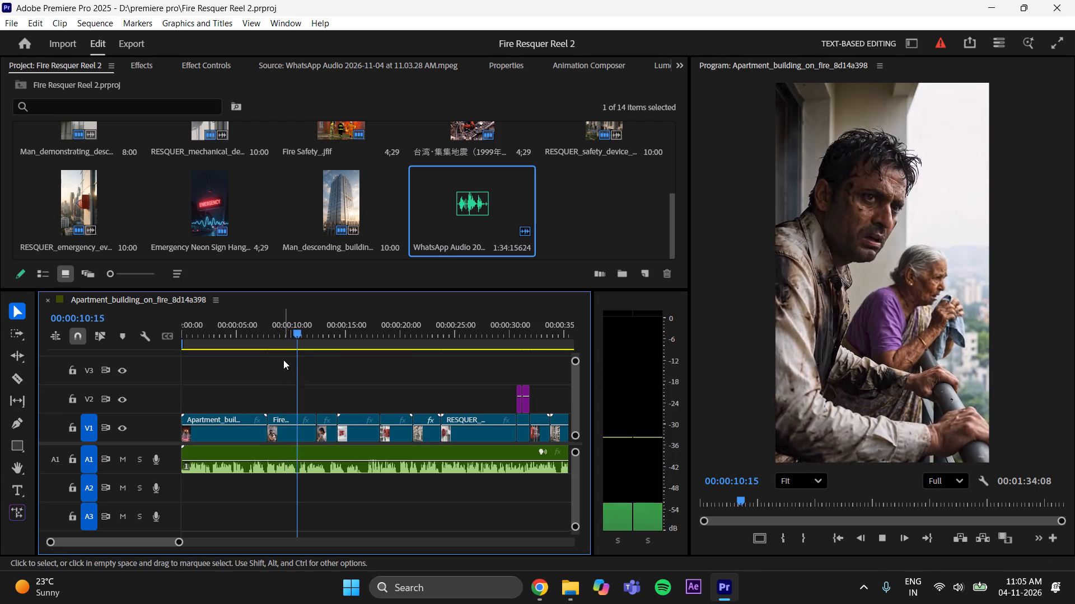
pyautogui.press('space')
pyautogui.moveTo(300, 329); pyautogui.dragTo(296, 339)
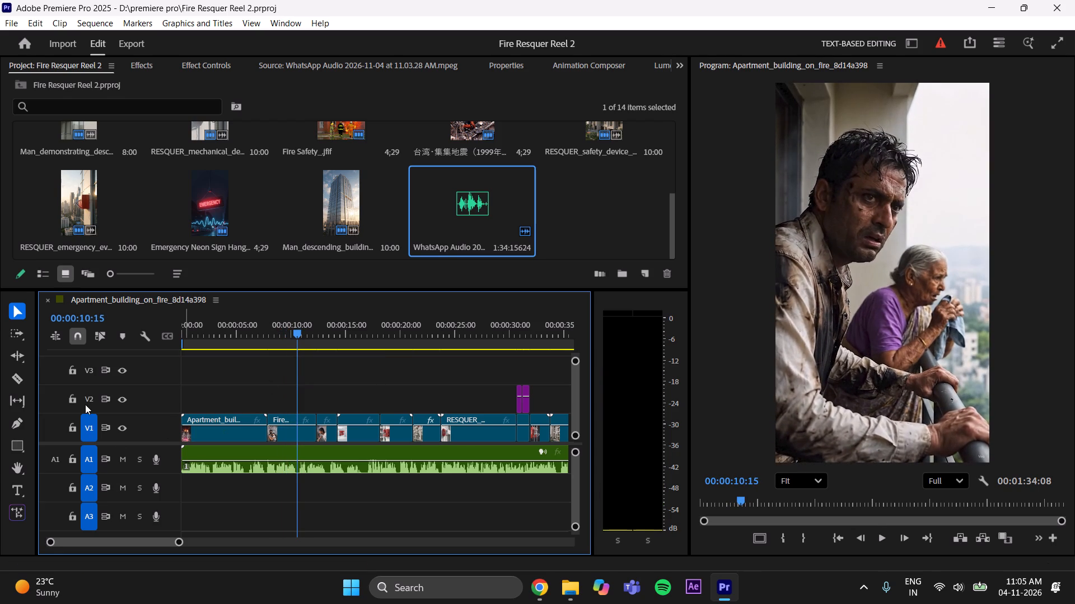
pyautogui.click(22, 377)
pyautogui.click(296, 465)
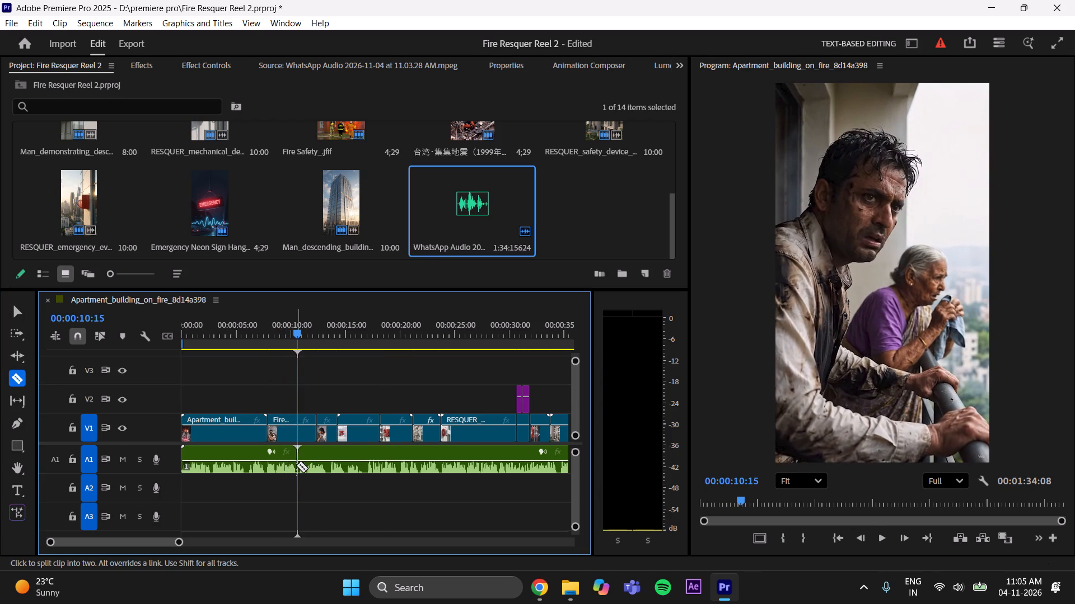
# Find the end of the unwanted narration and split the A1 audio again at 00:00:13:11.
pyautogui.press('space')
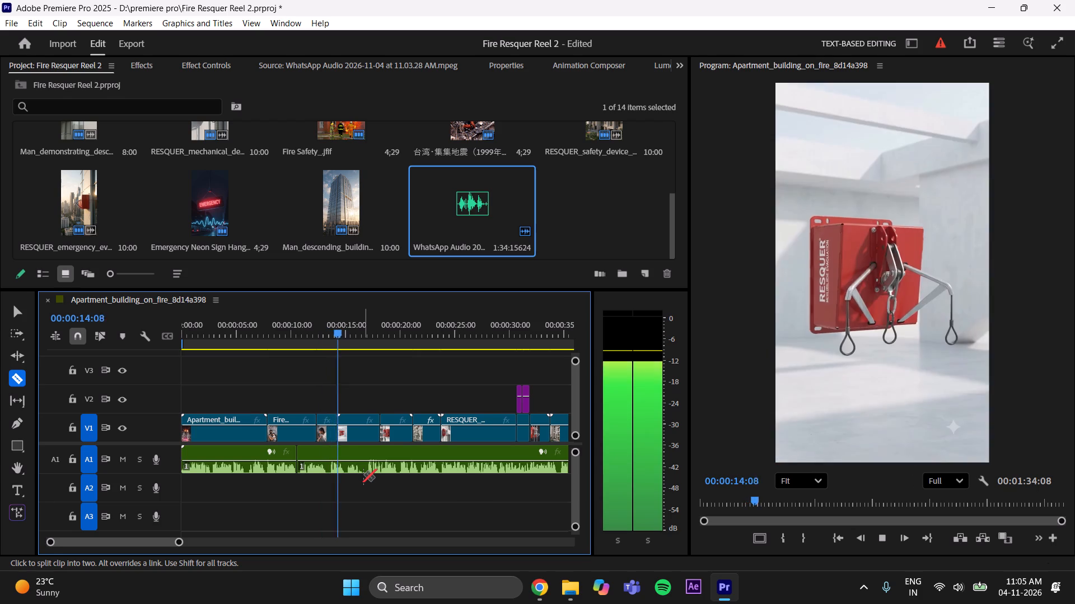
pyautogui.press('space')
pyautogui.moveTo(348, 328); pyautogui.dragTo(331, 367)
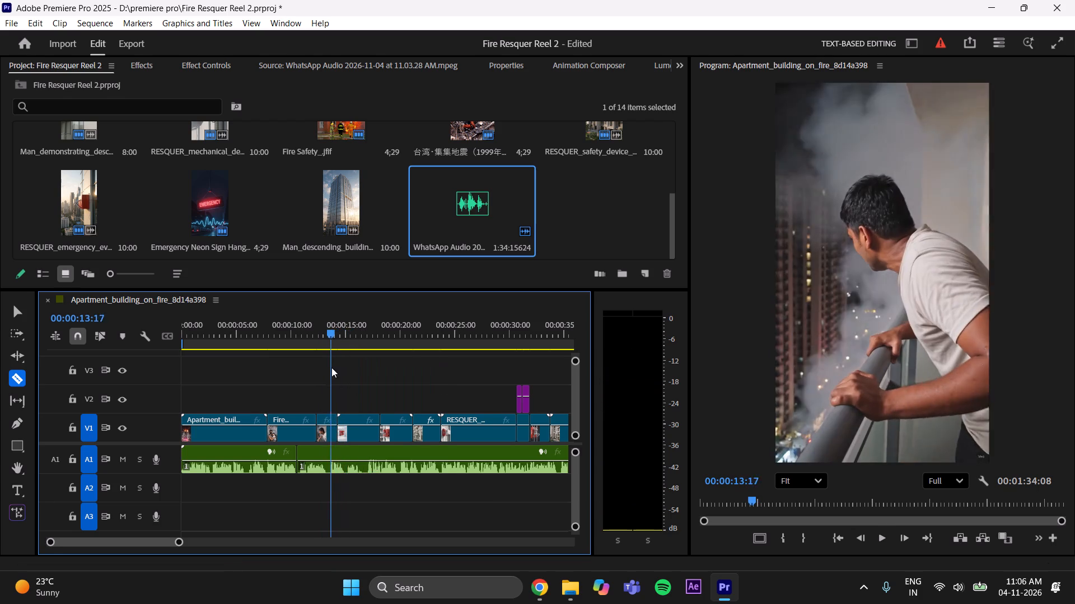
pyautogui.moveTo(331, 367); pyautogui.dragTo(338, 374)
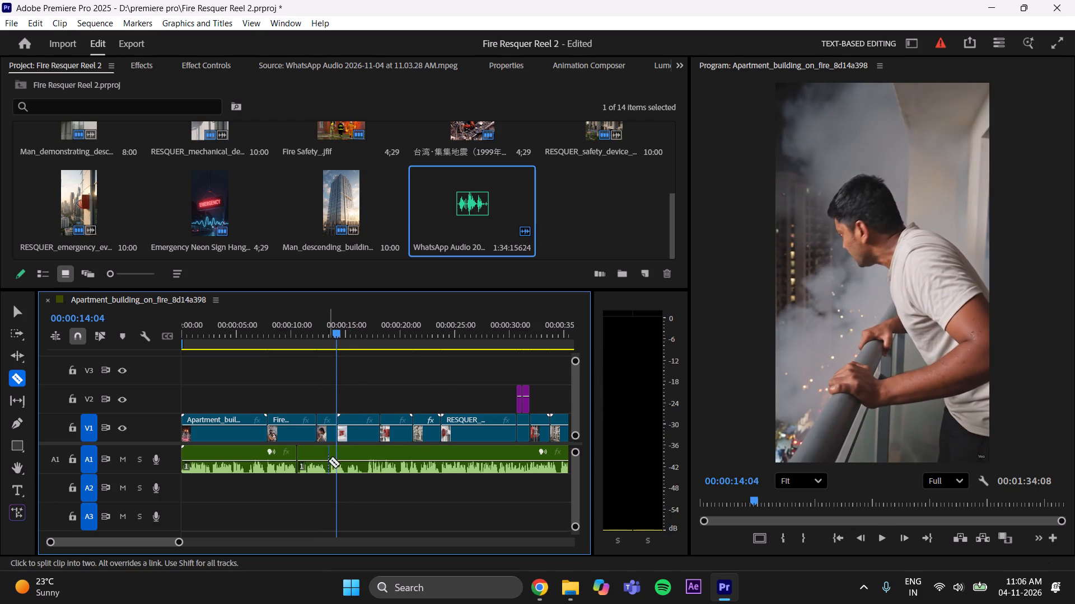
pyautogui.moveTo(330, 331); pyautogui.dragTo(330, 350)
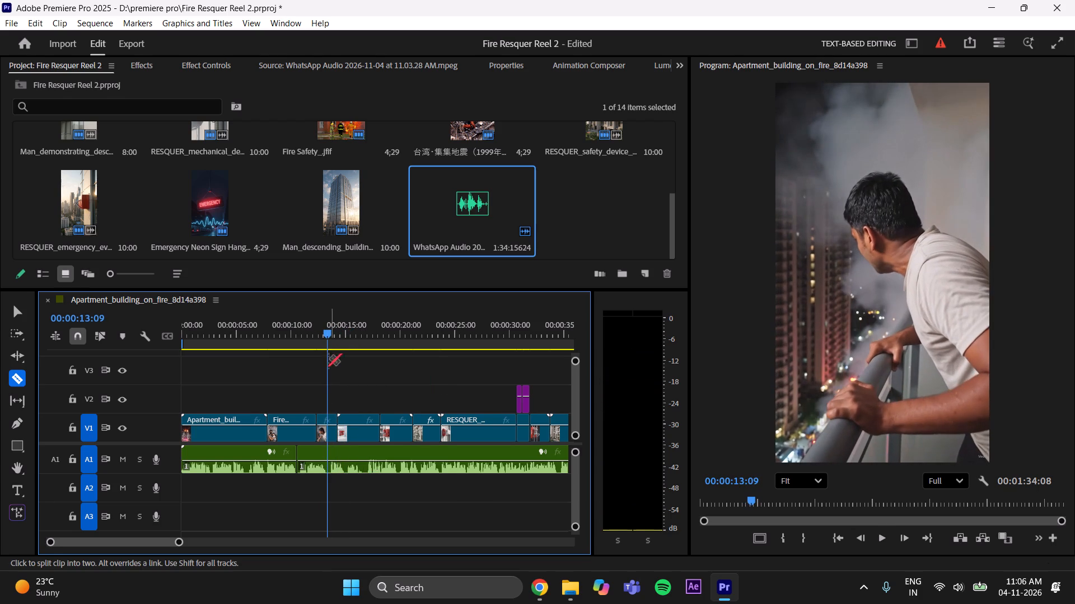
pyautogui.moveTo(331, 329); pyautogui.dragTo(332, 331)
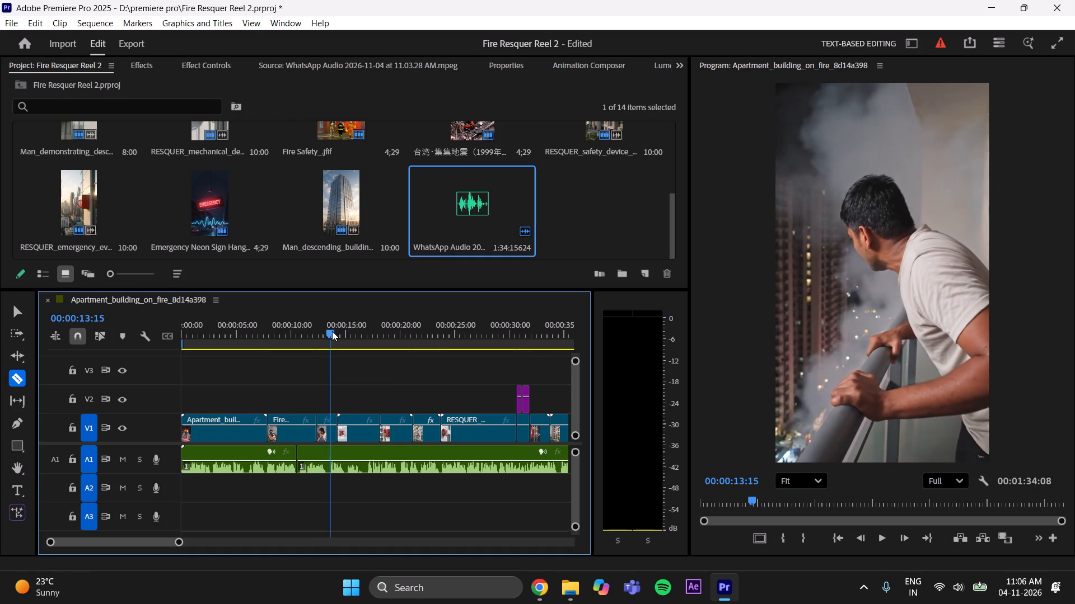
pyautogui.moveTo(332, 331); pyautogui.dragTo(330, 335)
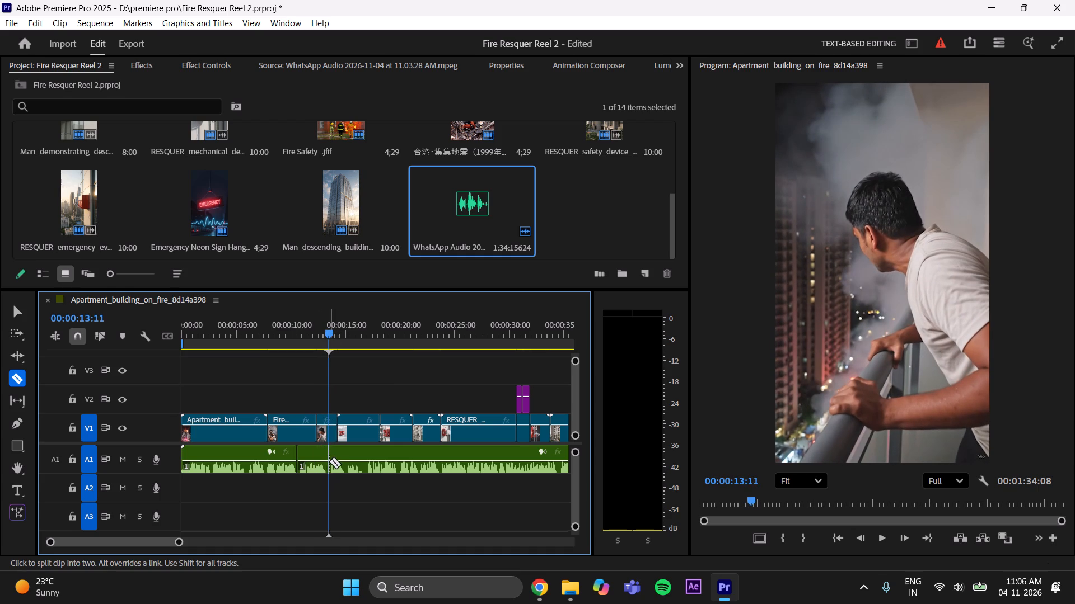
pyautogui.click(329, 461)
# Delete the A1 audio segment between the cuts at 00:00:10:15 and 00:00:13:11.
pyautogui.click(29, 309)
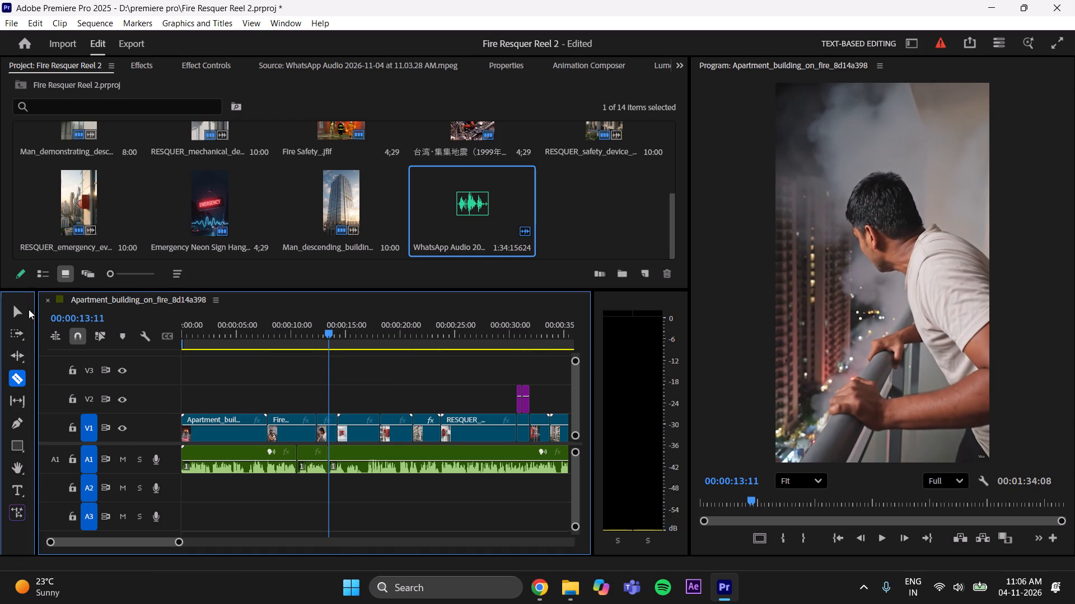
pyautogui.click(10, 306)
pyautogui.click(307, 449)
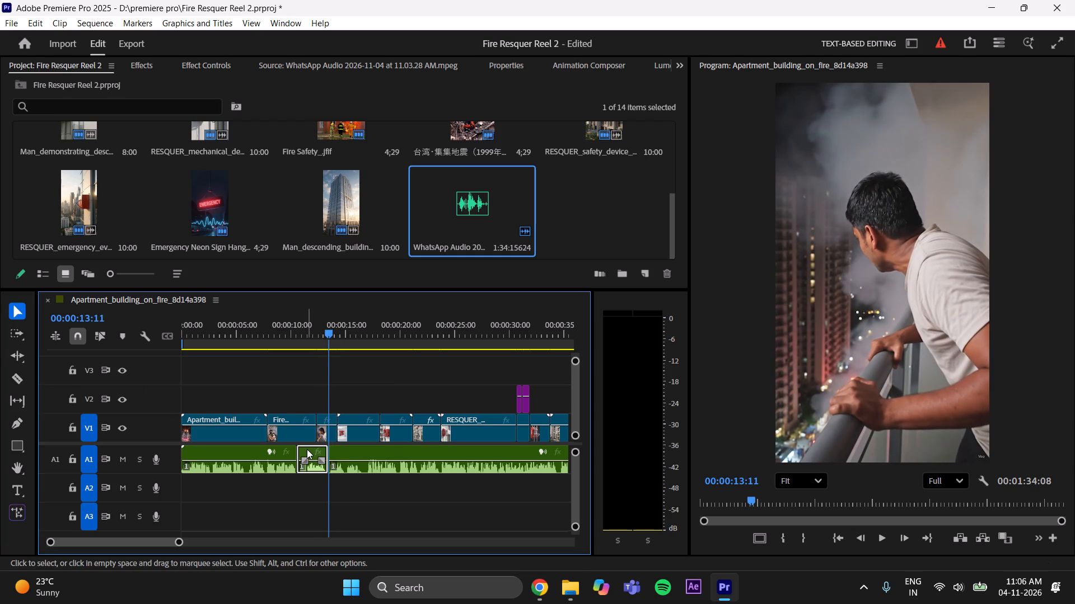
pyautogui.press('Delete')
# Move the remaining A1 audio earlier so it butts against the end of the first audio segment.
pyautogui.moveTo(181, 543); pyautogui.dragTo(207, 535)
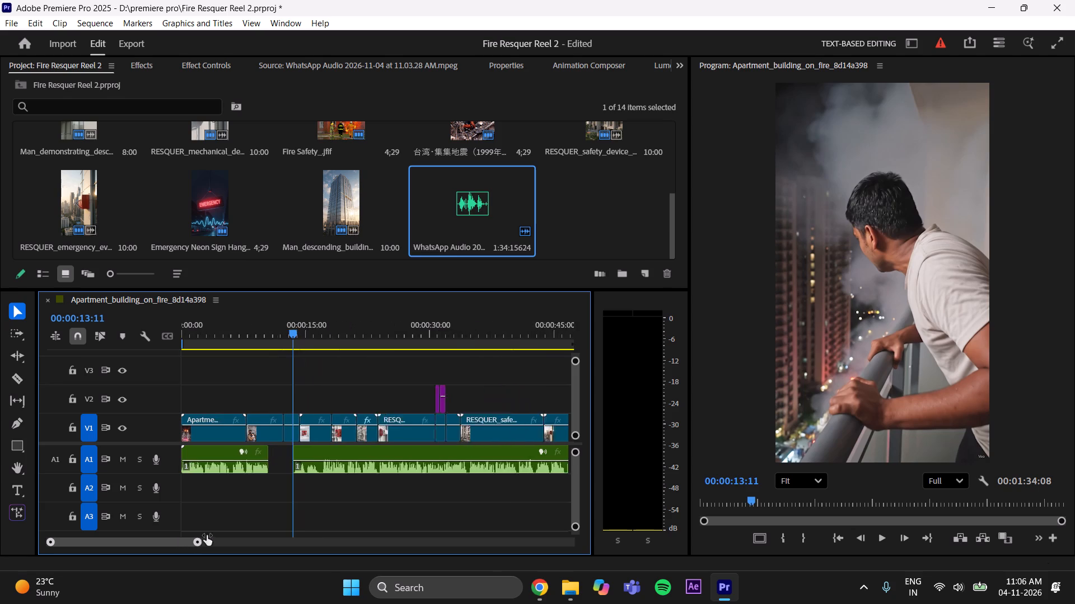
pyautogui.moveTo(207, 535); pyautogui.dragTo(276, 520)
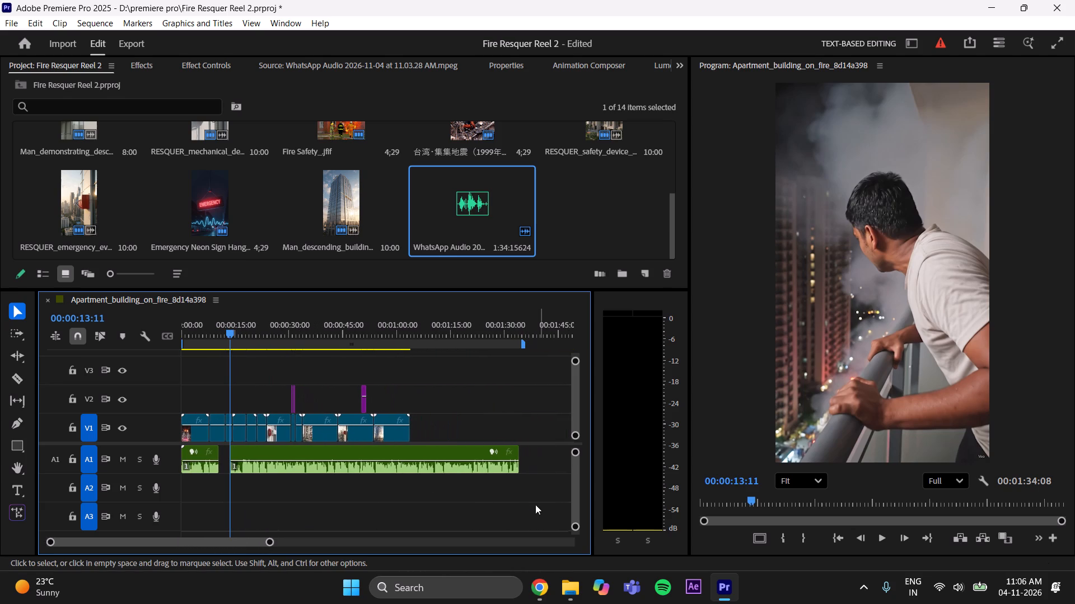
pyautogui.moveTo(391, 452); pyautogui.dragTo(382, 454)
pyautogui.click(384, 503)
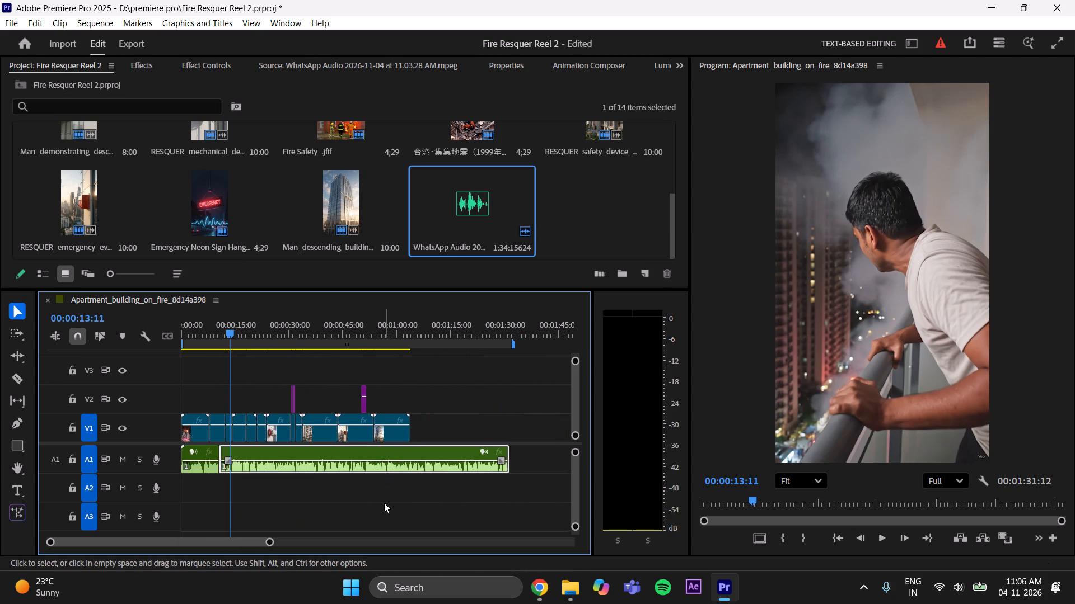
# Play the sequence from about 00:00:07 through 00:00:31 and check where the visuals fall out of sync with the voice-over.
pyautogui.moveTo(226, 327); pyautogui.dragTo(209, 349)
pyautogui.press('space')
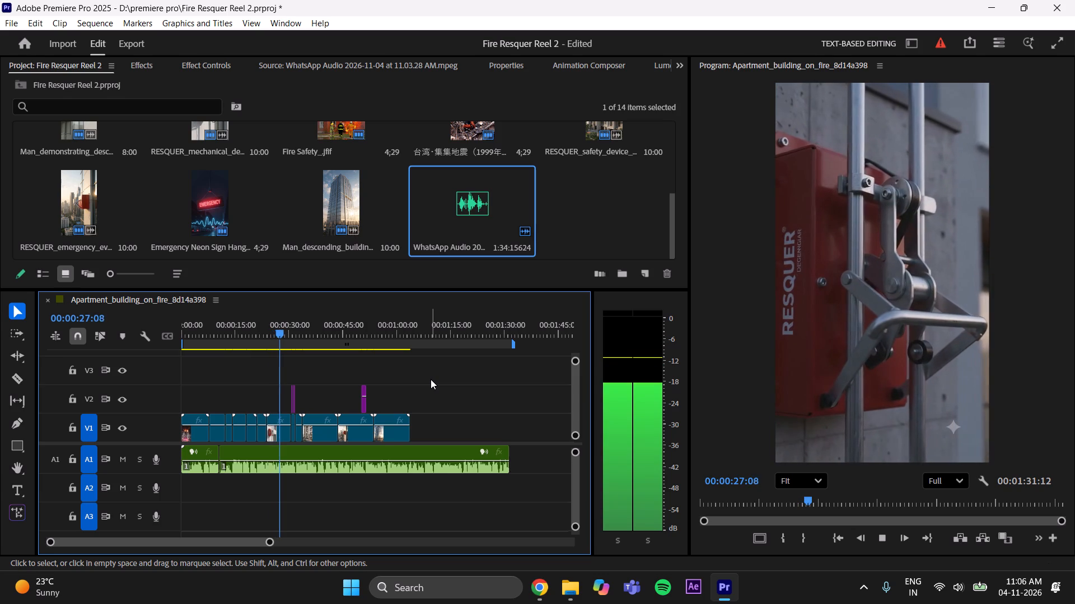
pyautogui.press('space')
pyautogui.press('space')
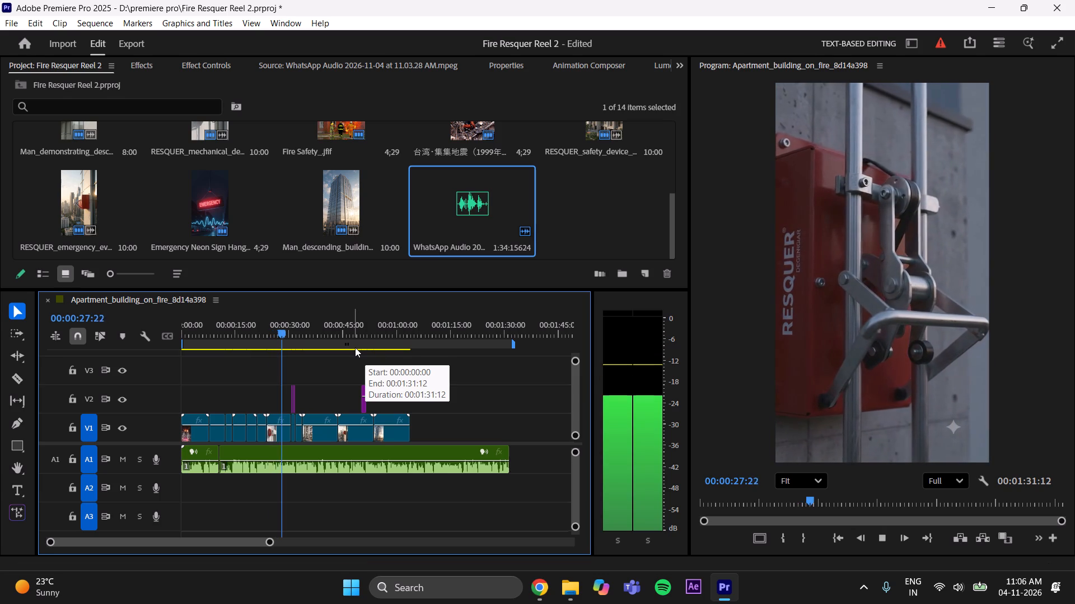
pyautogui.press('space')
pyautogui.press('space')
pyautogui.press('space')
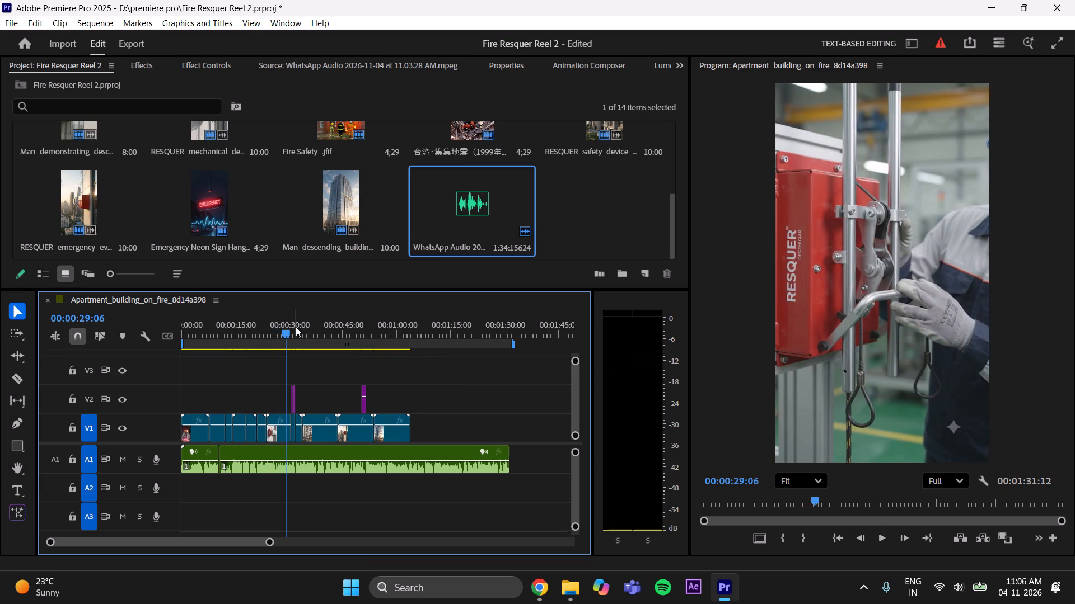
pyautogui.press('space')
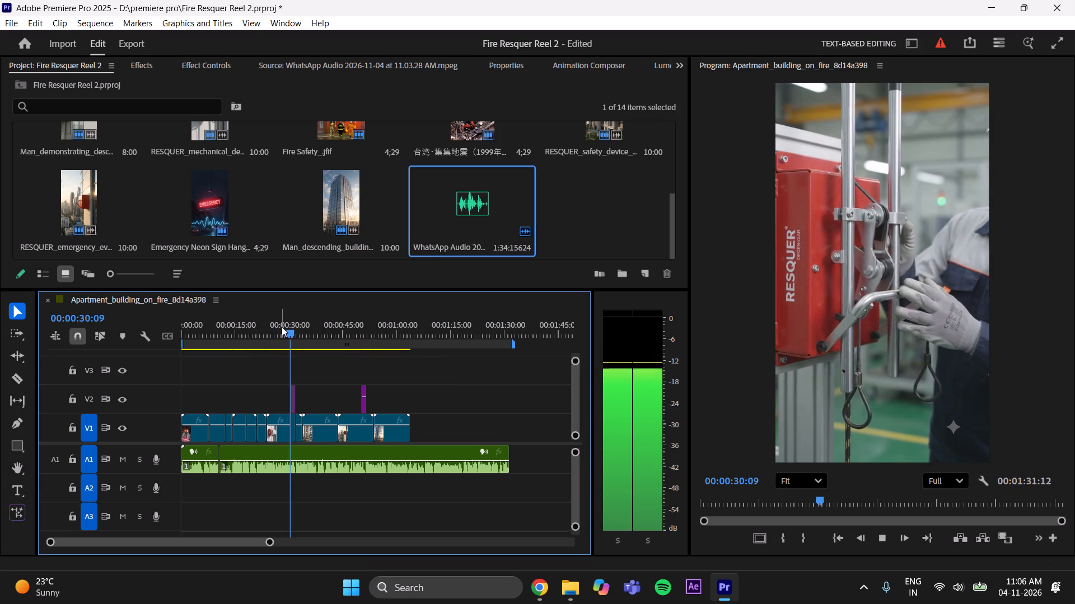
pyautogui.press('space')
pyautogui.press('space')
pyautogui.press('space')
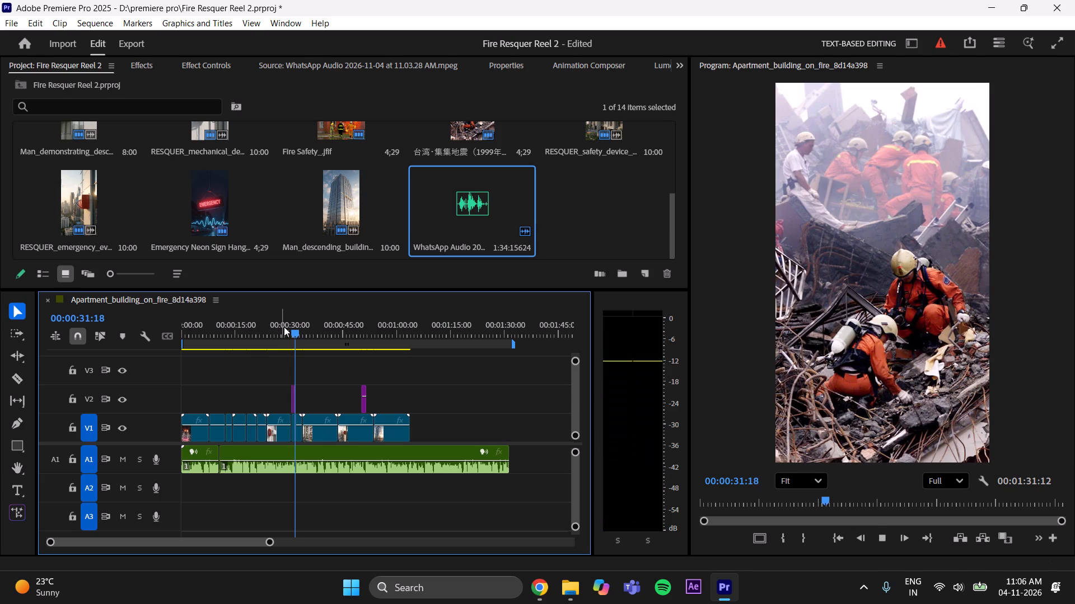
pyautogui.moveTo(290, 328); pyautogui.dragTo(231, 366)
pyautogui.press('space')
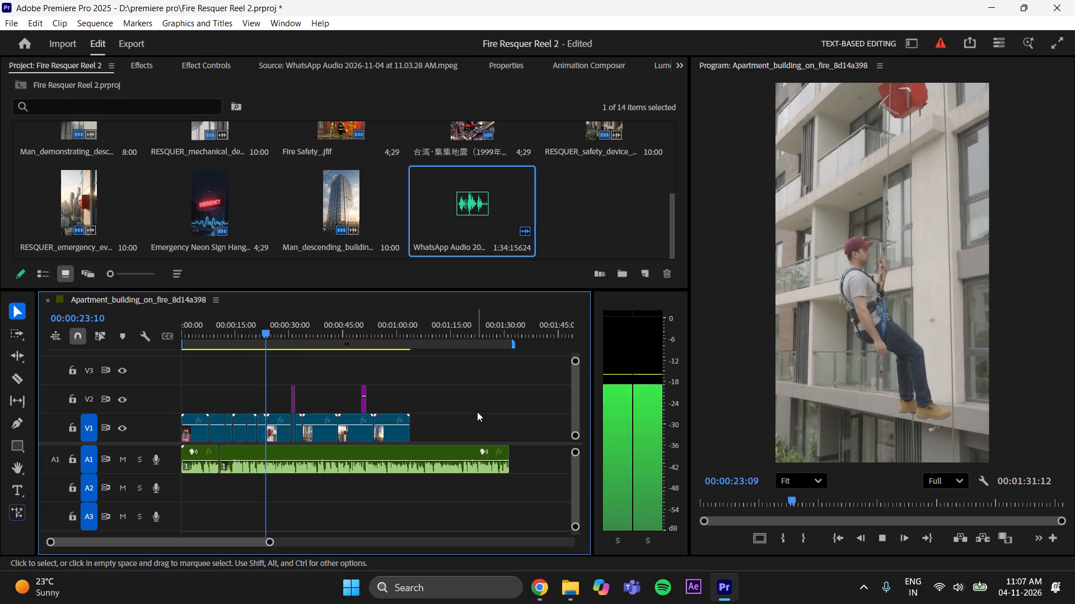
pyautogui.press('space')
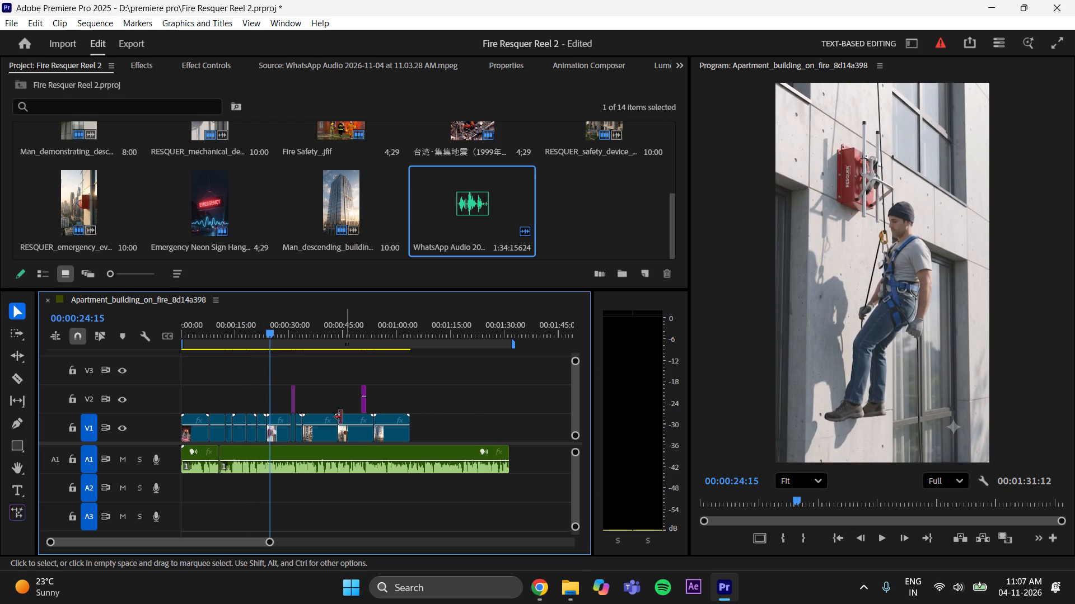
# Replay the man-descending shot, and shift all V1 and V2 clips after it about 8 seconds later to open a gap.
pyautogui.moveTo(273, 329); pyautogui.dragTo(260, 337)
pyautogui.press('space')
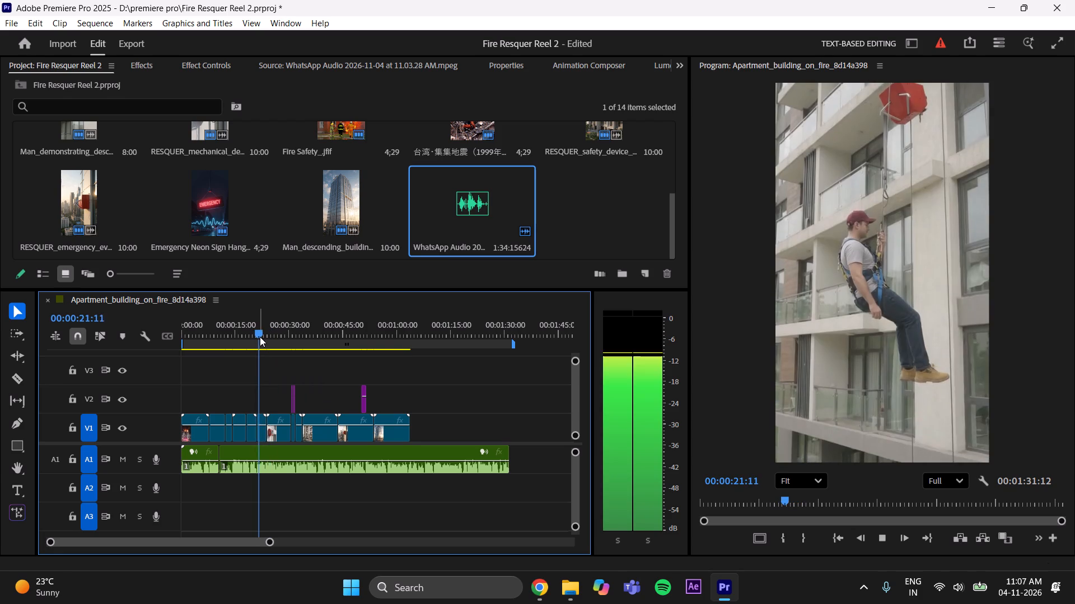
pyautogui.press('space')
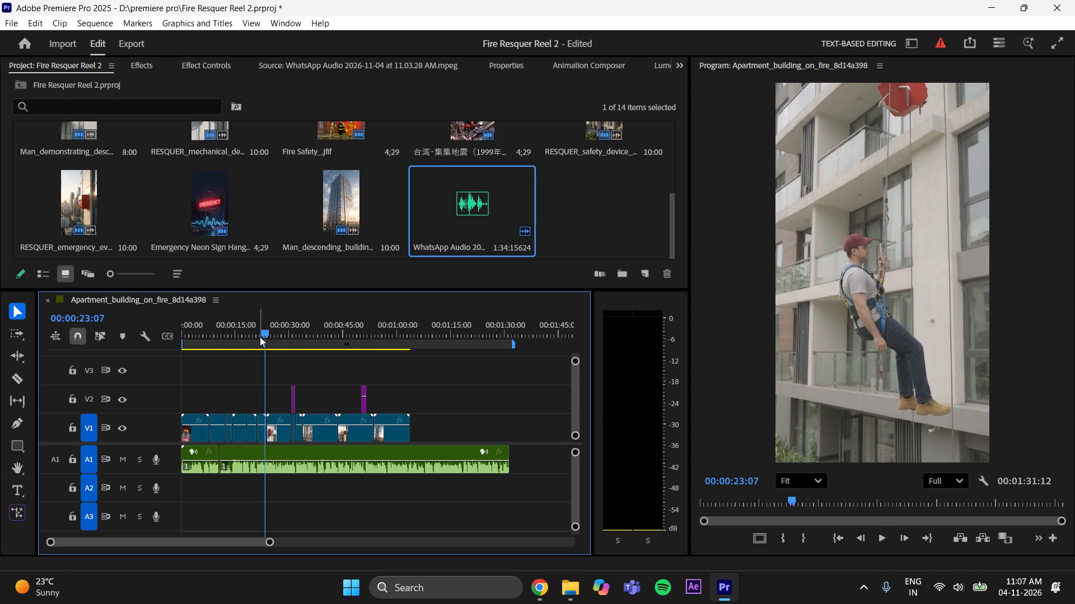
pyautogui.moveTo(483, 371); pyautogui.dragTo(279, 432)
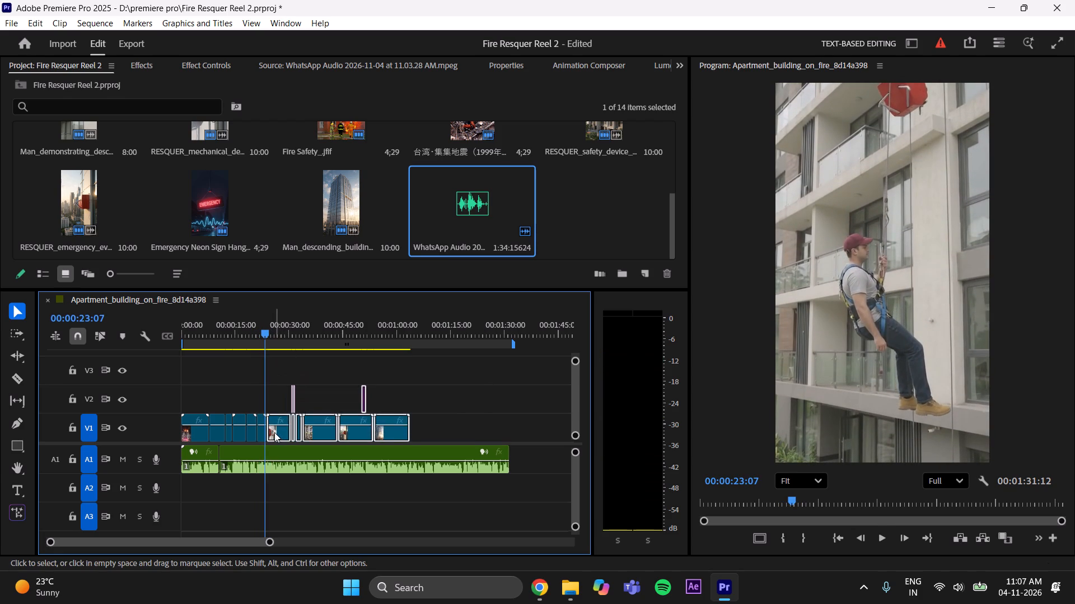
pyautogui.moveTo(275, 432); pyautogui.dragTo(305, 429)
# Play the narration across the new V1 gap to judge which visuals it needs.
pyautogui.press('space')
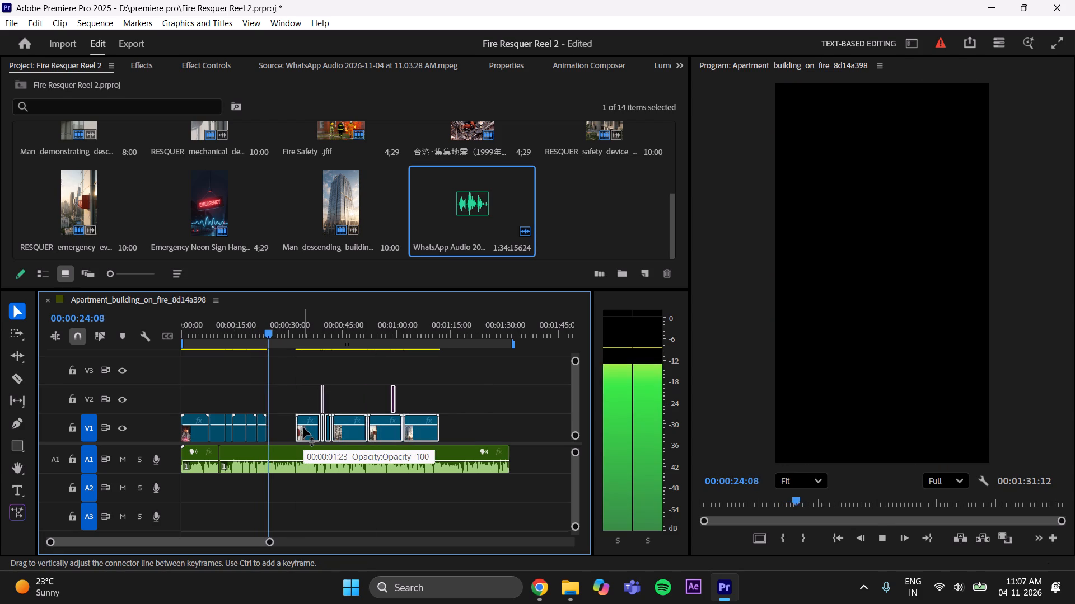
pyautogui.press('space')
pyautogui.press('space')
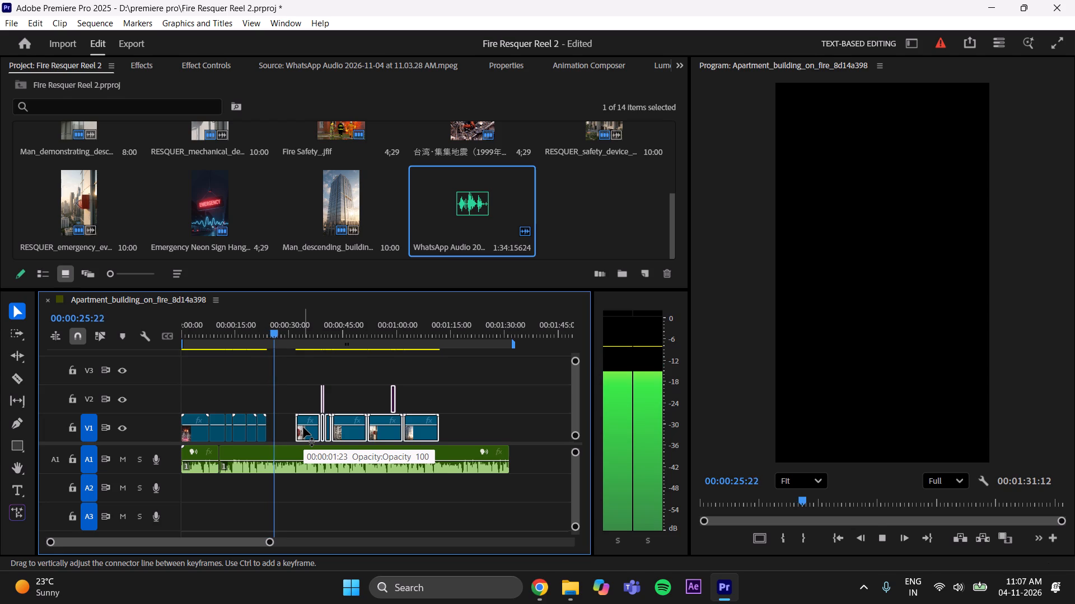
pyautogui.press('space')
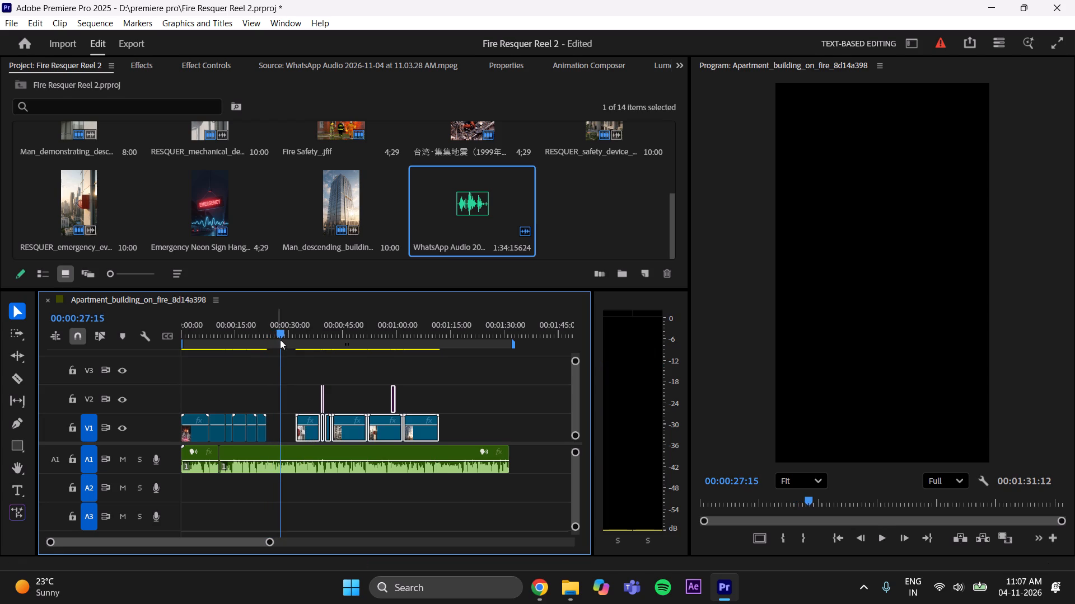
pyautogui.moveTo(283, 327); pyautogui.dragTo(262, 347)
pyautogui.press('space')
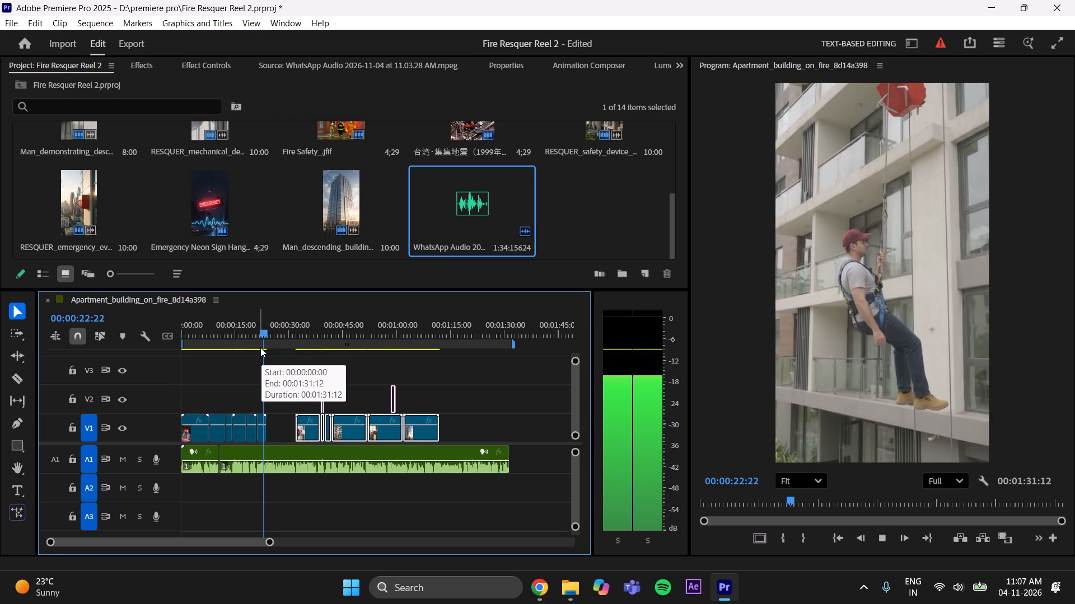
pyautogui.click(507, 399)
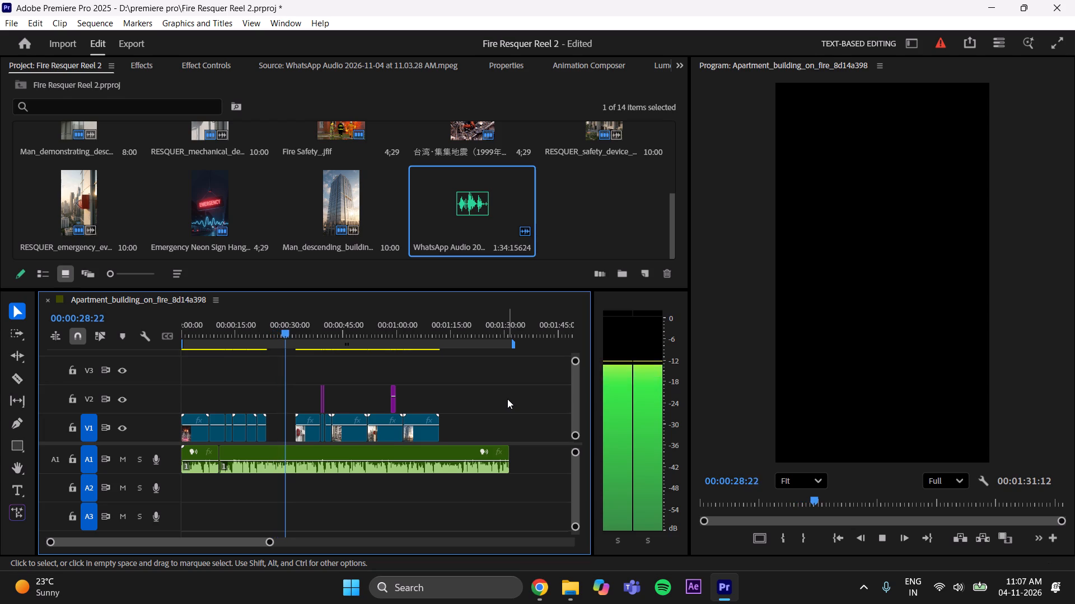
pyautogui.press('space')
pyautogui.press('space')
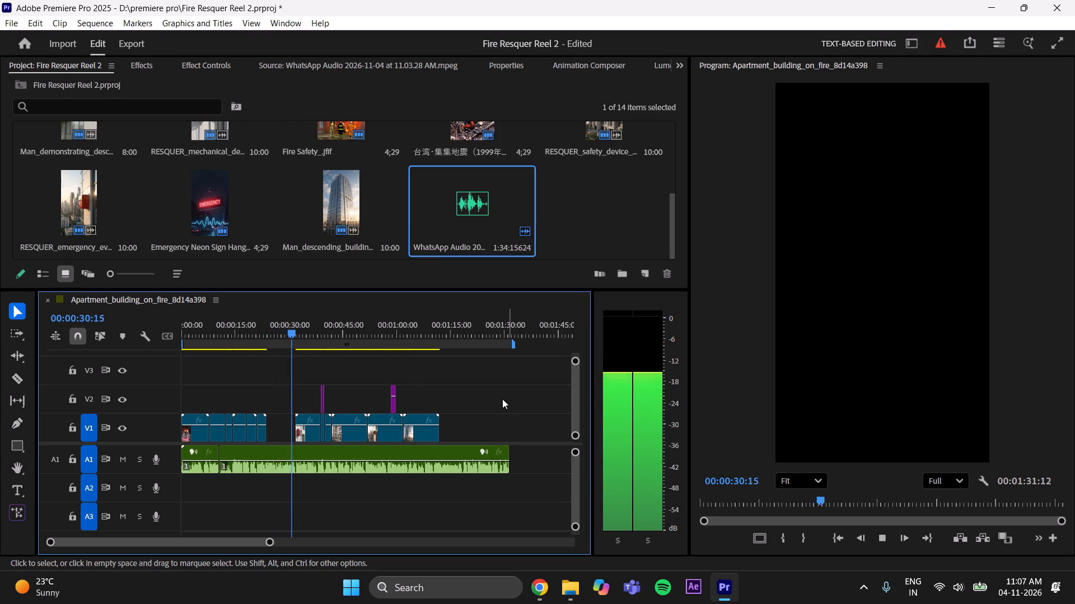
pyautogui.press('space')
# Review the red device clip after the gap against the narration, up to the fire and rescue shots.
pyautogui.moveTo(292, 333); pyautogui.dragTo(312, 336)
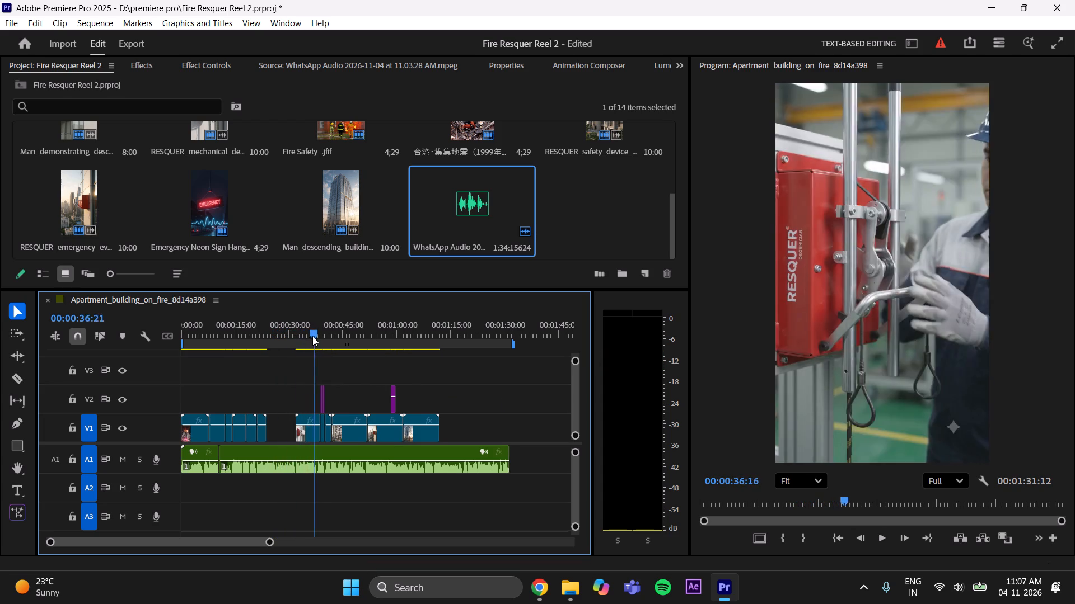
pyautogui.moveTo(312, 336); pyautogui.dragTo(281, 351)
pyautogui.press('space')
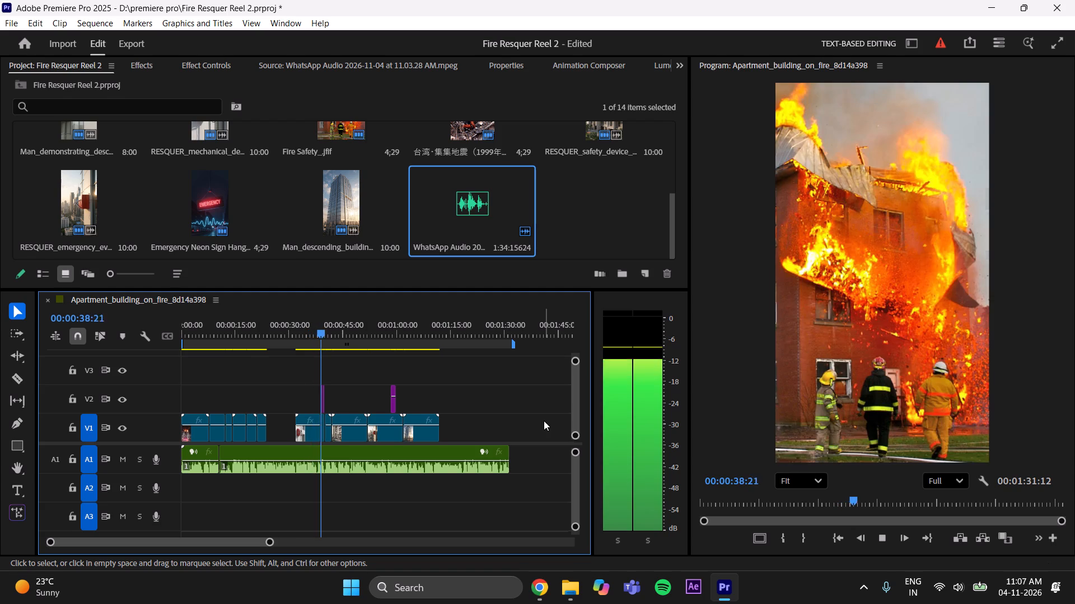
pyautogui.press('space')
pyautogui.moveTo(327, 331); pyautogui.dragTo(317, 338)
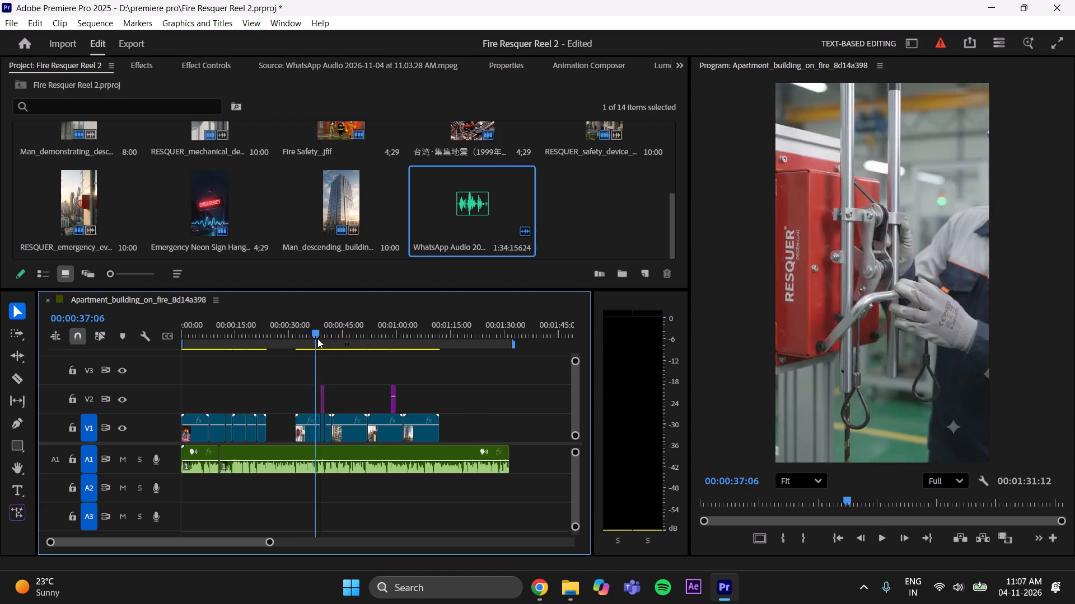
pyautogui.moveTo(317, 338); pyautogui.dragTo(293, 356)
pyautogui.press('space')
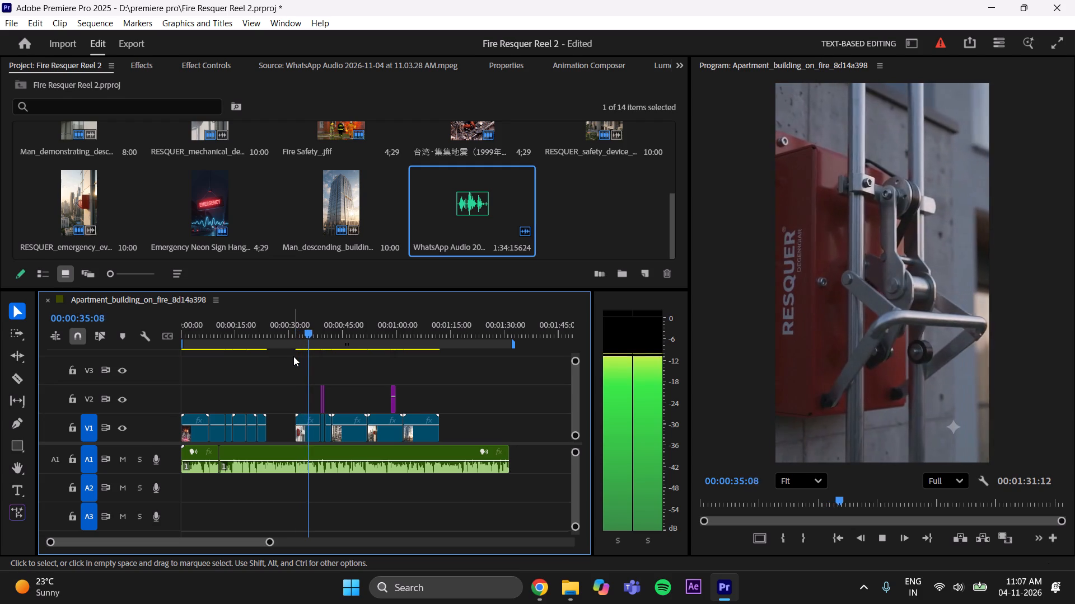
pyautogui.press('space')
pyautogui.press('space')
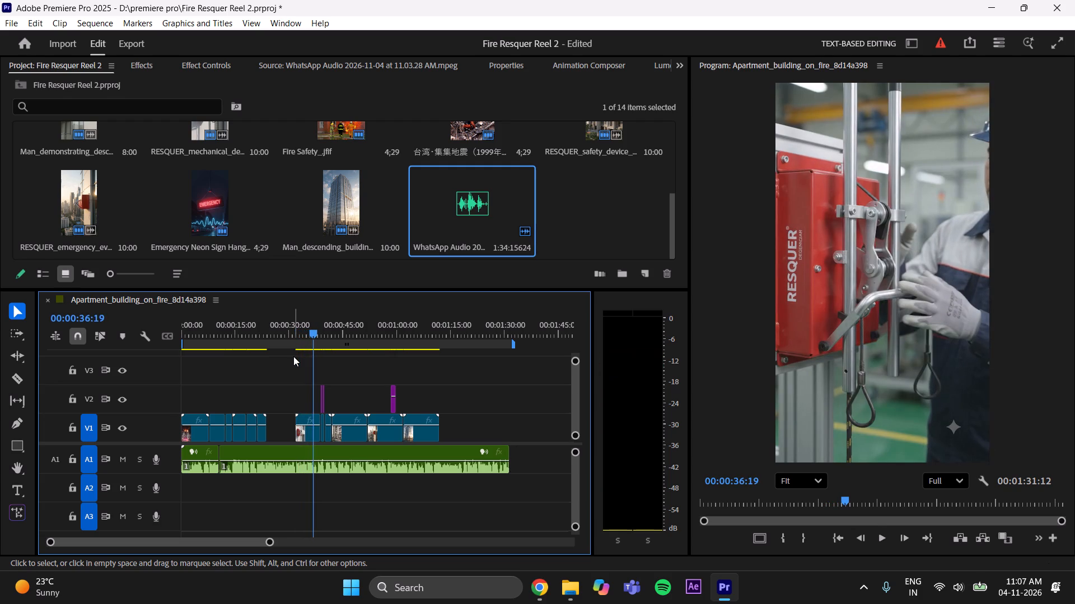
pyautogui.press('space')
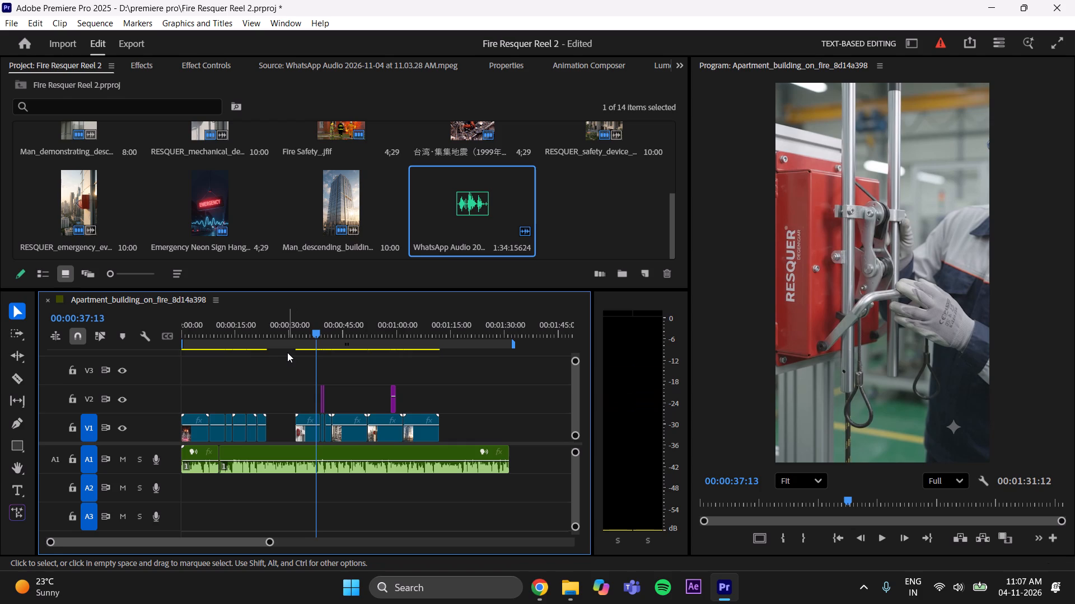
pyautogui.press('space')
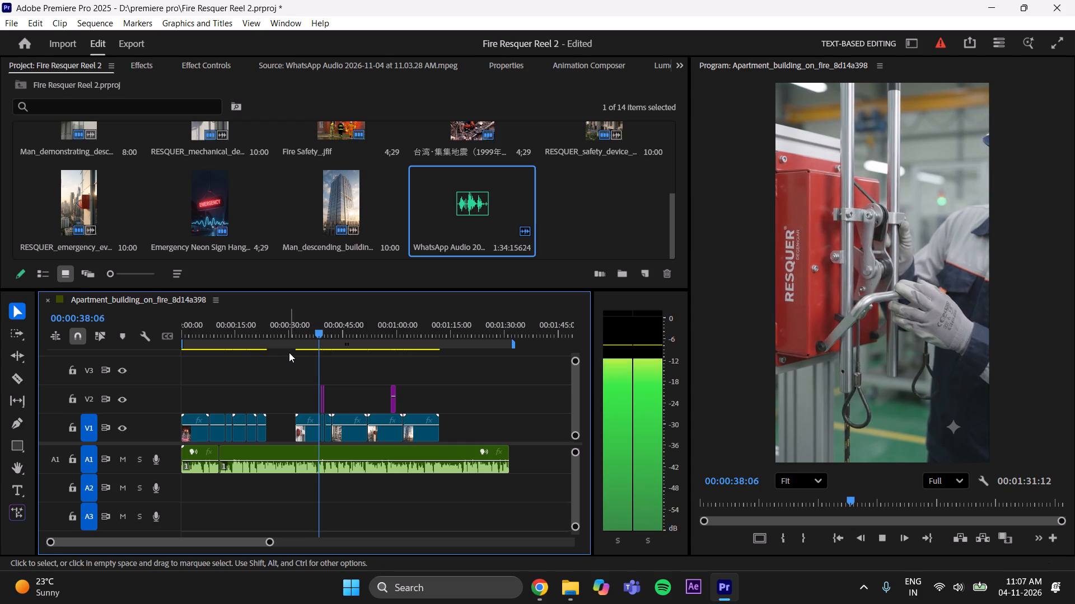
pyautogui.press('space')
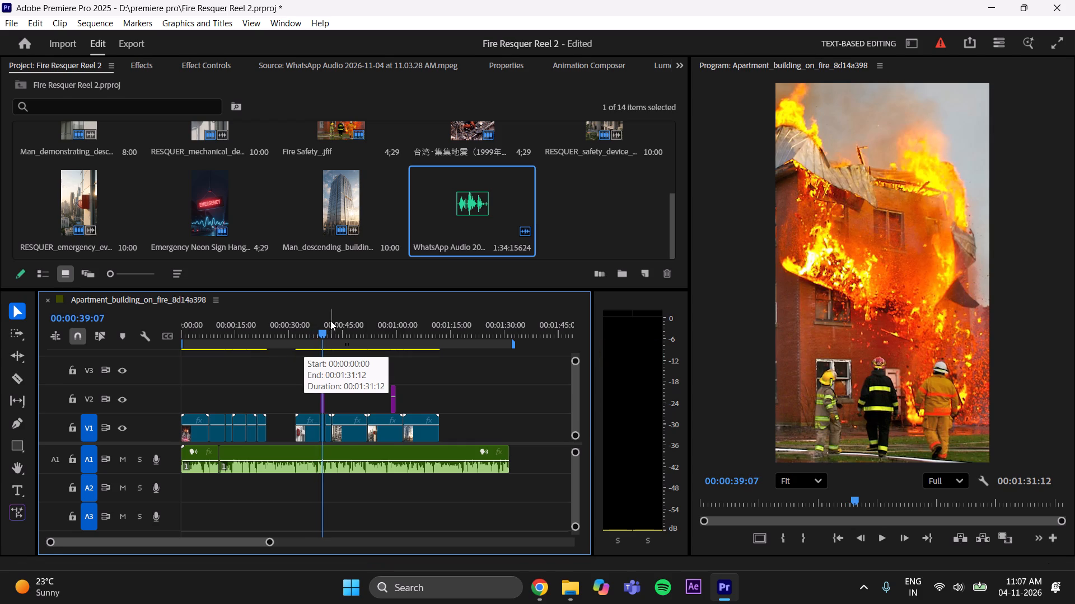
pyautogui.press('space')
pyautogui.press('space')
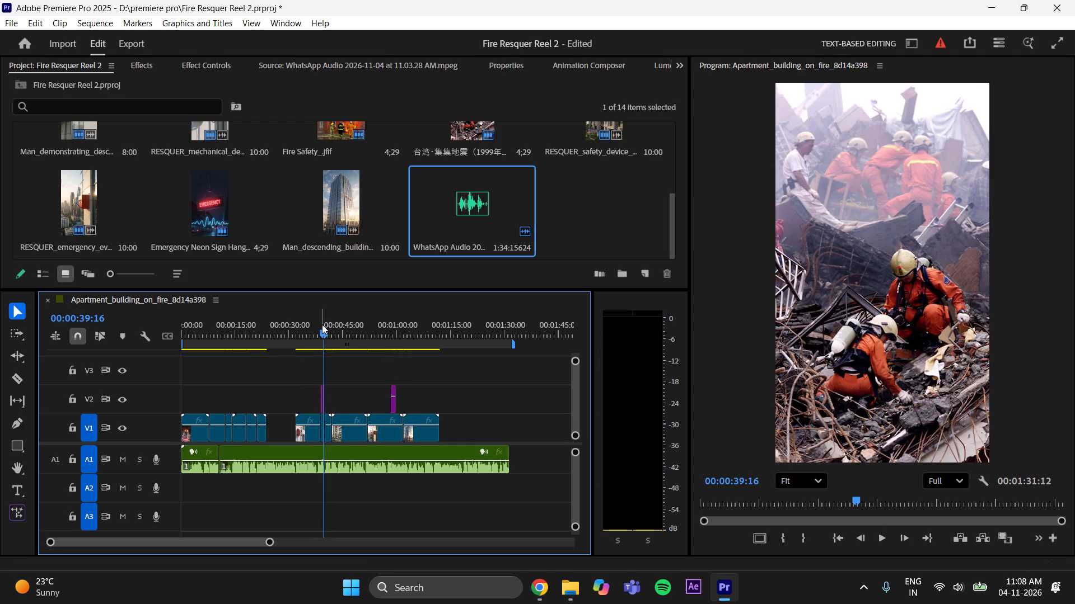
# Shift all V1 and V2 clips following the red device clip about 16 seconds later, leaving that clip isolated.
pyautogui.moveTo(318, 332); pyautogui.dragTo(313, 345)
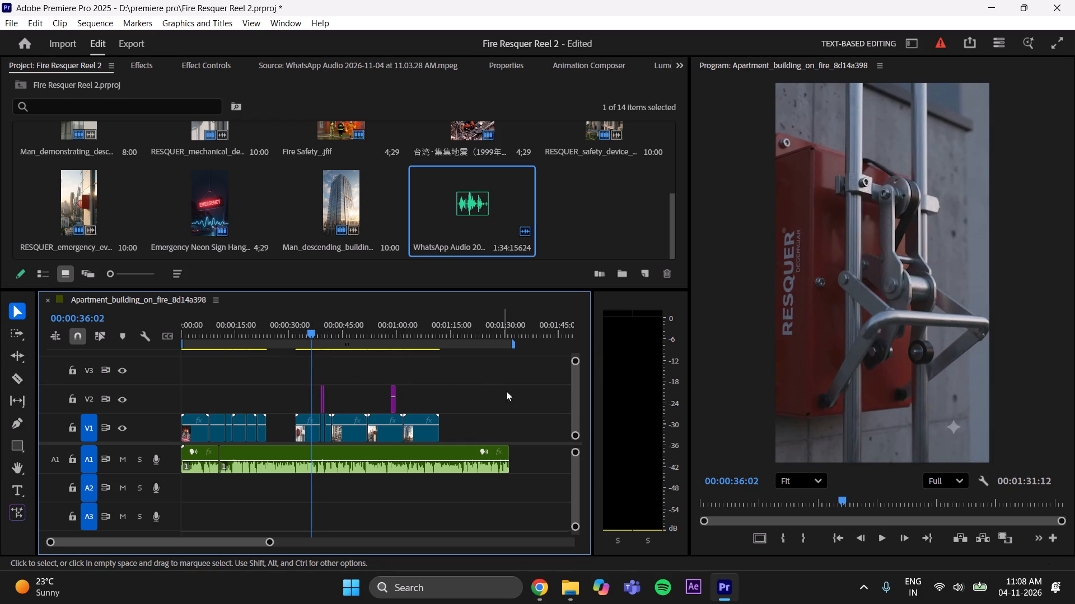
pyautogui.moveTo(507, 362); pyautogui.dragTo(321, 437)
pyautogui.moveTo(349, 432); pyautogui.dragTo(404, 439)
pyautogui.click(445, 368)
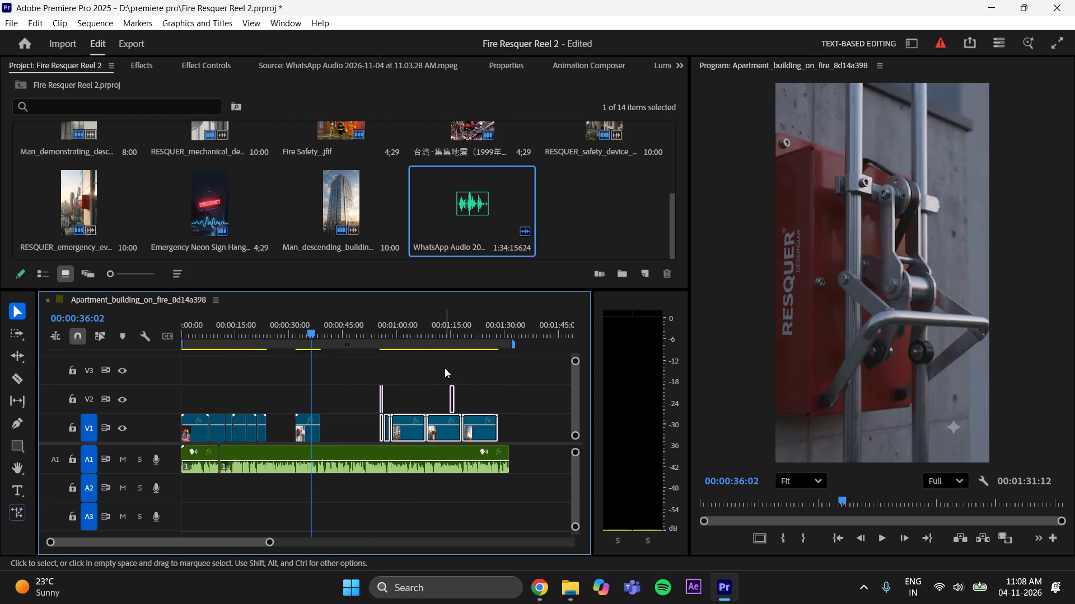
# Replay the isolated red device clip and check how its change of shot lines up with the narration.
pyautogui.moveTo(308, 327); pyautogui.dragTo(298, 336)
pyautogui.press('space')
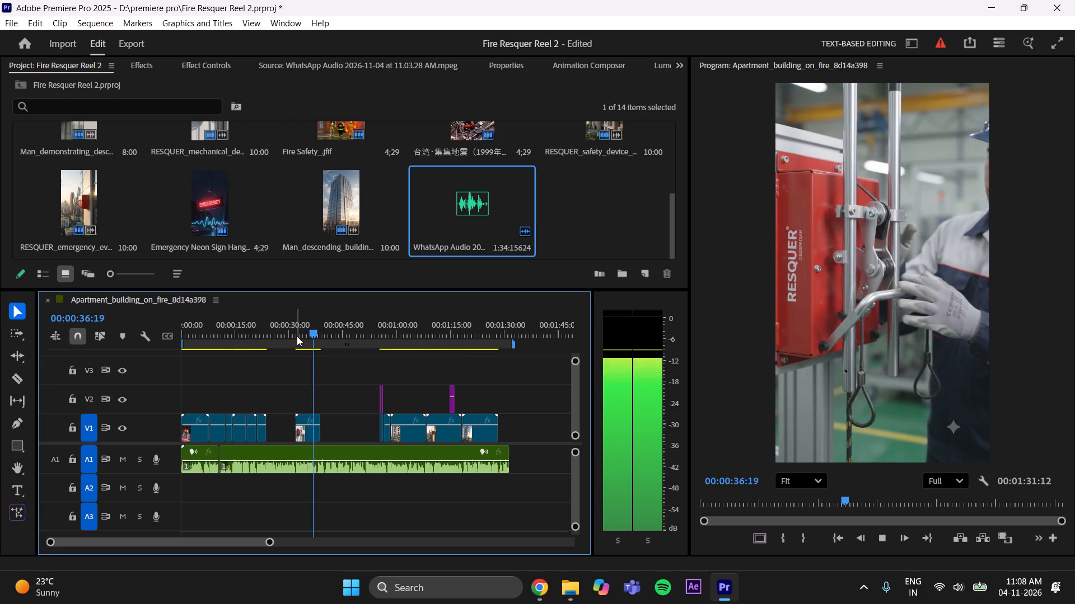
pyautogui.press('space')
pyautogui.press('space')
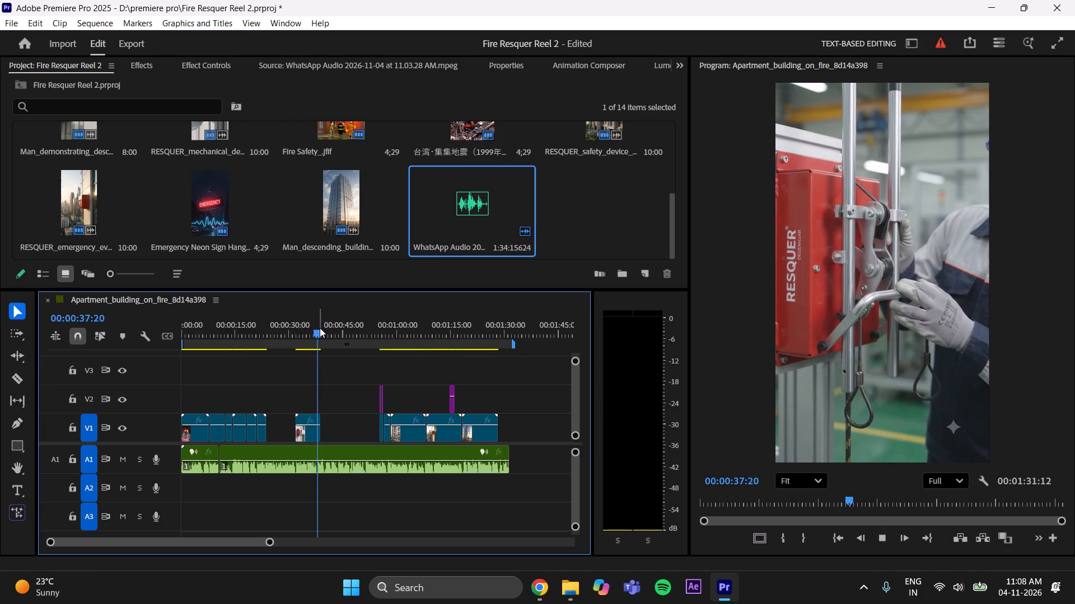
pyautogui.press('space')
pyautogui.moveTo(319, 328); pyautogui.dragTo(310, 336)
pyautogui.press('space')
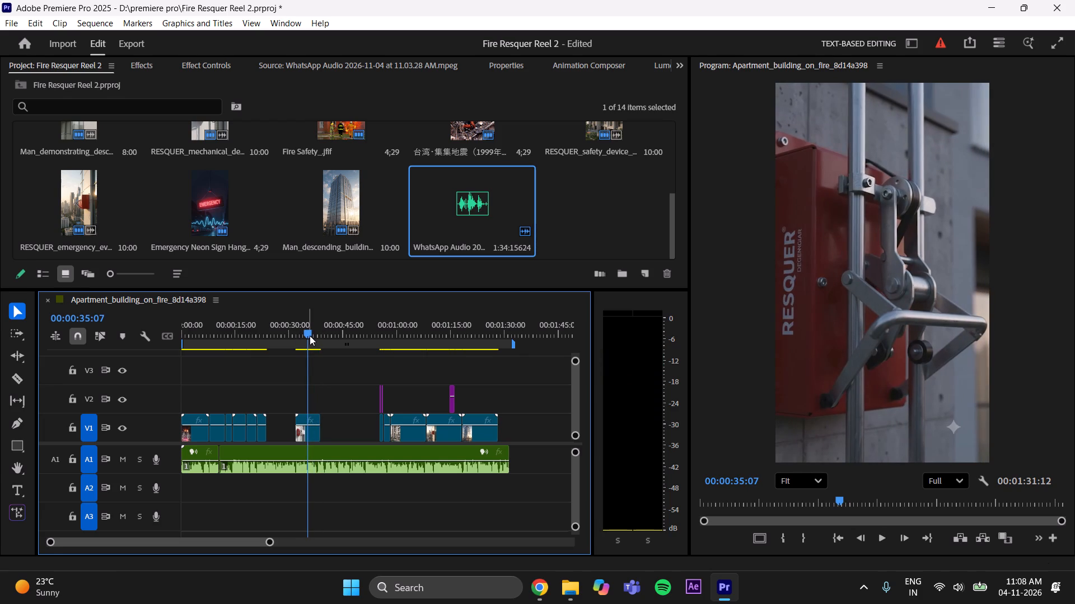
pyautogui.press('space')
pyautogui.press('space')
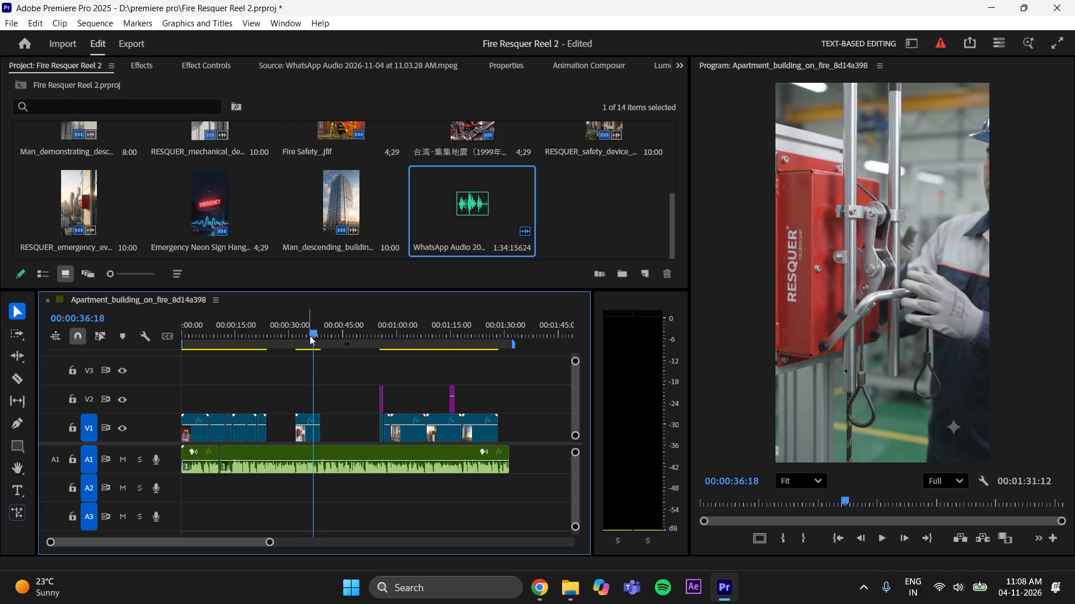
# Split the isolated red device clip on V1 at 00:00:36:10, where the shot changes to the worker beside the device.
pyautogui.press('Left')
pyautogui.press('Left')
pyautogui.press('Left')
pyautogui.press('Left')
pyautogui.press('Left')
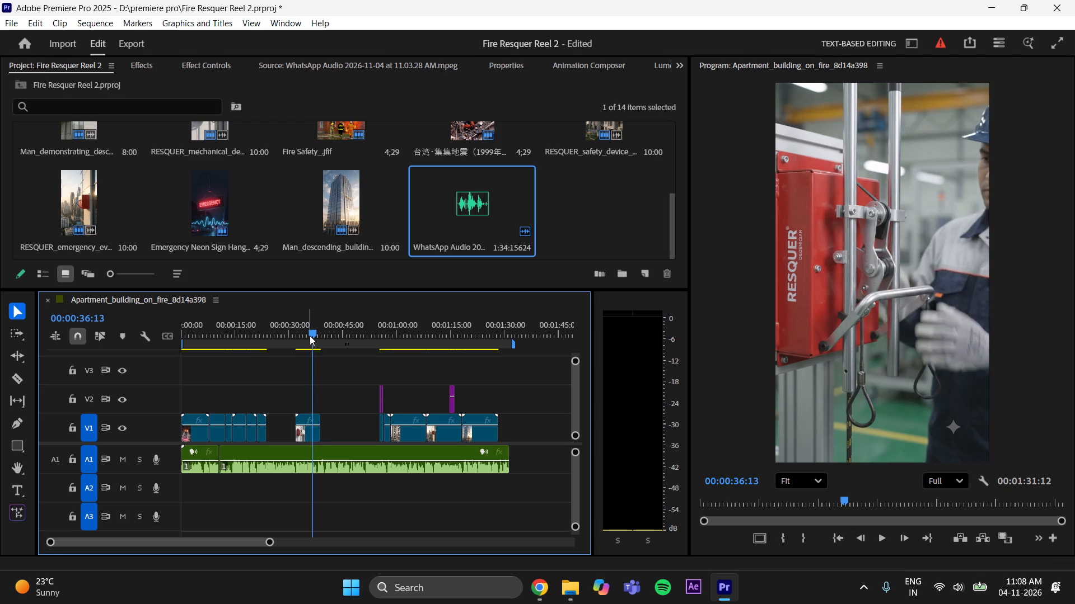
pyautogui.press('Left')
pyautogui.press('Left')
pyautogui.press('Left')
pyautogui.press('Left')
pyautogui.press('Left')
pyautogui.press('Right')
pyautogui.press('Right')
pyautogui.press('Right')
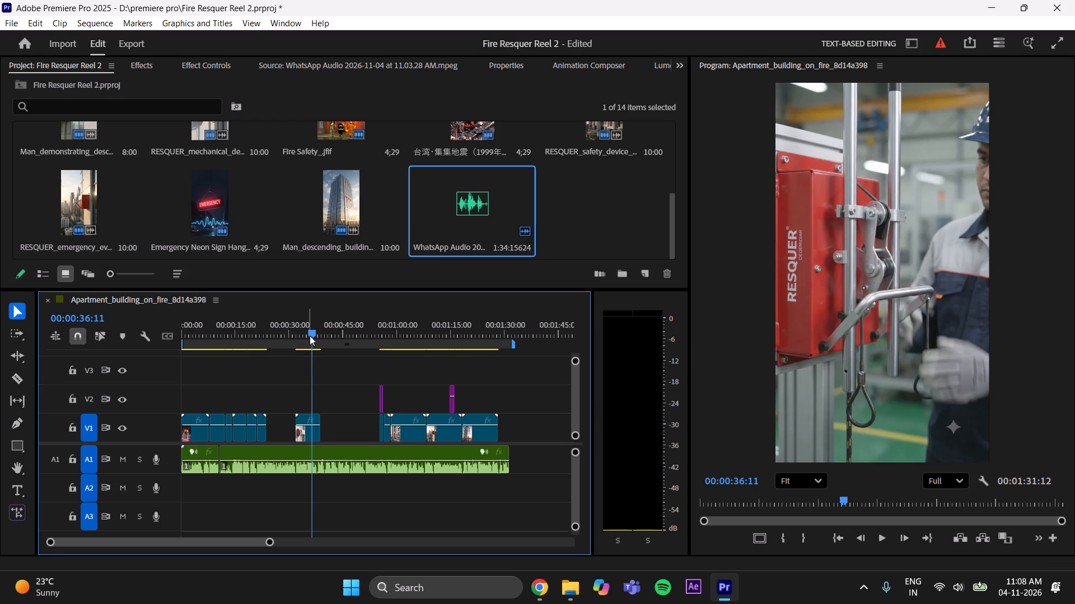
pyautogui.press('Left')
pyautogui.press('Left')
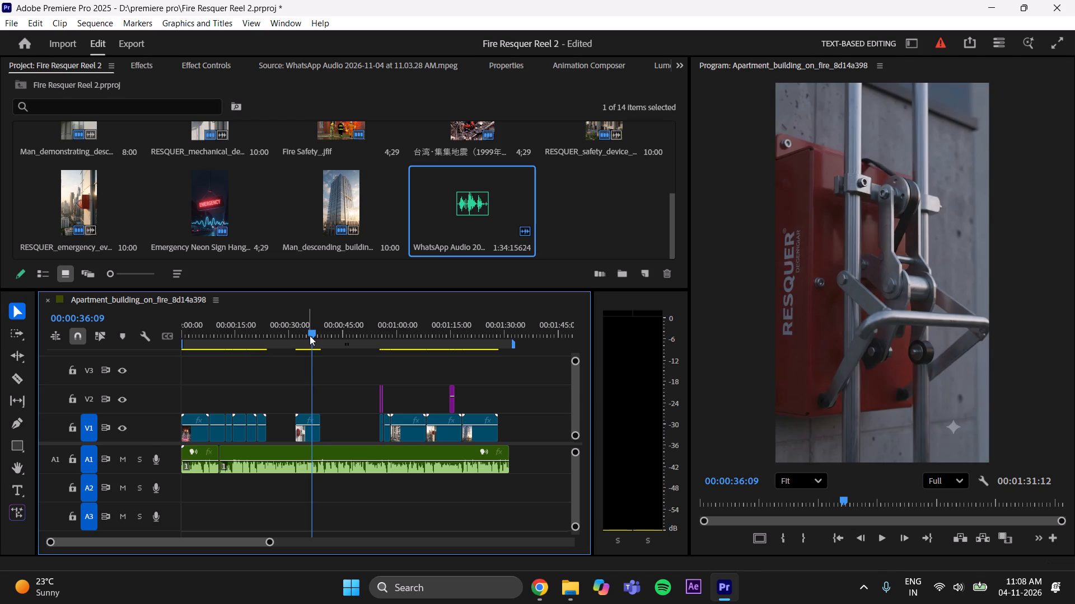
pyautogui.press('Right')
pyautogui.press('Right')
pyautogui.press('Left')
pyautogui.press('Left')
pyautogui.press('Right')
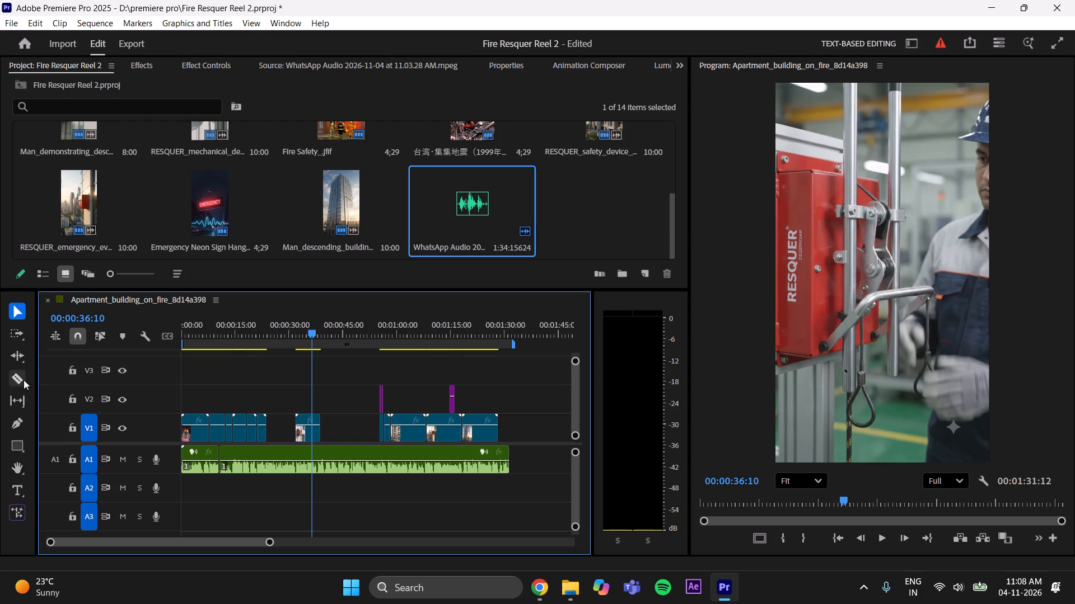
pyautogui.click(24, 380)
pyautogui.click(312, 433)
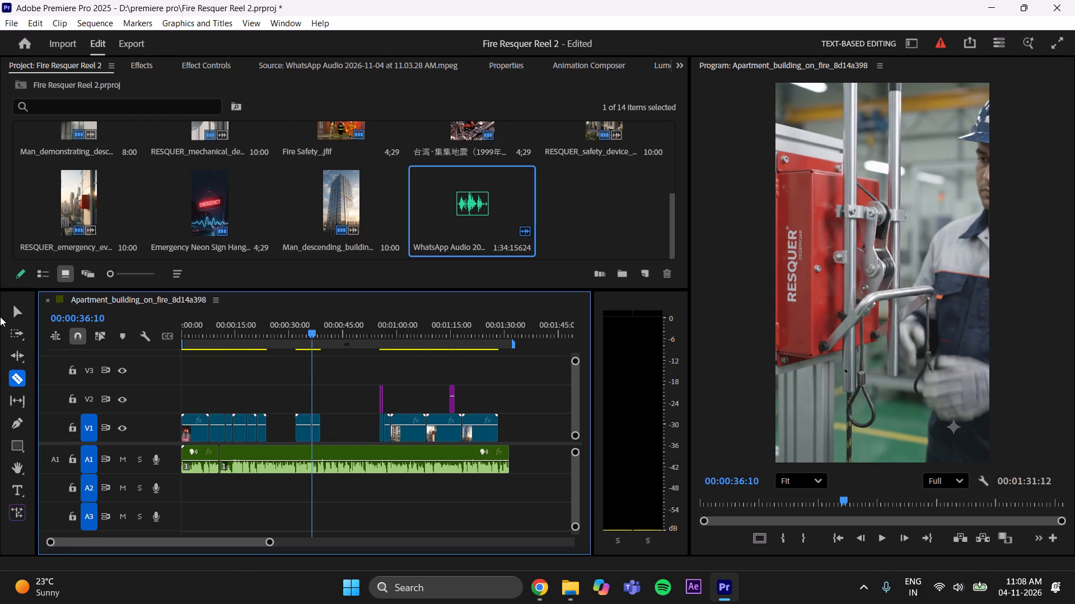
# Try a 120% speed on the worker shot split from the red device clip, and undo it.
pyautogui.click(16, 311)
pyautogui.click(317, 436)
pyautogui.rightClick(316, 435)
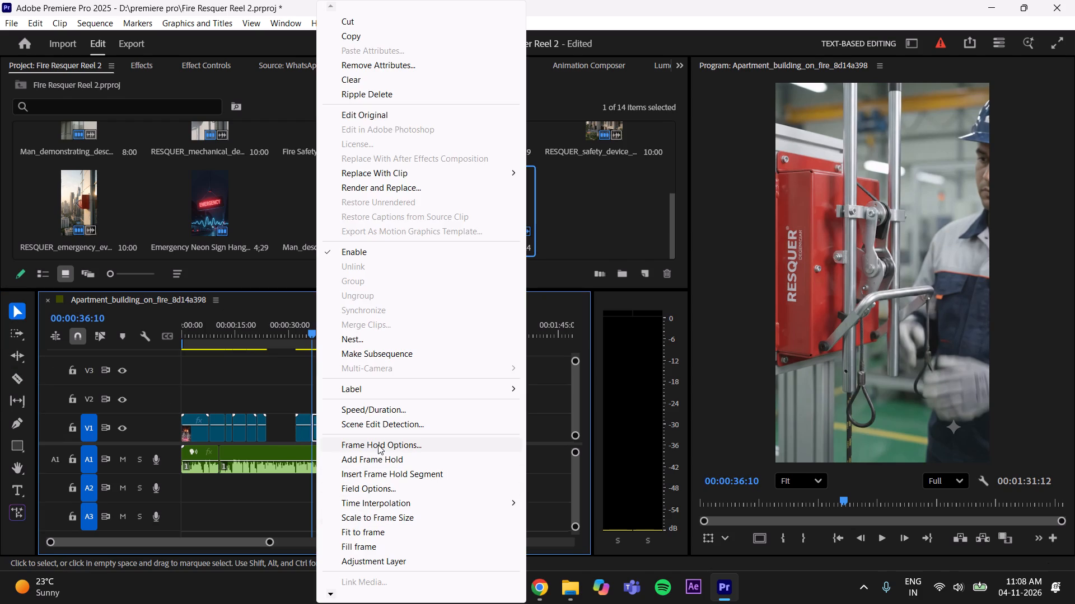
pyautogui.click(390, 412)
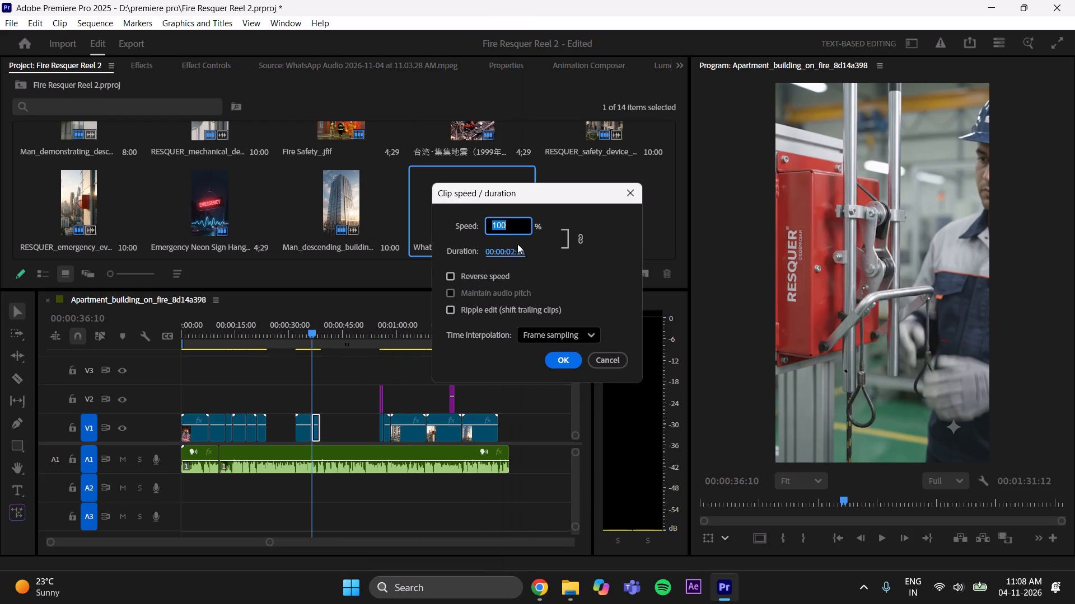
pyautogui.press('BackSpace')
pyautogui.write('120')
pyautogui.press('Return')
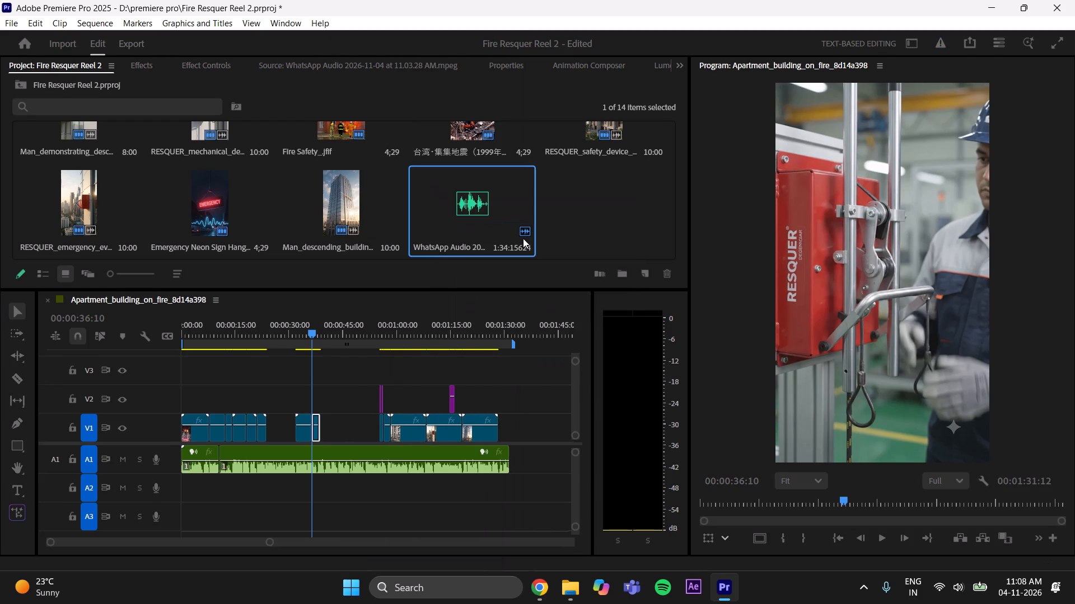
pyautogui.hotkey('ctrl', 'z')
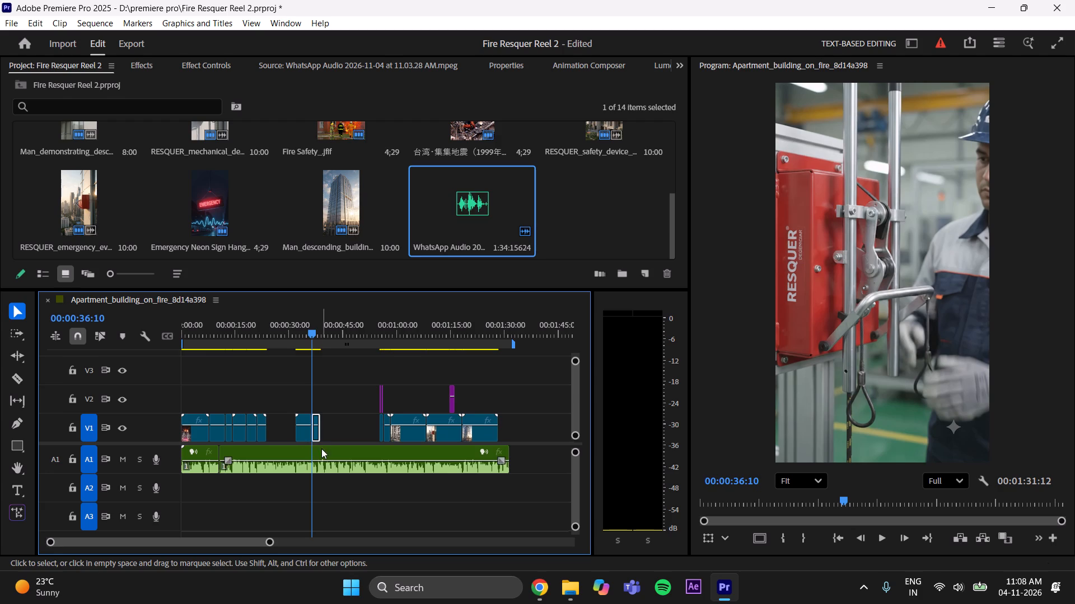
# Slow the worker shot split from the red device clip to 70% speed.
pyautogui.rightClick(316, 436)
pyautogui.click(358, 412)
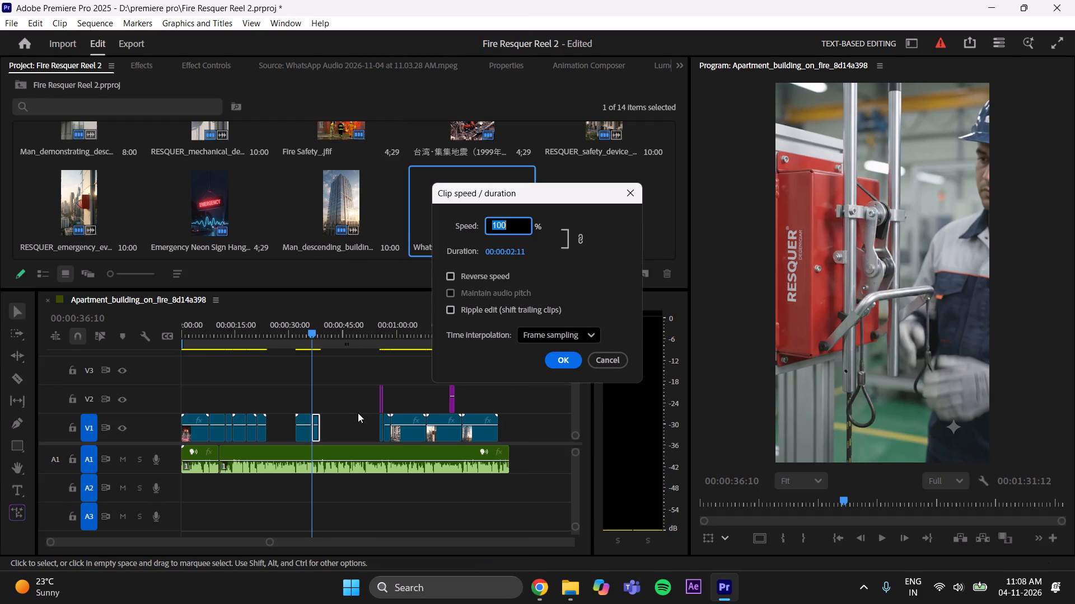
pyautogui.press('BackSpace')
pyautogui.write('70')
pyautogui.press('Return')
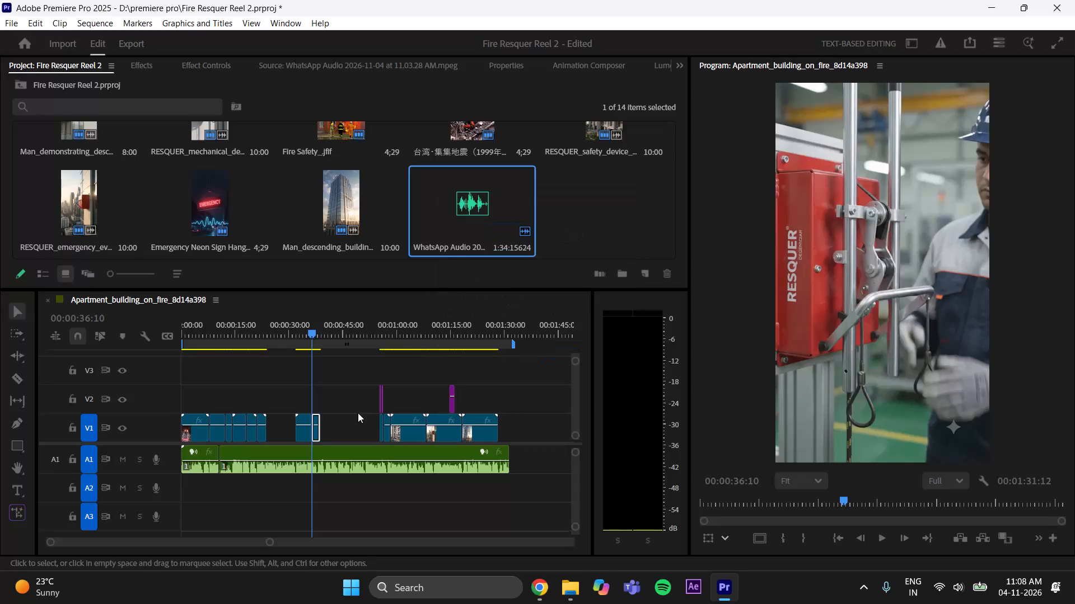
# Play the slowed worker shot and the narration over the gap after it to judge where the next visuals belong.
pyautogui.moveTo(312, 328); pyautogui.dragTo(307, 342)
pyautogui.press('space')
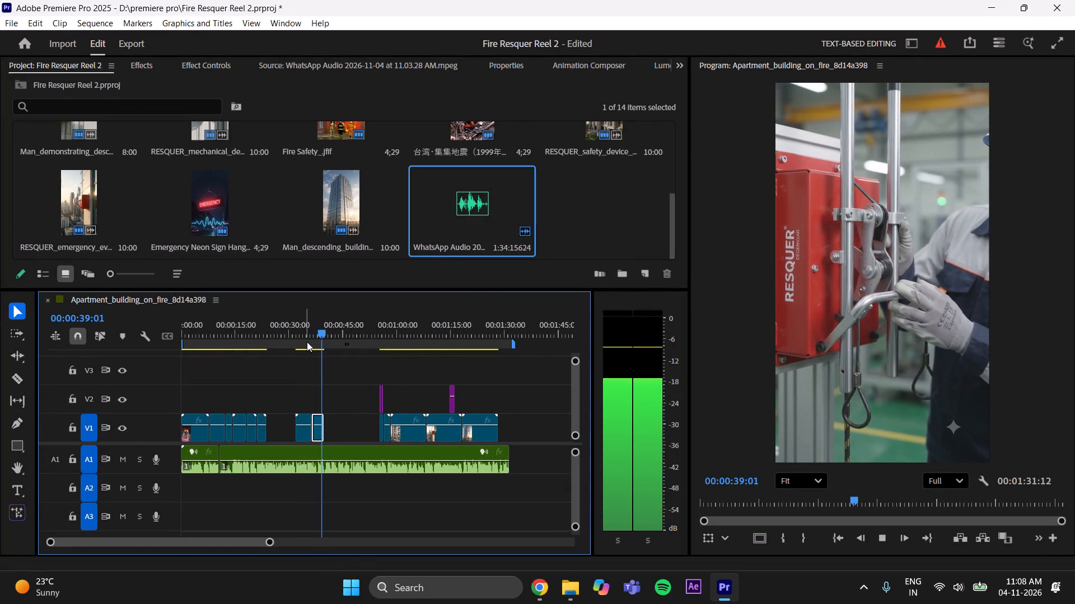
pyautogui.press('space')
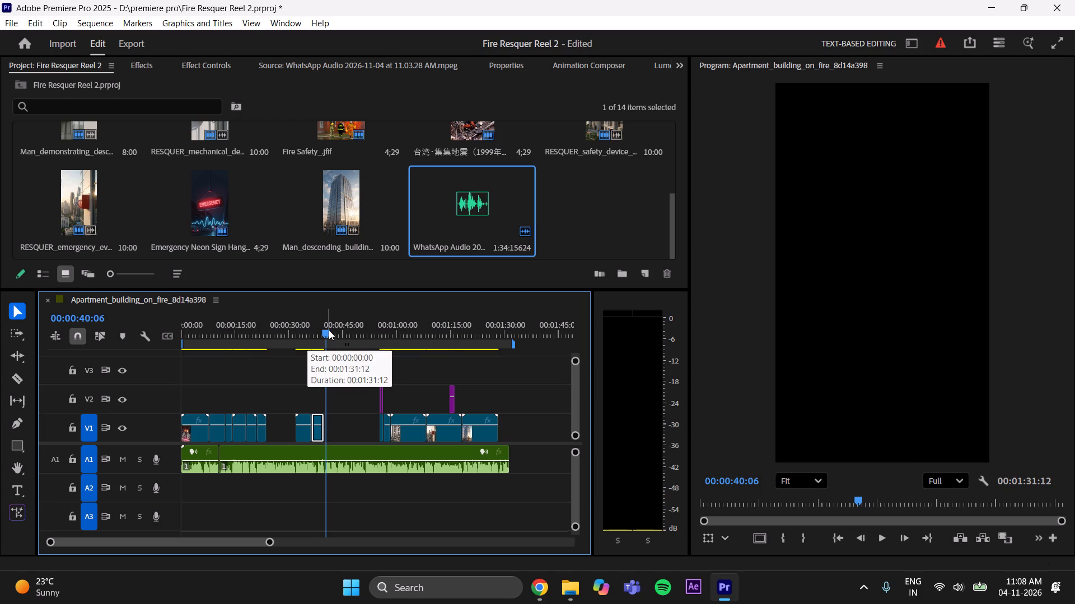
pyautogui.moveTo(329, 330); pyautogui.dragTo(325, 338)
pyautogui.press('space')
pyautogui.press('space')
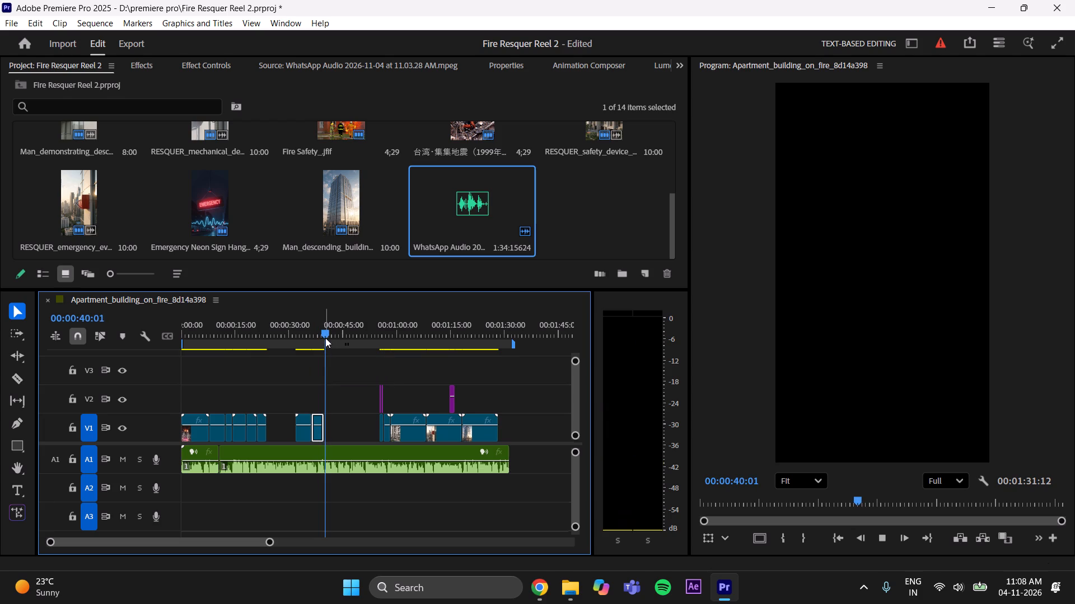
pyautogui.press('space')
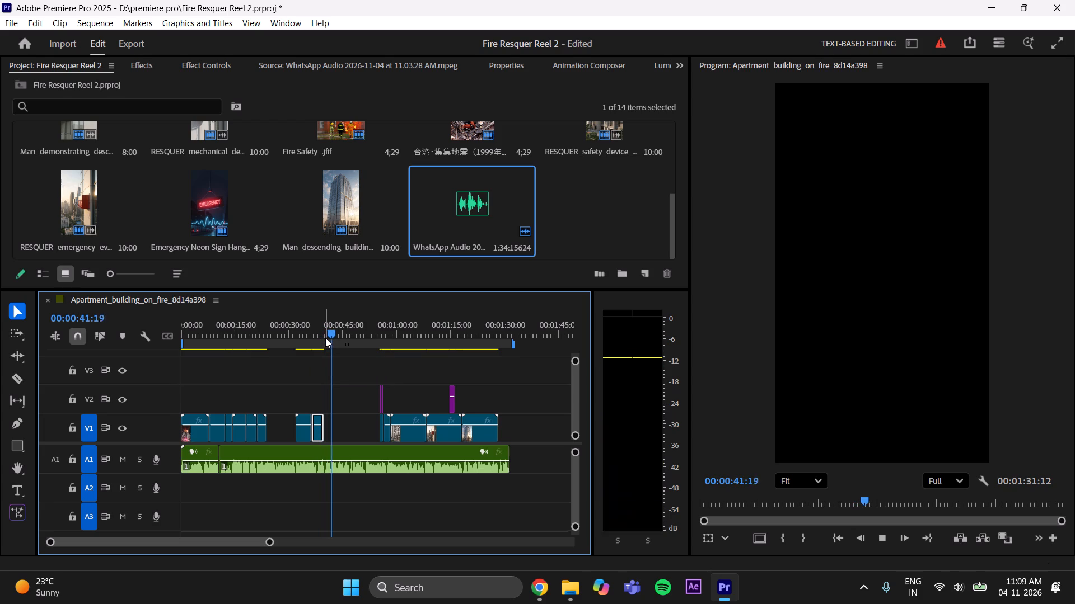
pyautogui.press('space')
pyautogui.moveTo(340, 333); pyautogui.dragTo(377, 356)
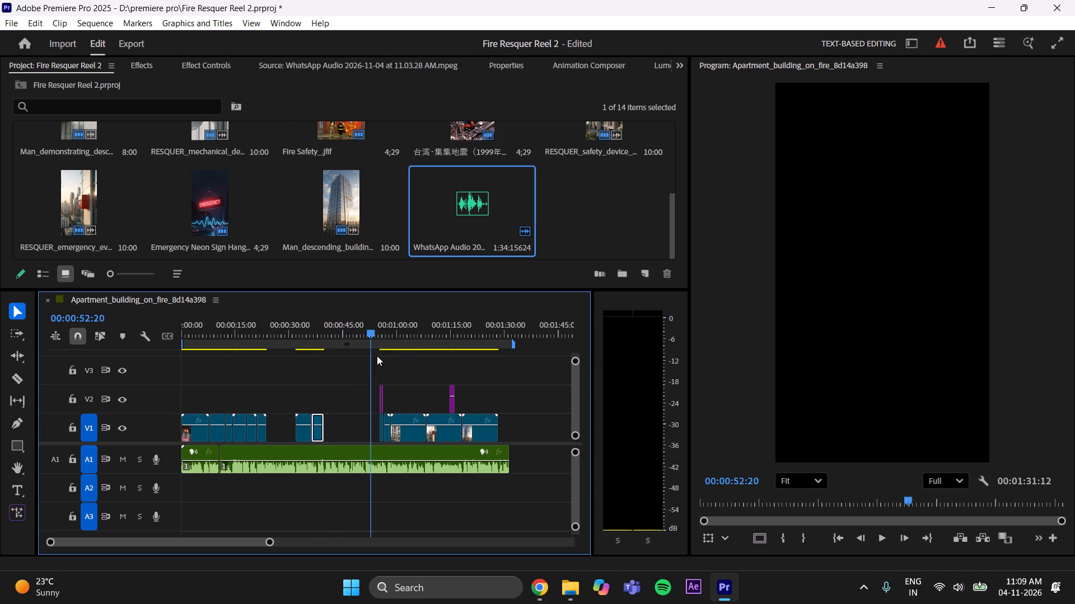
pyautogui.moveTo(377, 356); pyautogui.dragTo(339, 379)
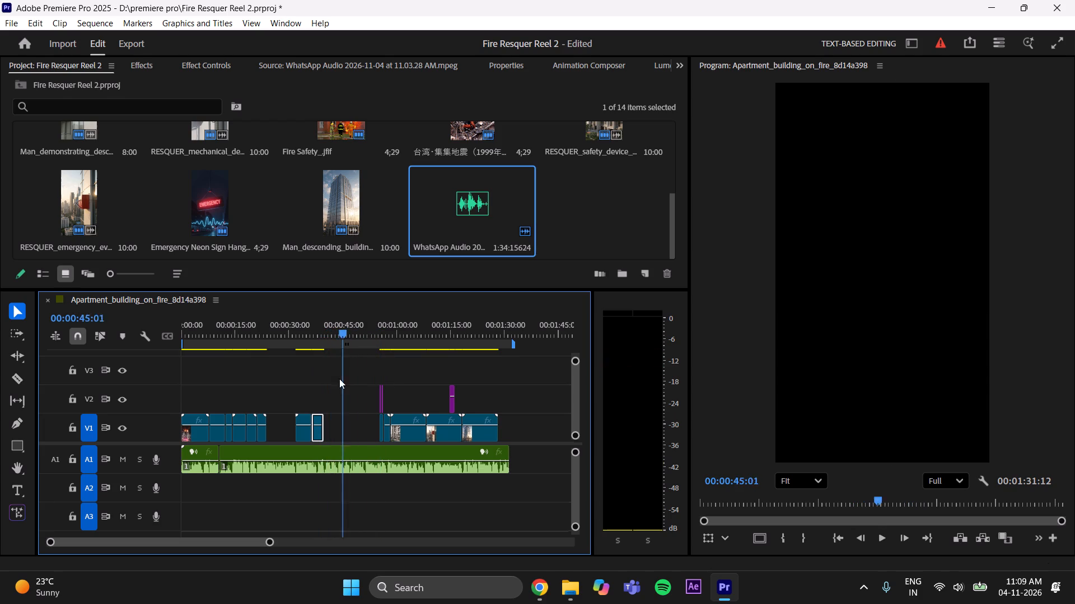
pyautogui.moveTo(339, 379); pyautogui.dragTo(324, 390)
pyautogui.press('space')
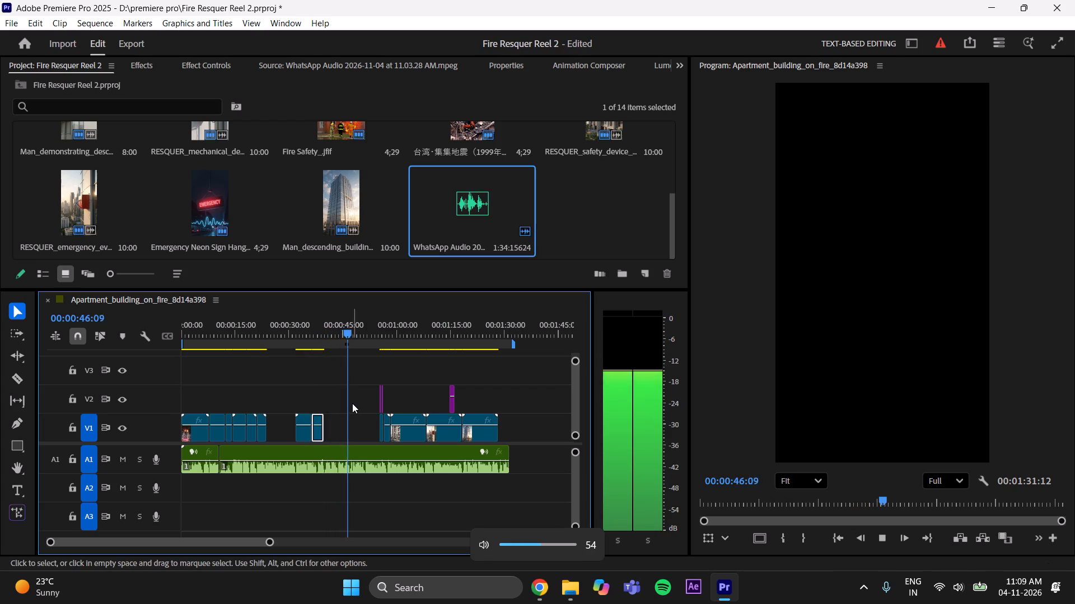
pyautogui.press('space')
# Find the narration cue at 00:00:47:01 and move all following V1 and V2 clips earlier so the fire shot starts there.
pyautogui.moveTo(354, 328); pyautogui.dragTo(354, 329)
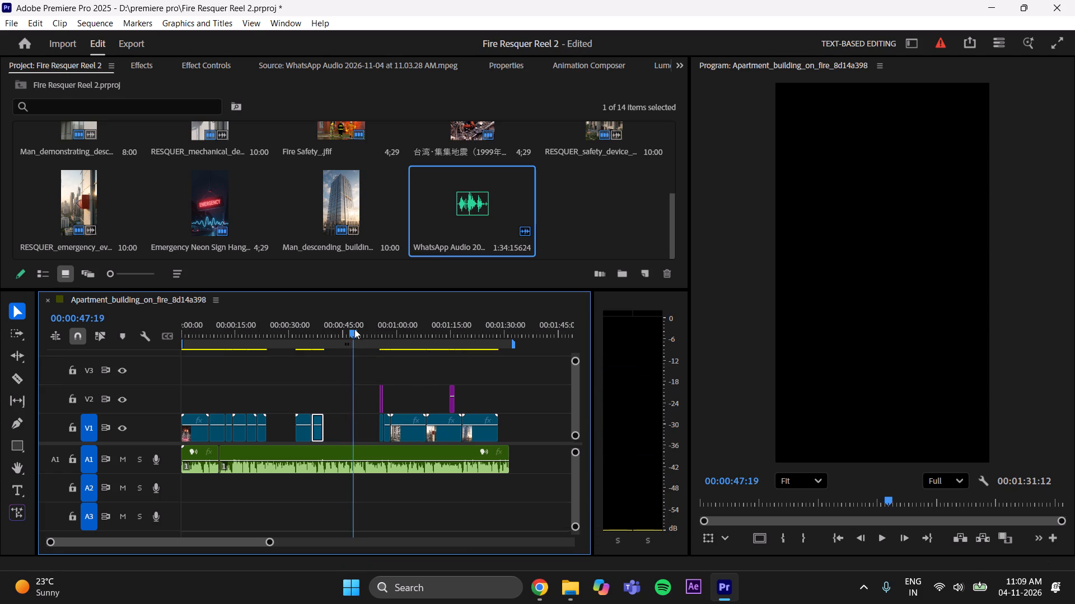
pyautogui.moveTo(354, 329); pyautogui.dragTo(348, 344)
pyautogui.press('space')
pyautogui.press('space')
pyautogui.press('space')
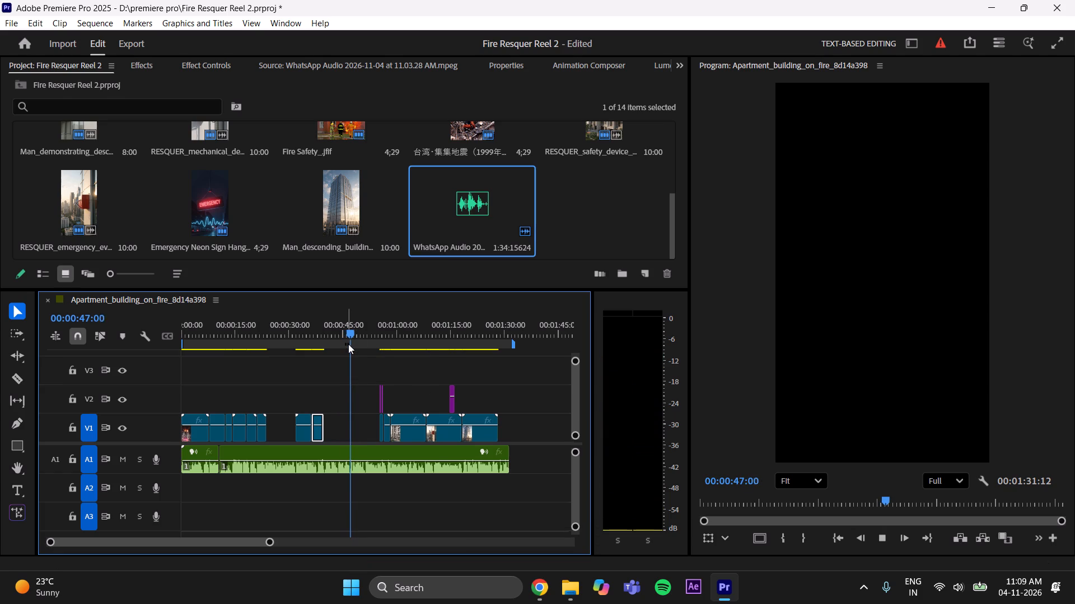
pyautogui.press('space')
pyautogui.moveTo(348, 331); pyautogui.dragTo(347, 334)
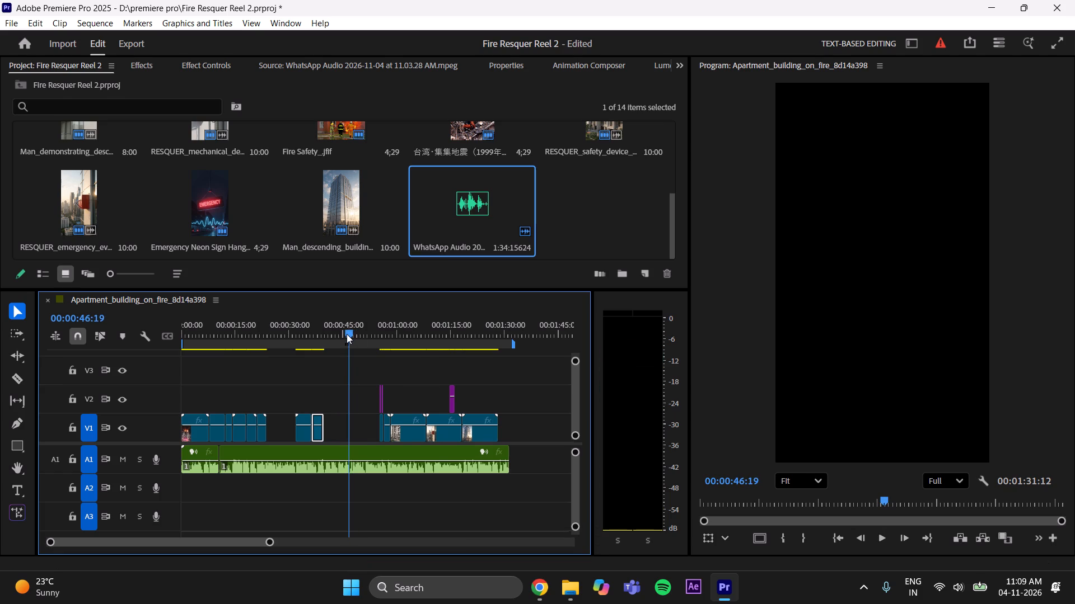
pyautogui.moveTo(347, 334); pyautogui.dragTo(347, 337)
pyautogui.press('space')
pyautogui.press('space')
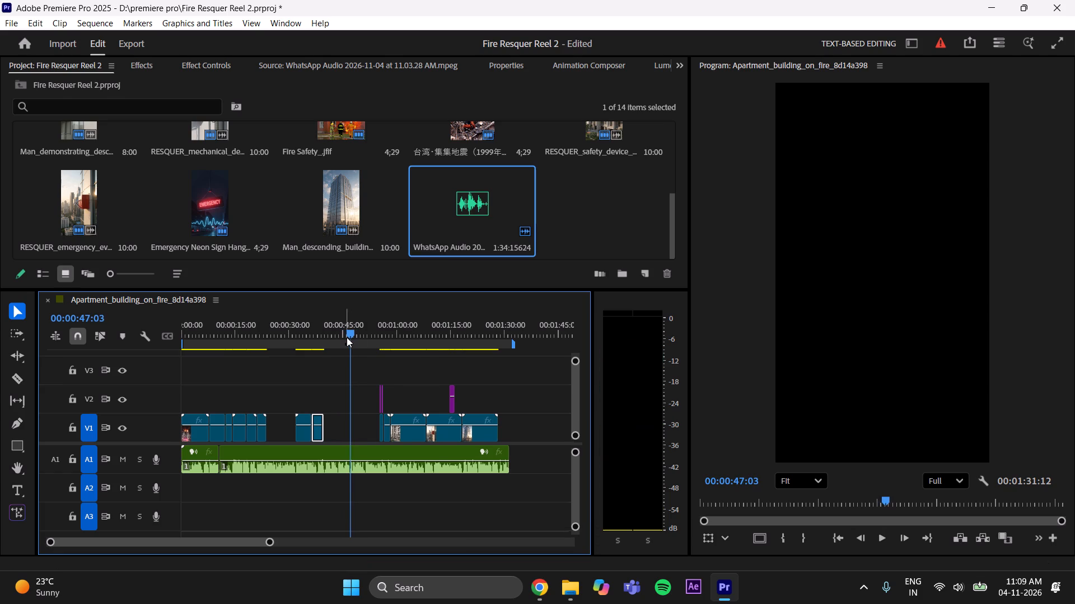
pyautogui.press('Left')
pyautogui.press('Left')
pyautogui.moveTo(525, 366); pyautogui.dragTo(376, 425)
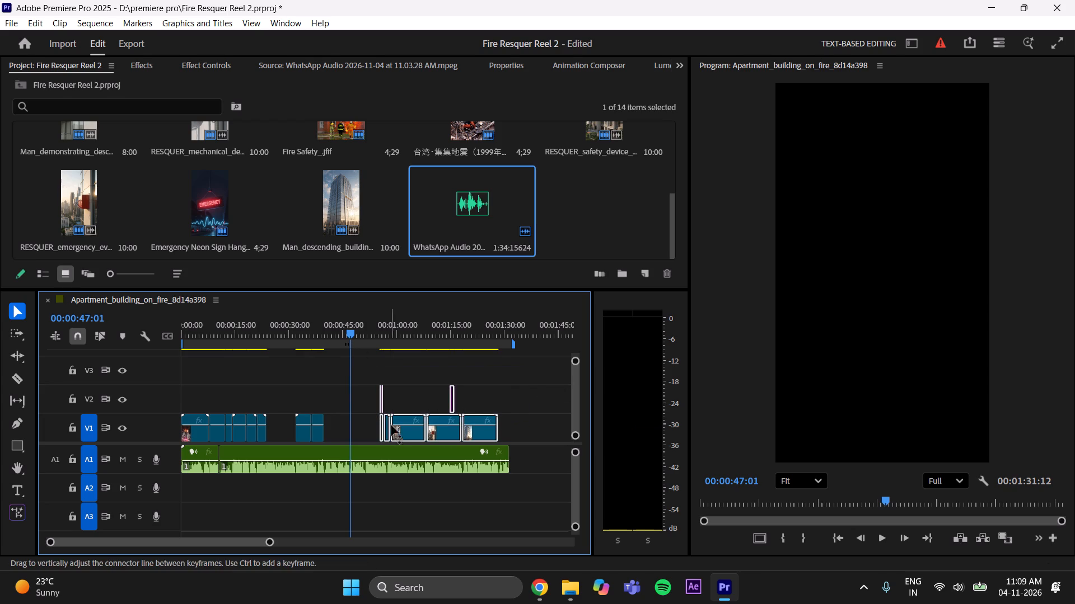
pyautogui.moveTo(409, 431); pyautogui.dragTo(378, 432)
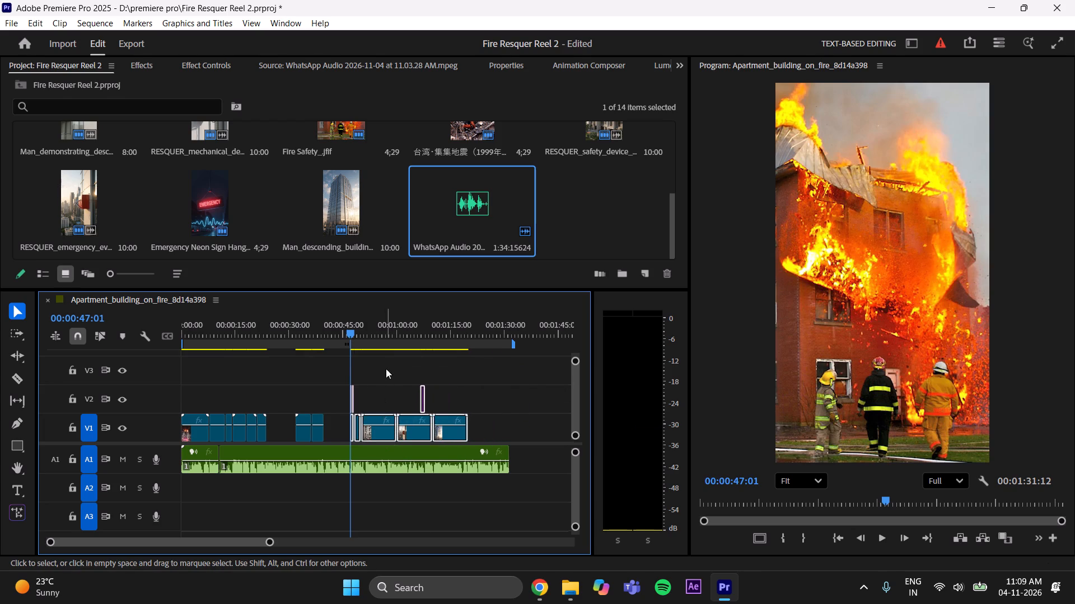
pyautogui.click(387, 365)
# Play the moved clips from the fire shot through the building shots to check them against the narration.
pyautogui.moveTo(342, 332); pyautogui.dragTo(339, 337)
pyautogui.press('space')
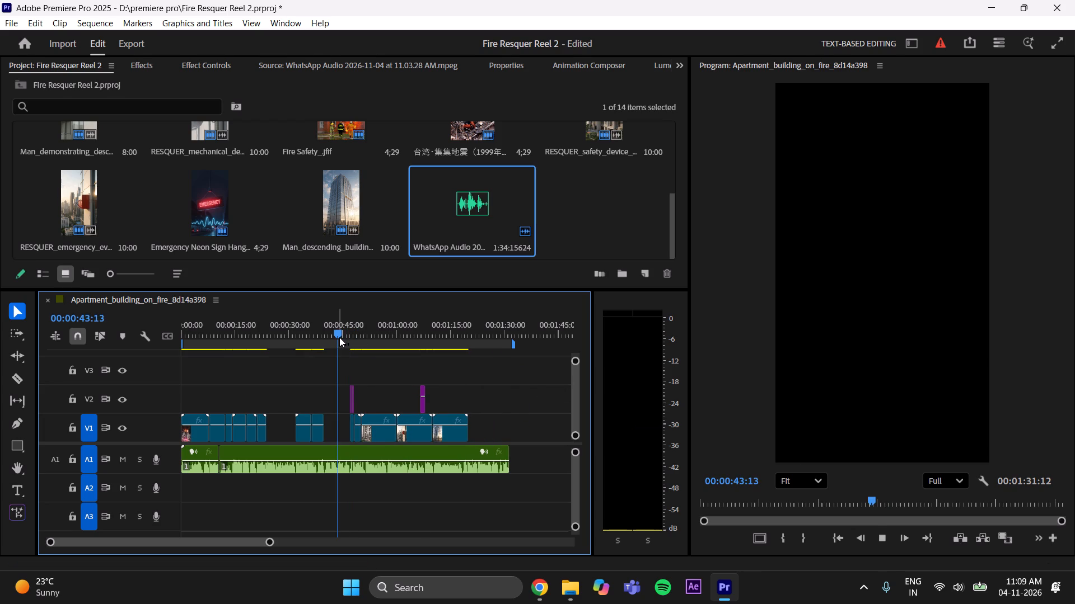
pyautogui.click(349, 334)
pyautogui.press('space')
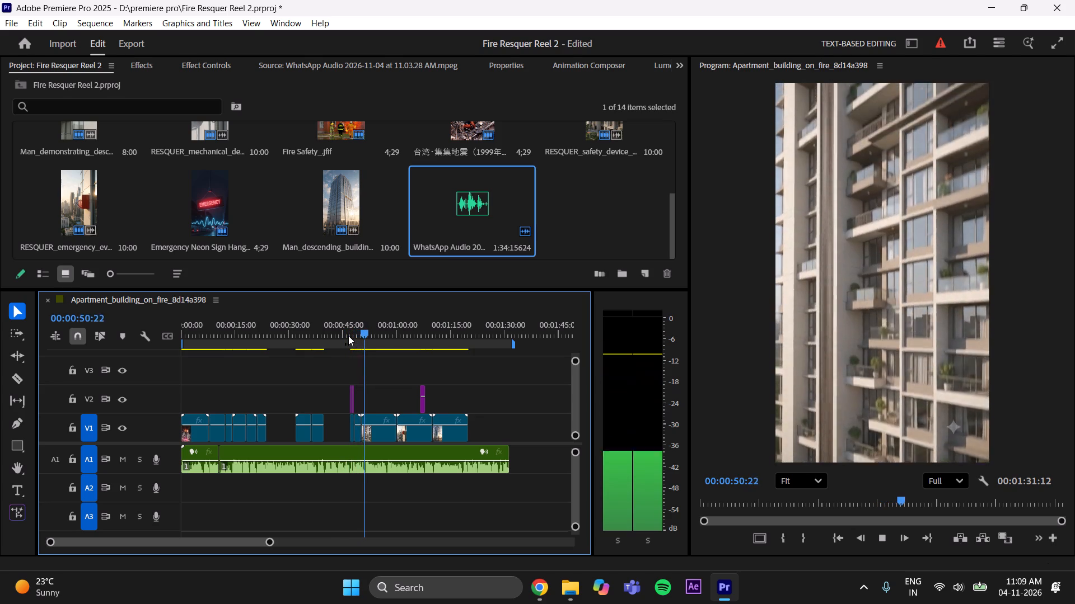
pyautogui.press('space')
pyautogui.press('space')
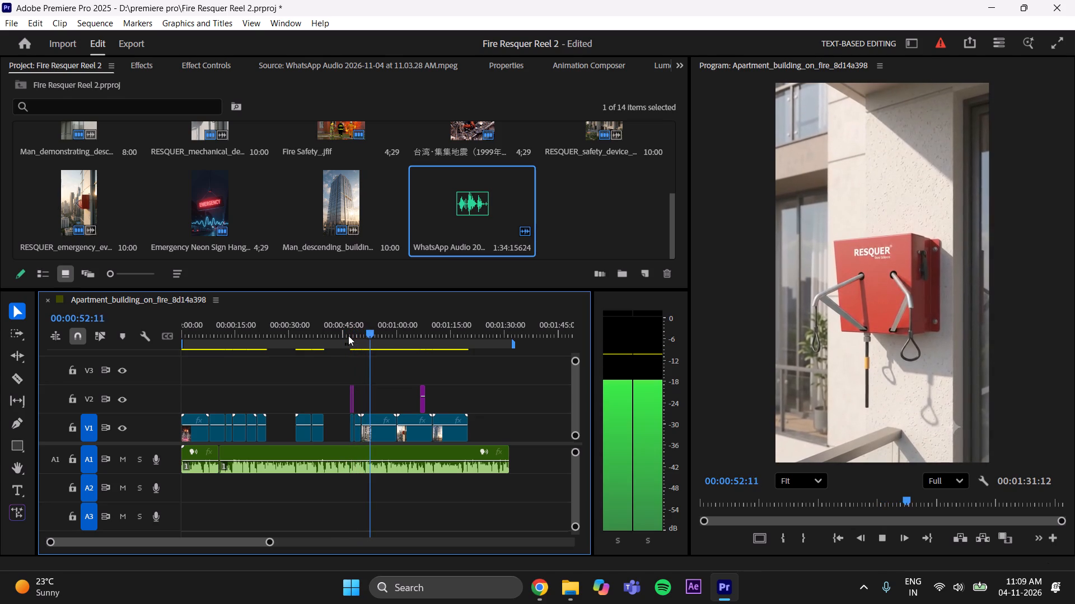
pyautogui.press('space')
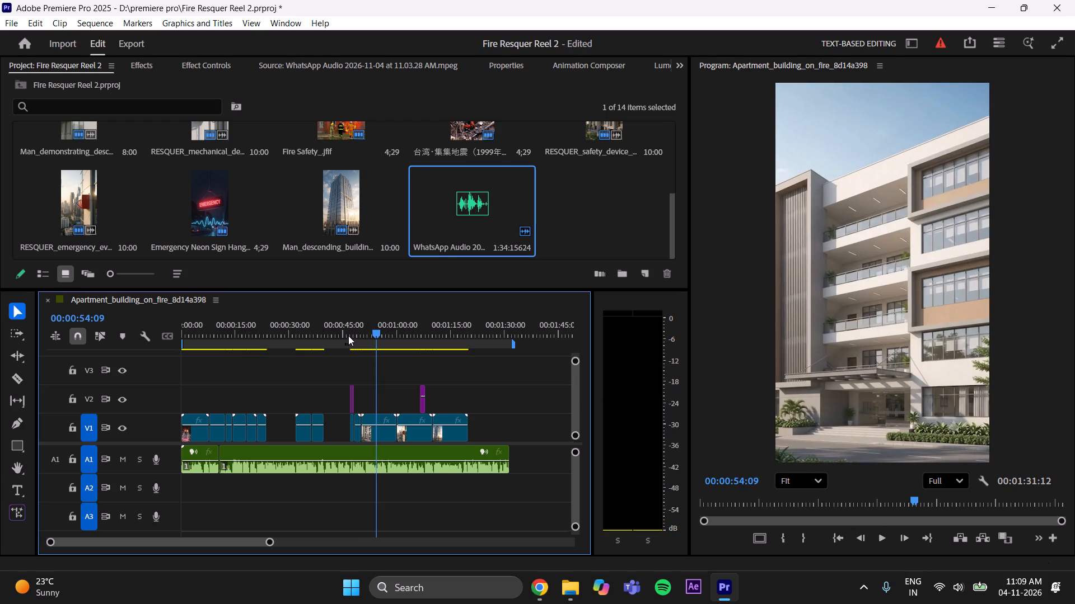
pyautogui.press('space')
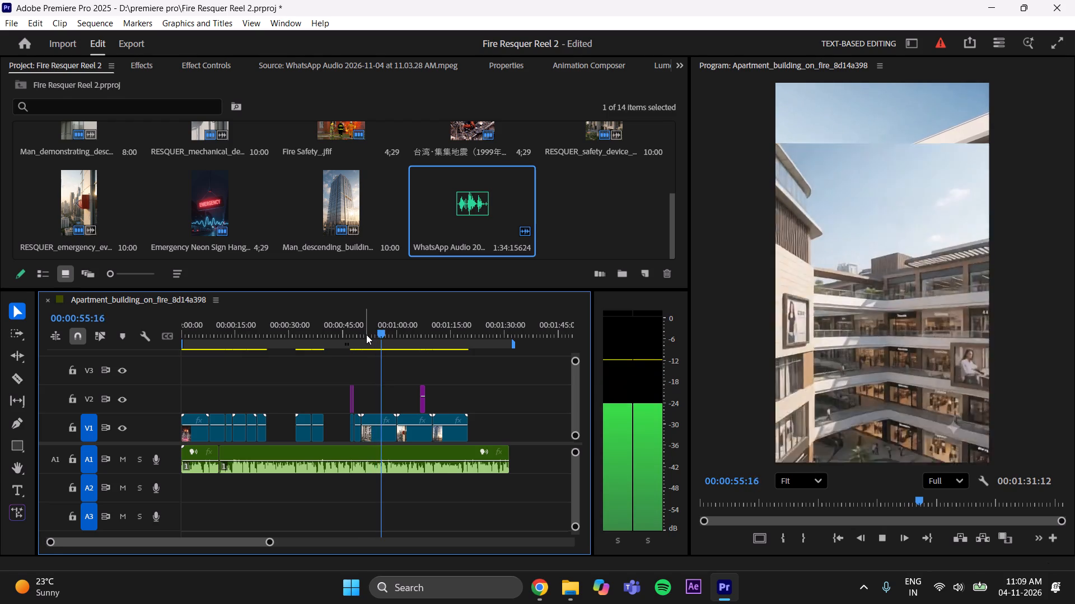
pyautogui.press('space')
pyautogui.press('space')
pyautogui.press('space')
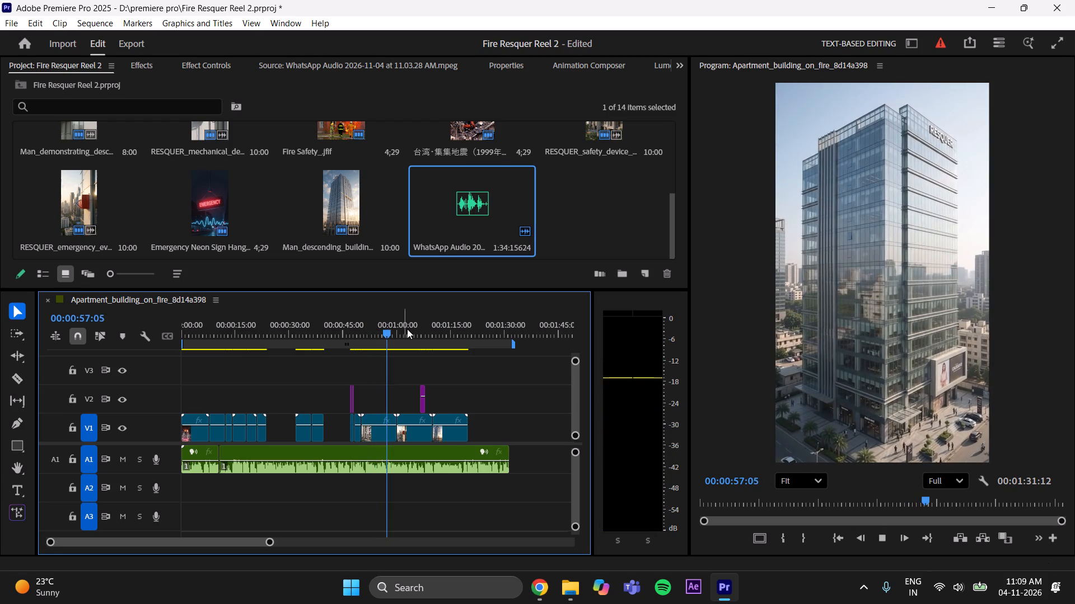
pyautogui.moveTo(396, 332); pyautogui.dragTo(356, 383)
pyautogui.press('space')
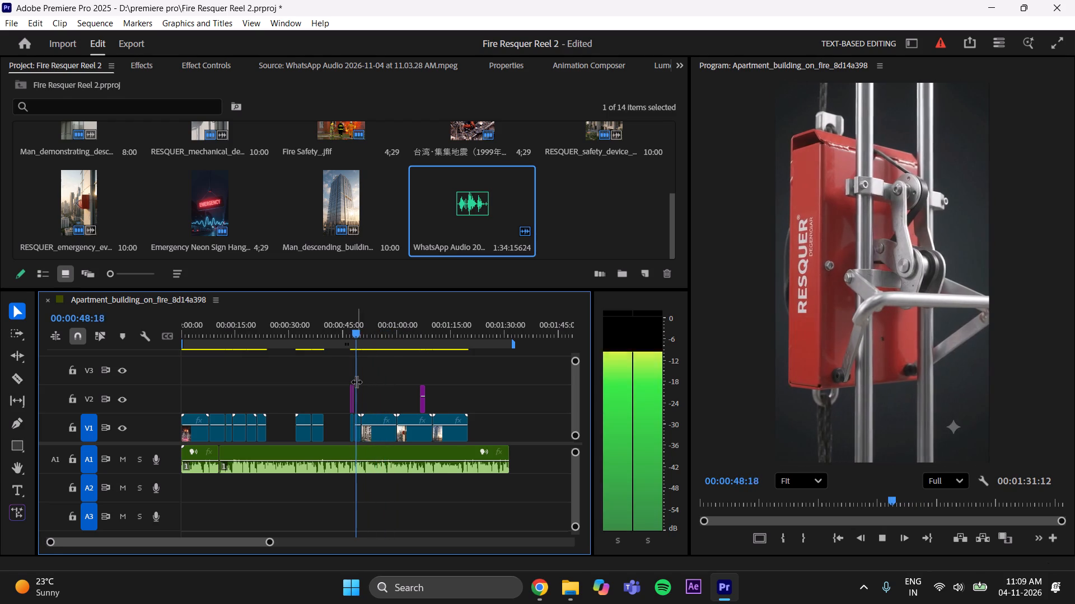
pyautogui.press('space')
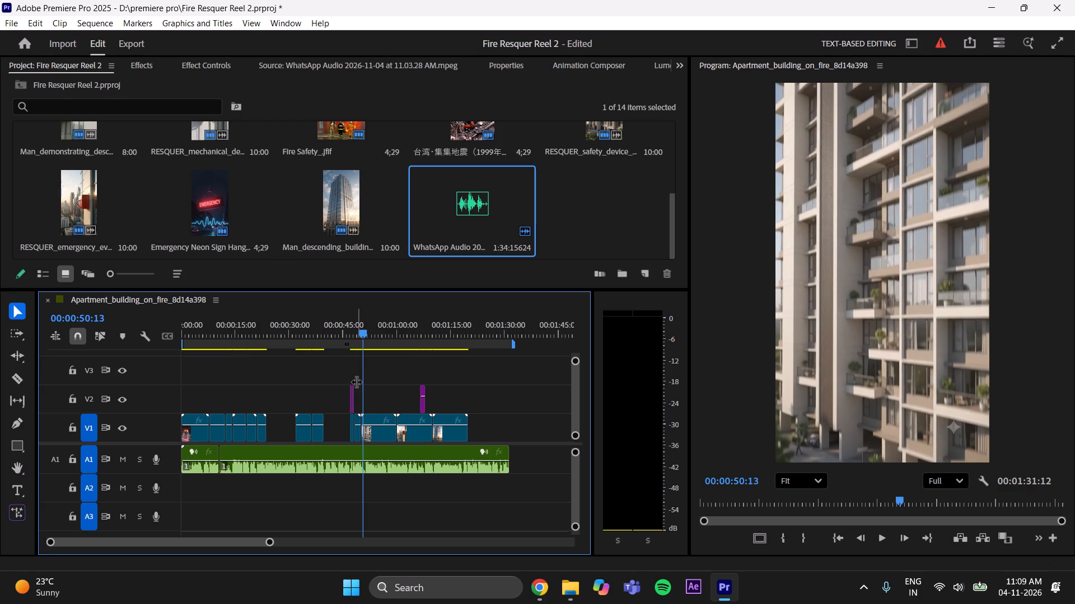
# Move all V1 and V2 clips after the red device clip about 10 seconds later to open a gap behind it.
pyautogui.moveTo(366, 329); pyautogui.dragTo(357, 342)
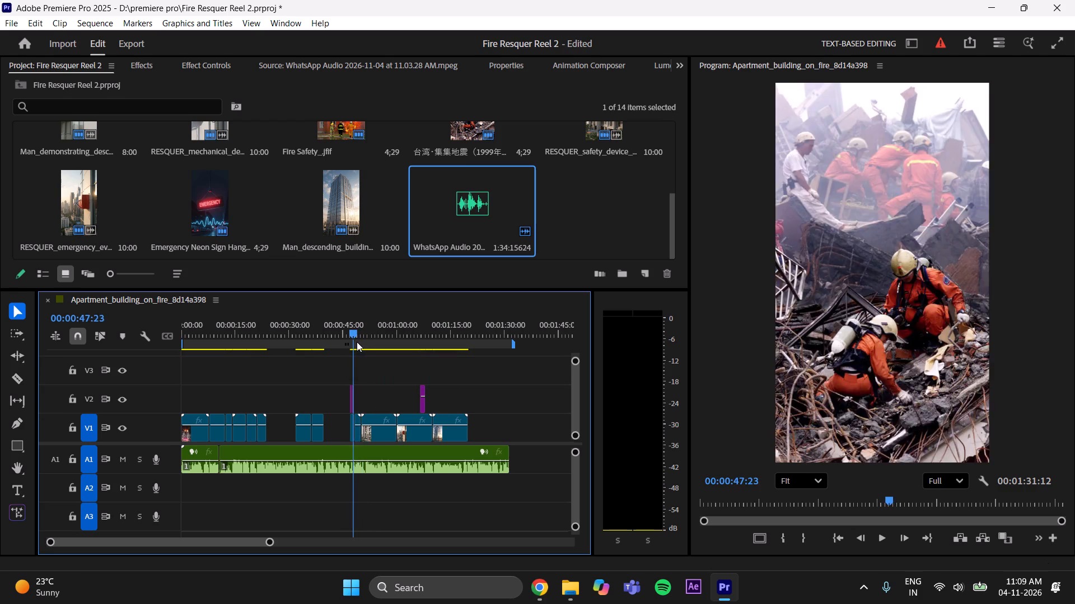
pyautogui.moveTo(357, 342); pyautogui.dragTo(357, 349)
pyautogui.moveTo(357, 349); pyautogui.dragTo(358, 353)
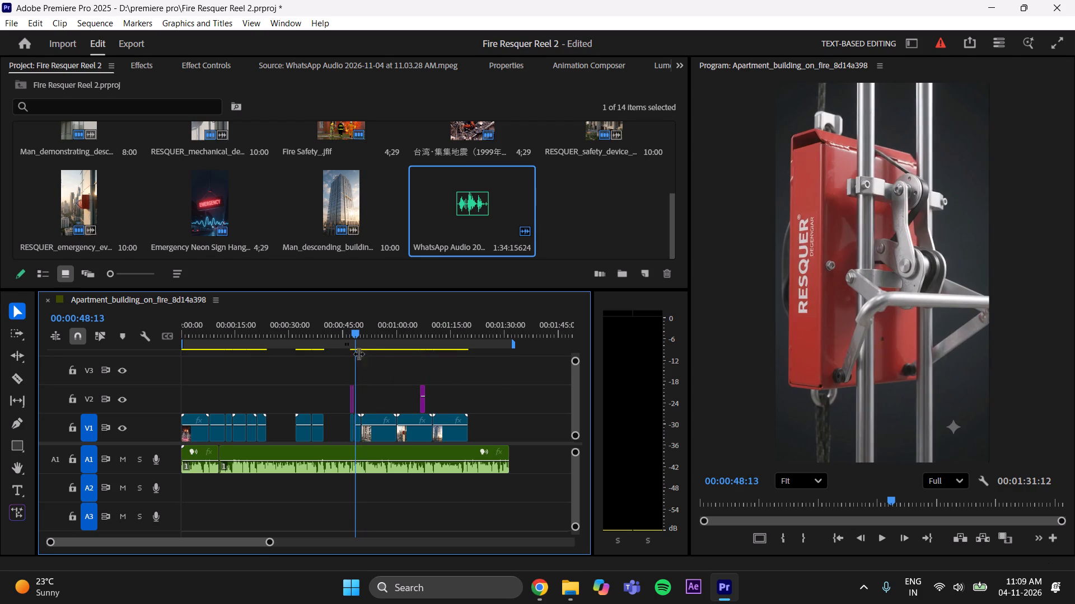
pyautogui.moveTo(501, 368); pyautogui.dragTo(392, 428)
pyautogui.moveTo(376, 434); pyautogui.dragTo(409, 434)
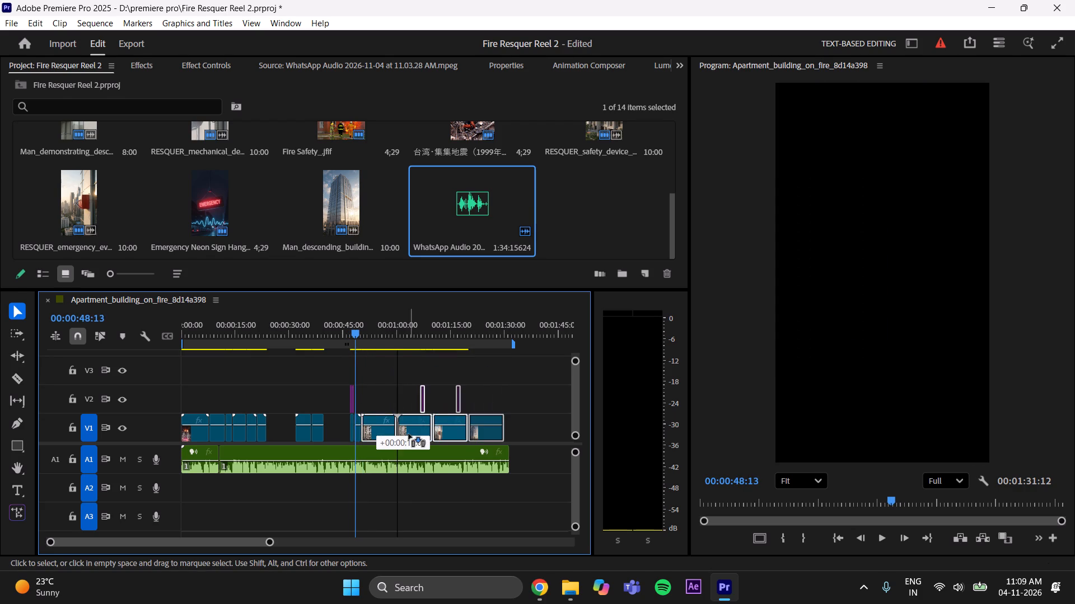
pyautogui.moveTo(409, 434); pyautogui.dragTo(408, 434)
# Play the narration repeatedly around the end of the red device clip to find where its phrase ends.
pyautogui.press('space')
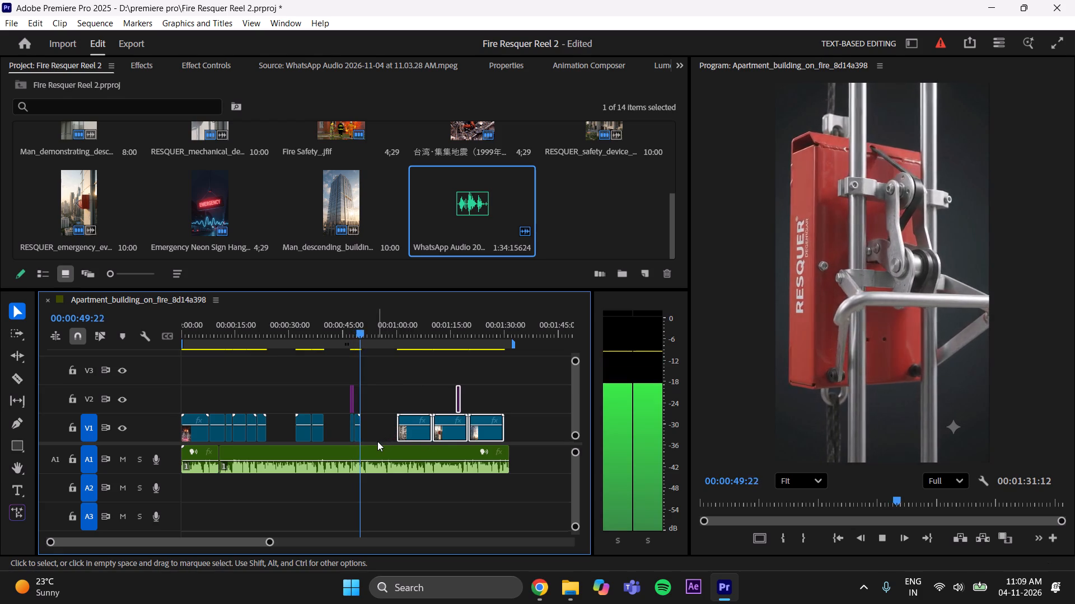
pyautogui.press('space')
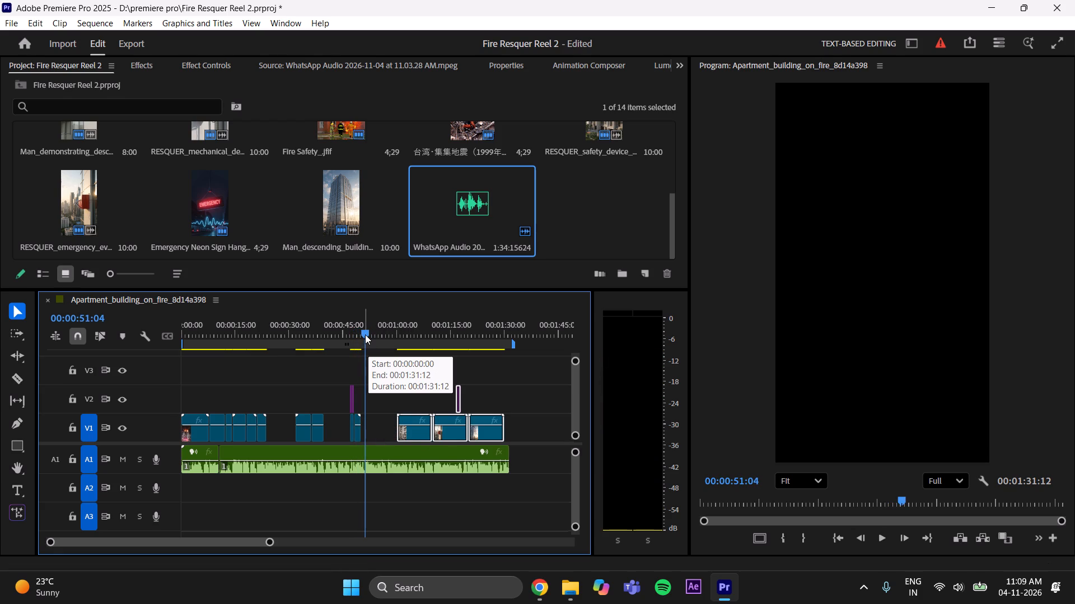
pyautogui.press('space')
pyautogui.press('space')
pyautogui.moveTo(371, 332); pyautogui.dragTo(365, 341)
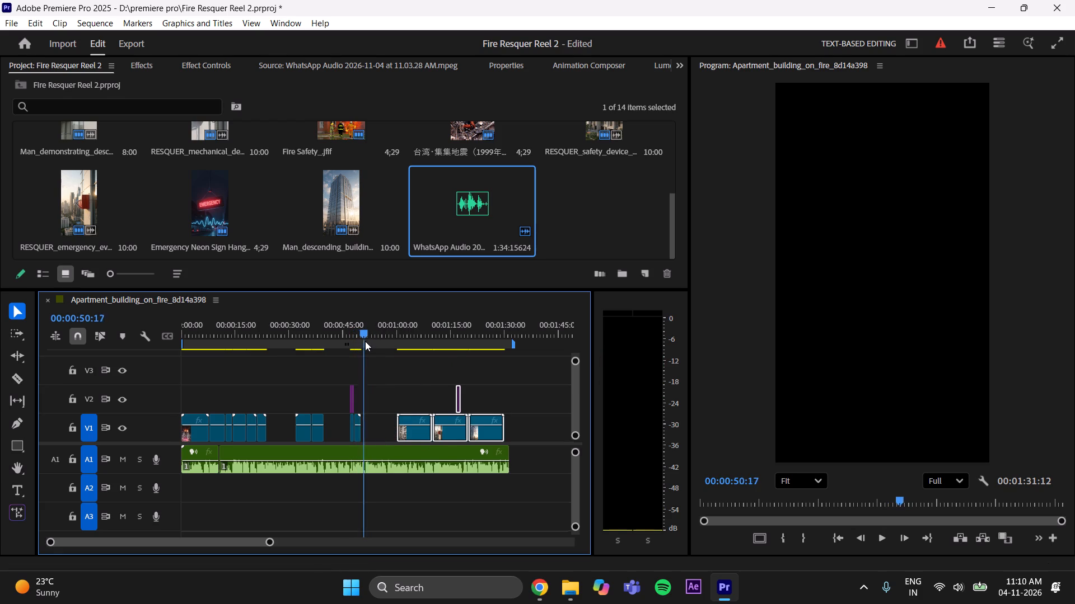
pyautogui.moveTo(365, 341); pyautogui.dragTo(364, 343)
pyautogui.press('space')
pyautogui.press('space')
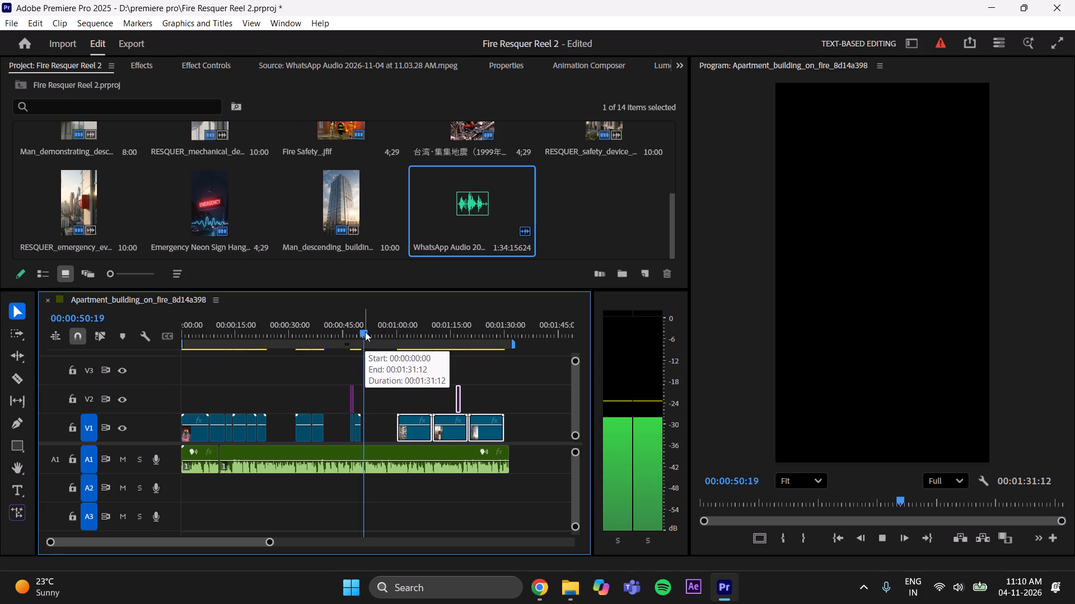
pyautogui.moveTo(366, 333); pyautogui.dragTo(376, 367)
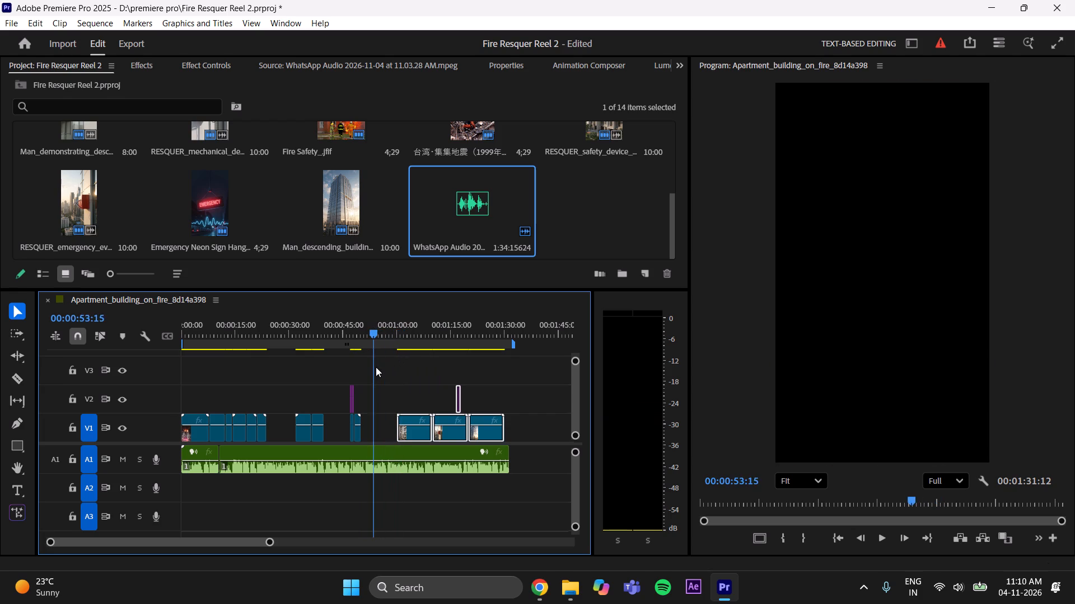
pyautogui.moveTo(376, 367); pyautogui.dragTo(363, 374)
pyautogui.press('space')
pyautogui.press('space')
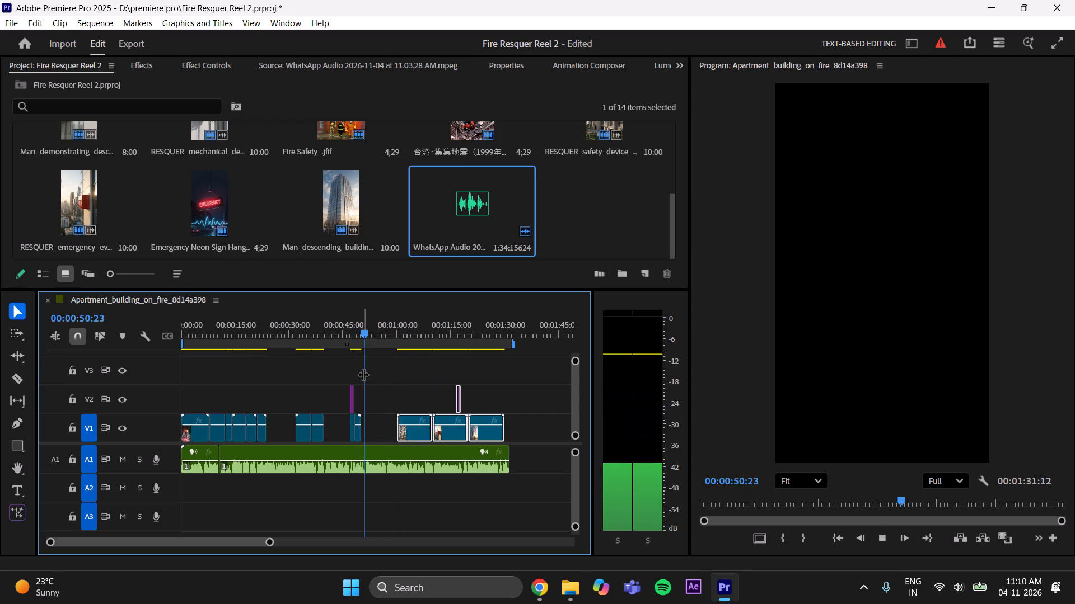
pyautogui.press('space')
pyautogui.press('space')
pyautogui.press('space')
pyautogui.press('space')
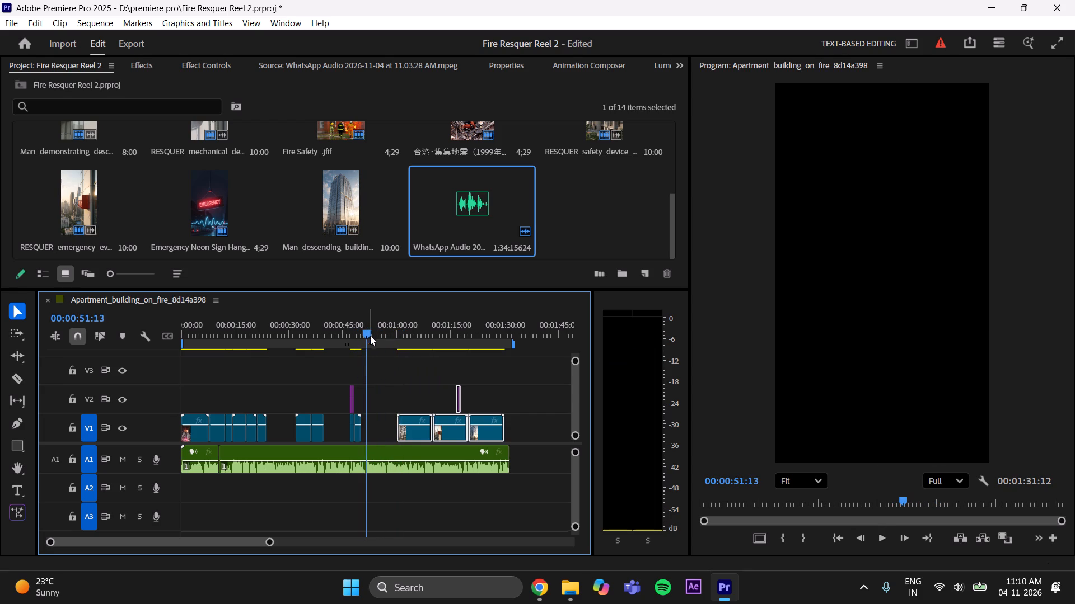
pyautogui.moveTo(370, 328); pyautogui.dragTo(366, 335)
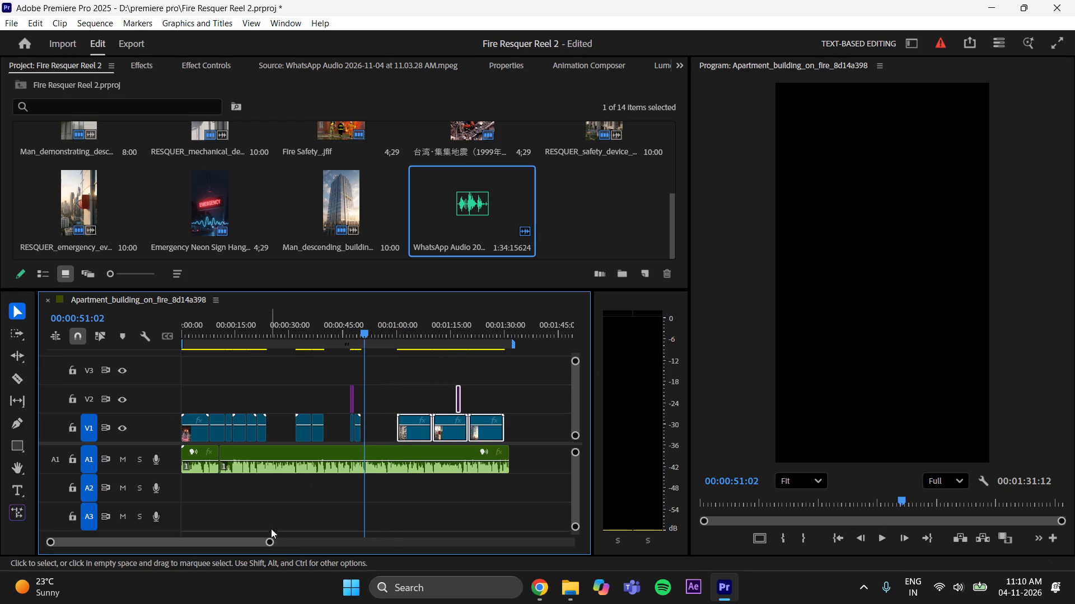
pyautogui.moveTo(271, 538); pyautogui.dragTo(223, 554)
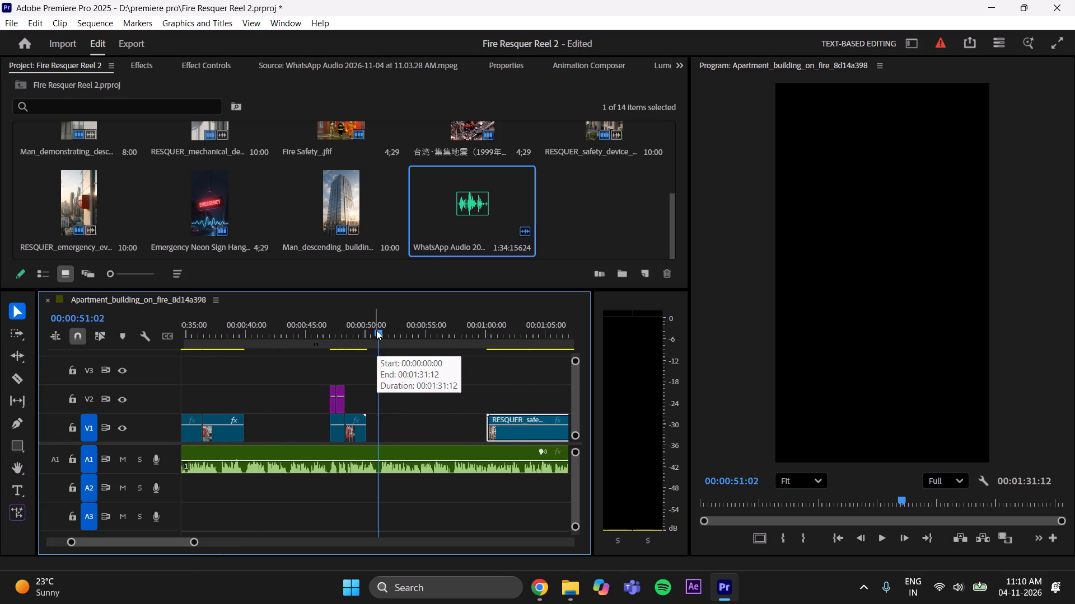
pyautogui.moveTo(377, 330); pyautogui.dragTo(382, 332)
pyautogui.press('space')
pyautogui.press('space')
pyautogui.moveTo(382, 334); pyautogui.dragTo(375, 343)
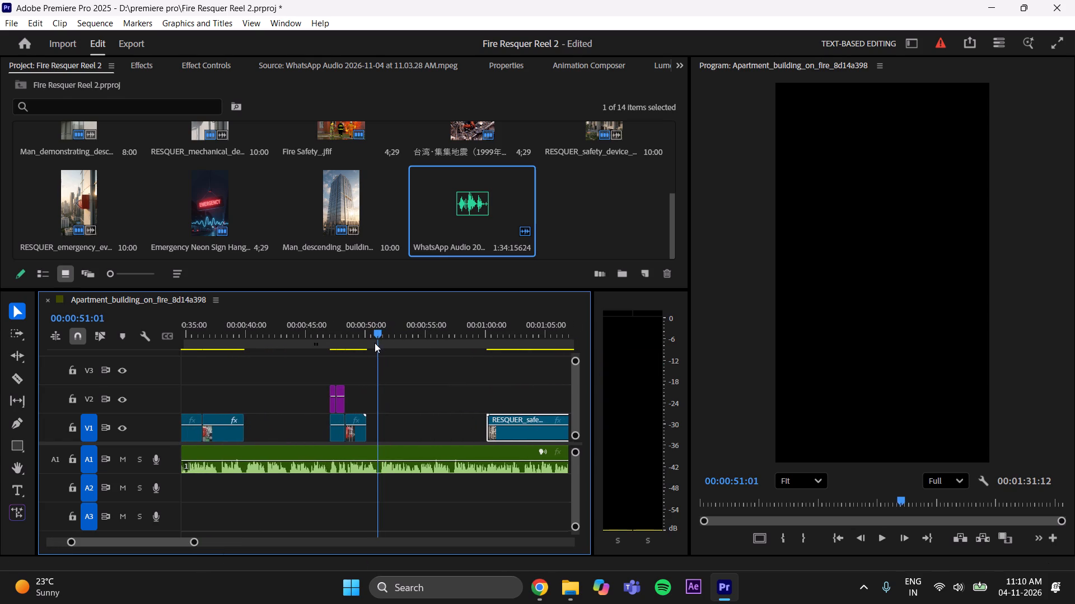
pyautogui.moveTo(375, 343); pyautogui.dragTo(377, 343)
# Slow the red device clip before the gap on V1 to 70% speed.
pyautogui.click(352, 428)
pyautogui.rightClick(352, 428)
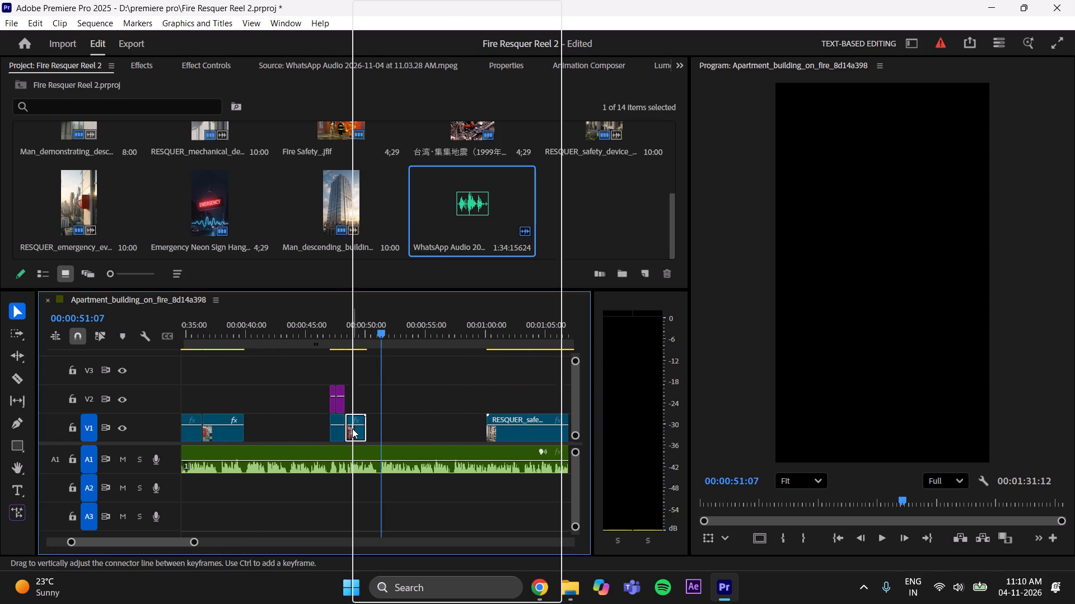
pyautogui.click(404, 413)
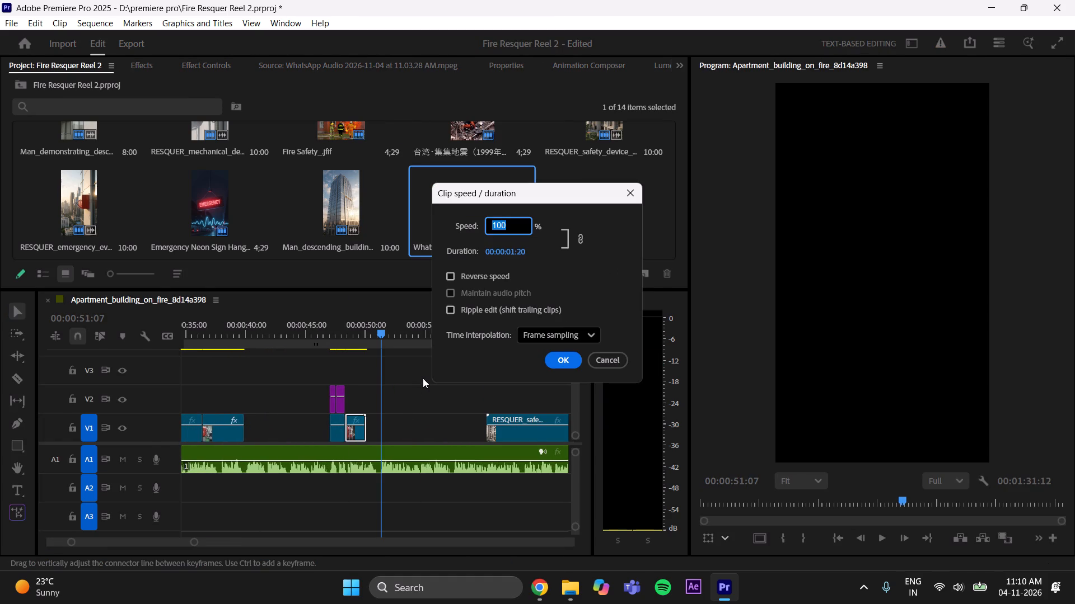
pyautogui.press('BackSpace')
pyautogui.write('70')
pyautogui.press('Return')
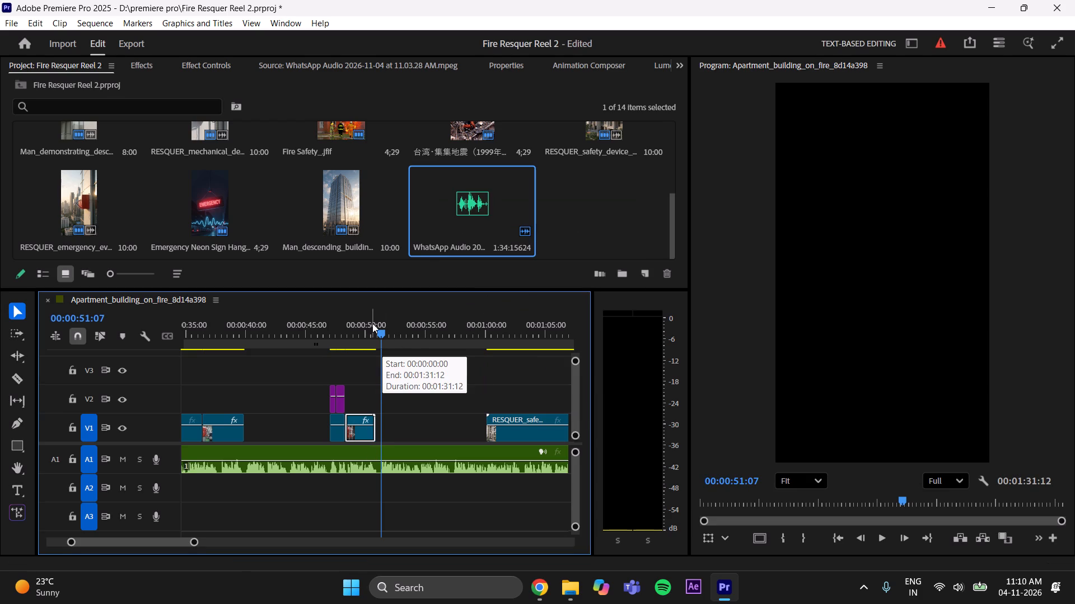
# Play the slowed red device clip and the start of the gap to check its timing against the narration.
pyautogui.moveTo(381, 323); pyautogui.dragTo(364, 346)
pyautogui.press('n')
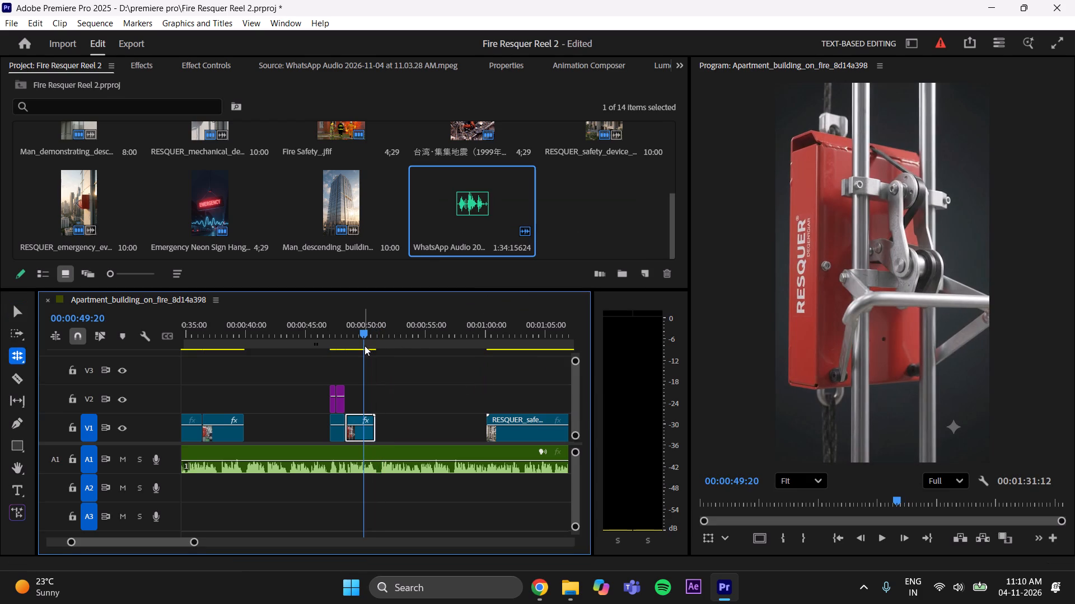
pyautogui.click(14, 304)
pyautogui.press('space')
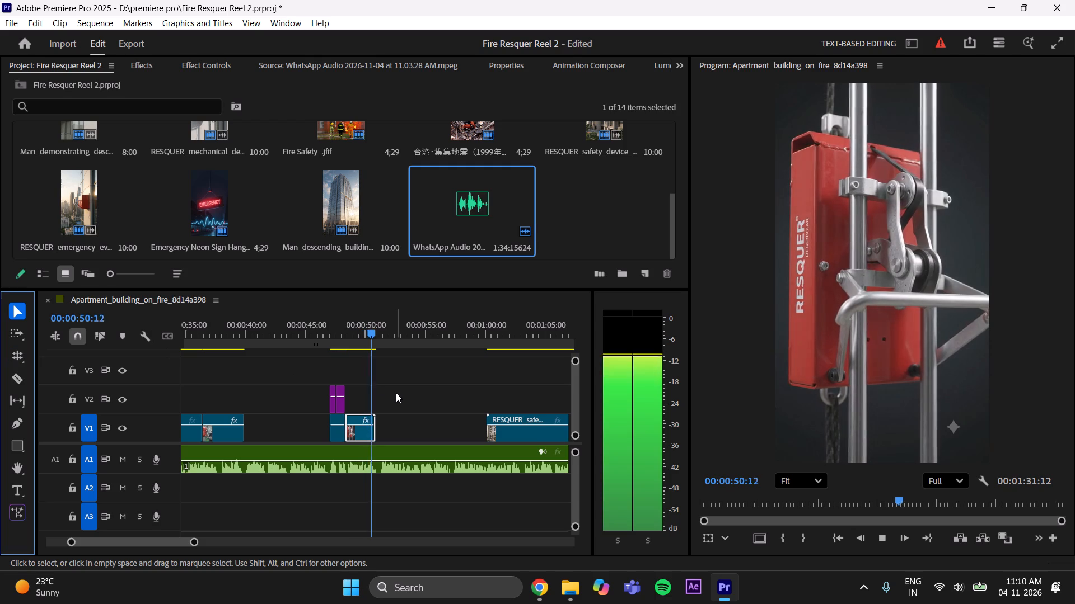
pyautogui.press('space')
pyautogui.moveTo(374, 342); pyautogui.dragTo(340, 369)
pyautogui.press('space')
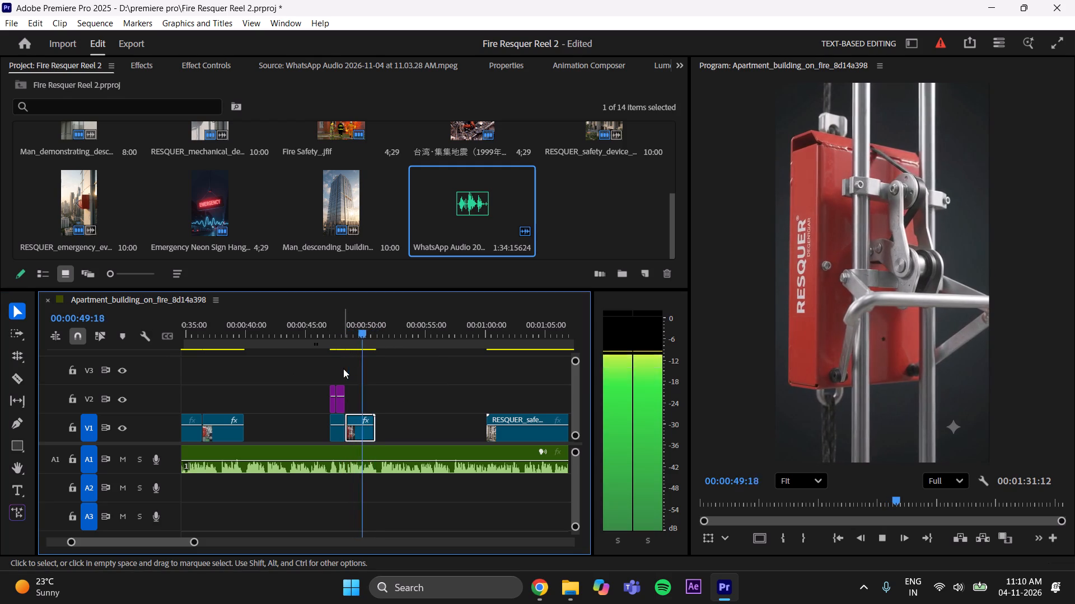
pyautogui.press('space')
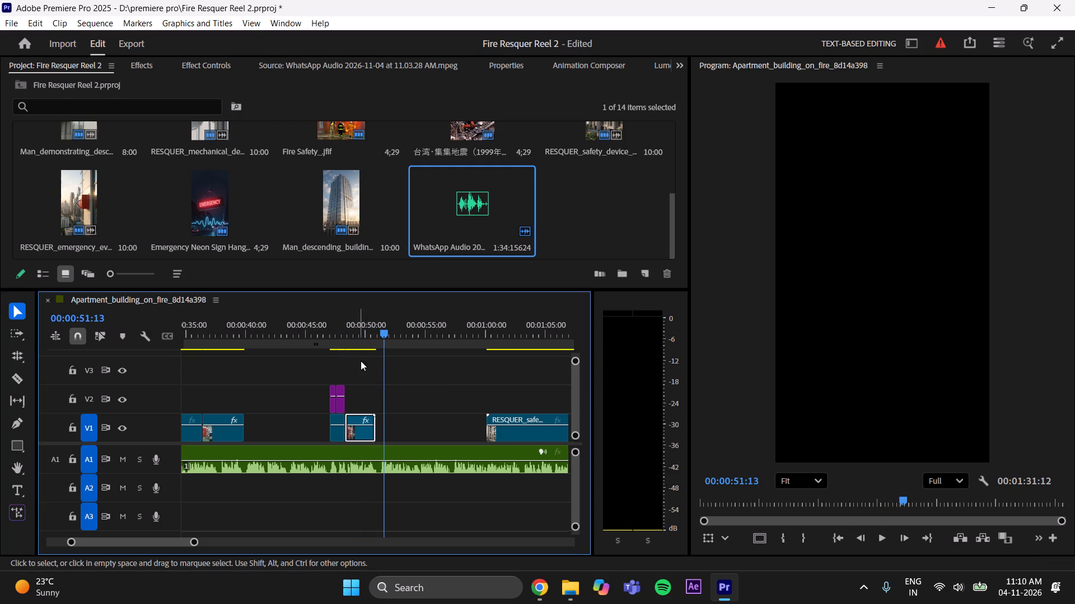
# Cut a pause of about 9 frames out of the A1 narration at 00:00:50:20 and close the audio gap.
pyautogui.moveTo(381, 329); pyautogui.dragTo(372, 361)
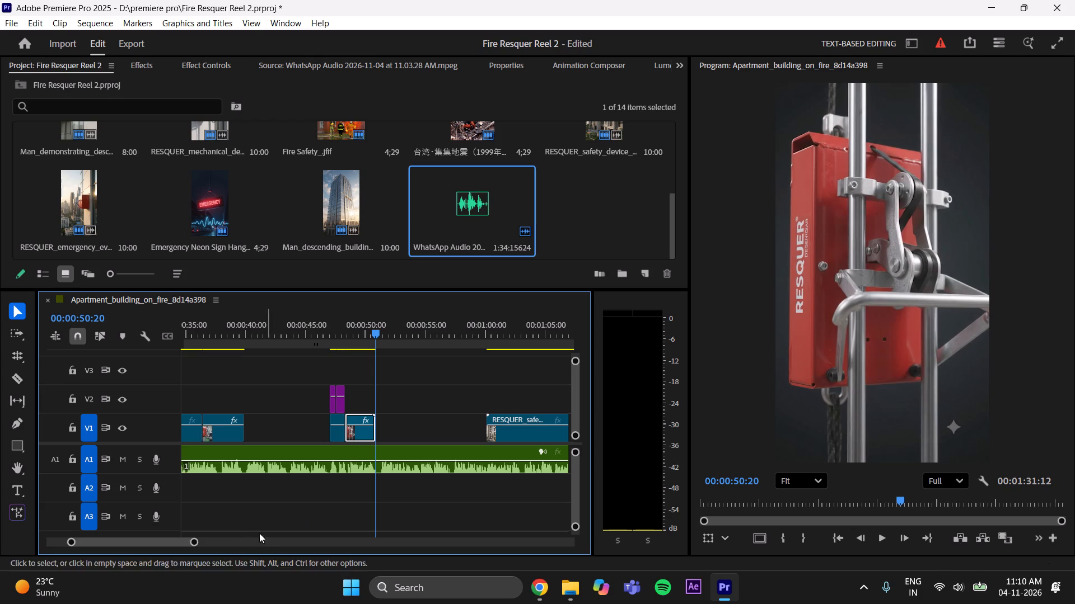
pyautogui.click(15, 371)
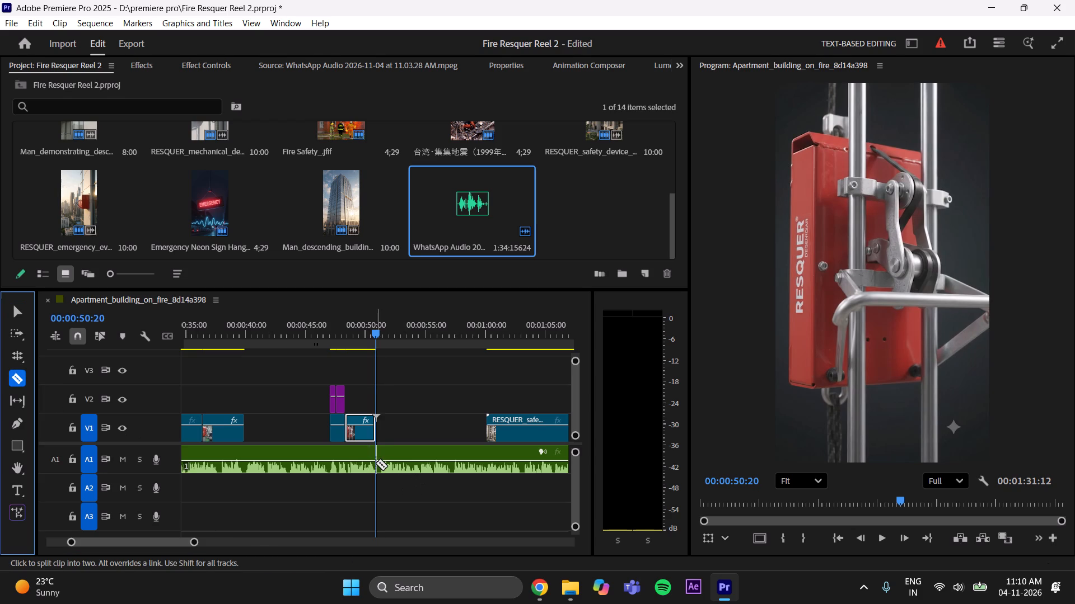
pyautogui.click(375, 463)
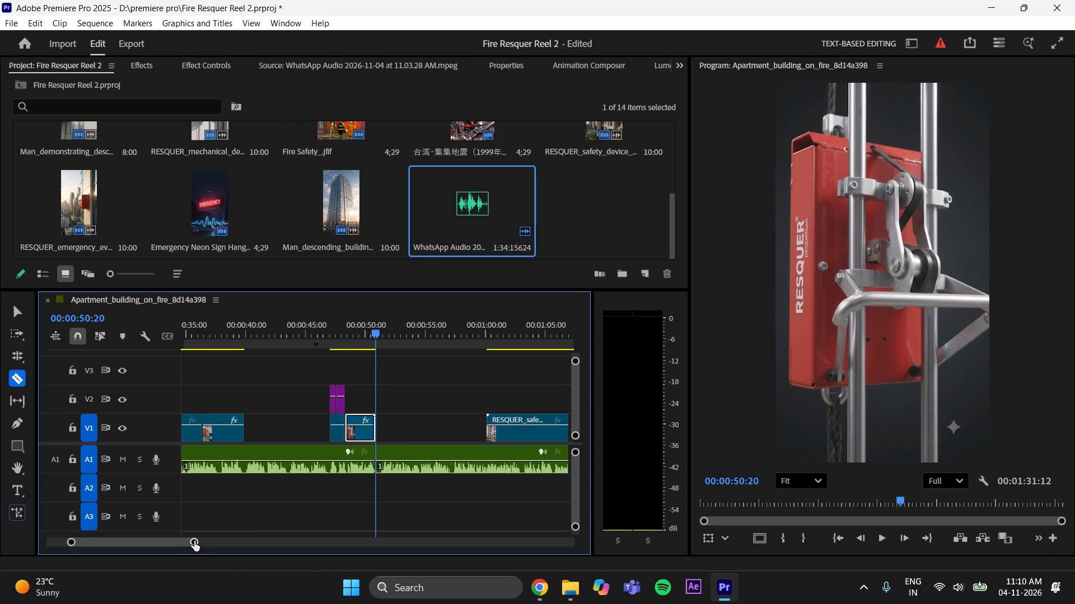
pyautogui.moveTo(195, 541); pyautogui.dragTo(161, 551)
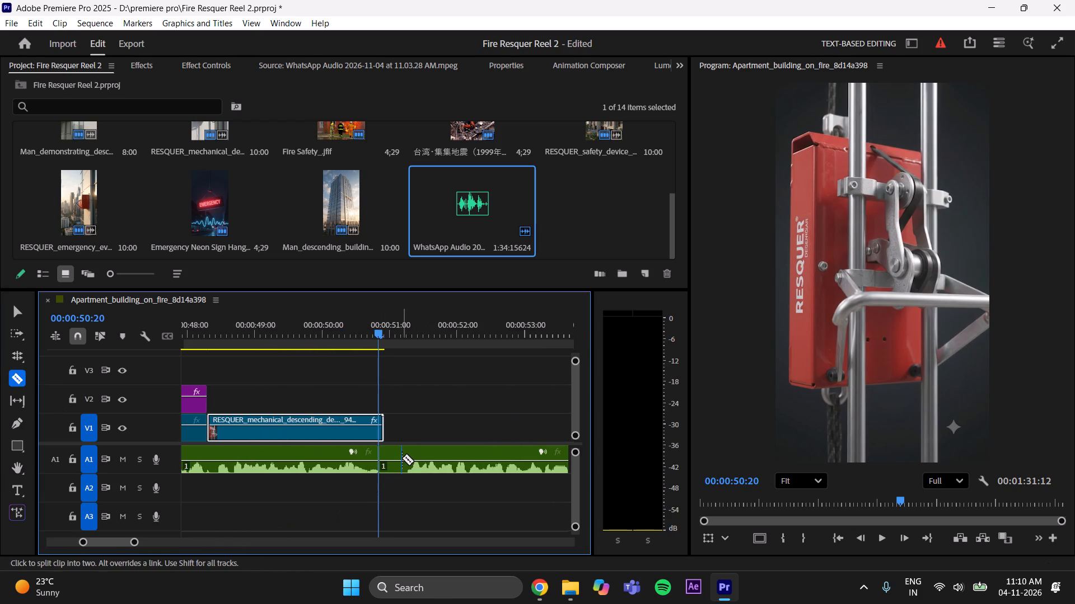
pyautogui.click(404, 459)
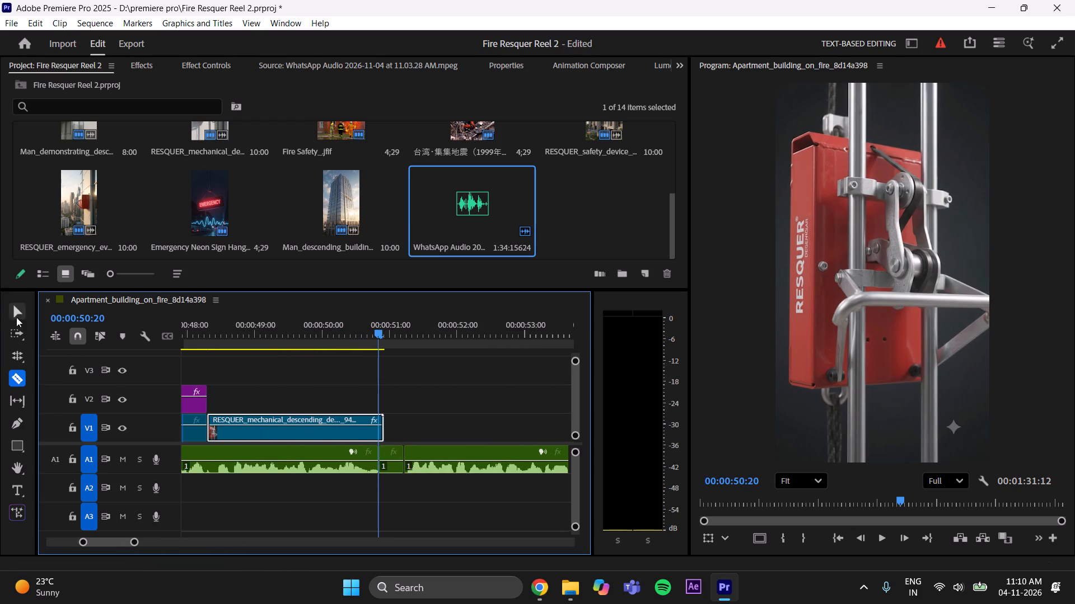
pyautogui.click(15, 313)
pyautogui.click(391, 455)
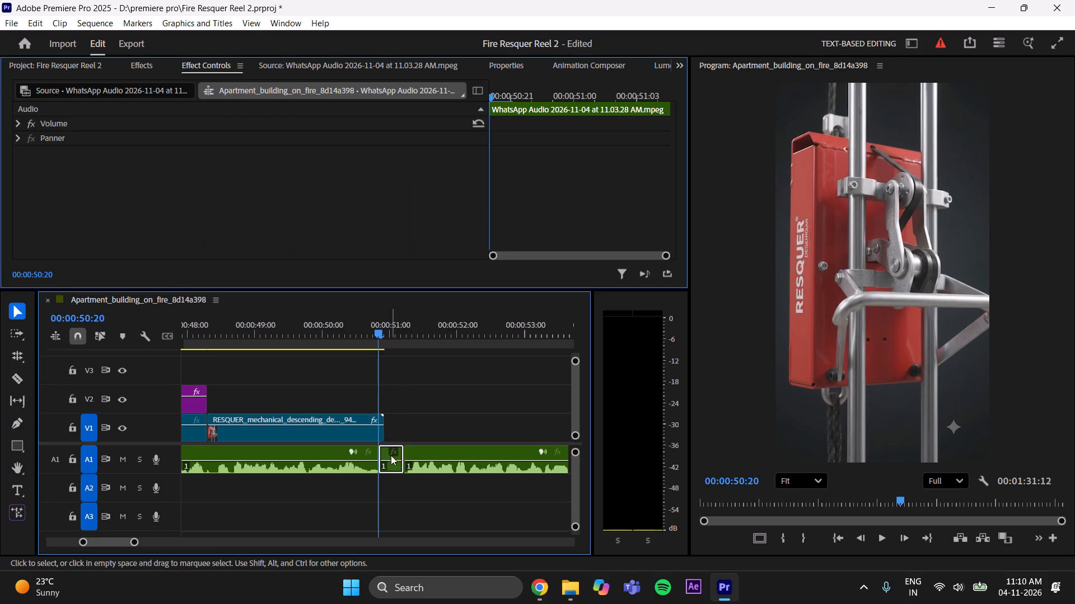
pyautogui.press('Delete')
pyautogui.click(397, 465)
pyautogui.click(395, 468)
pyautogui.press('Delete')
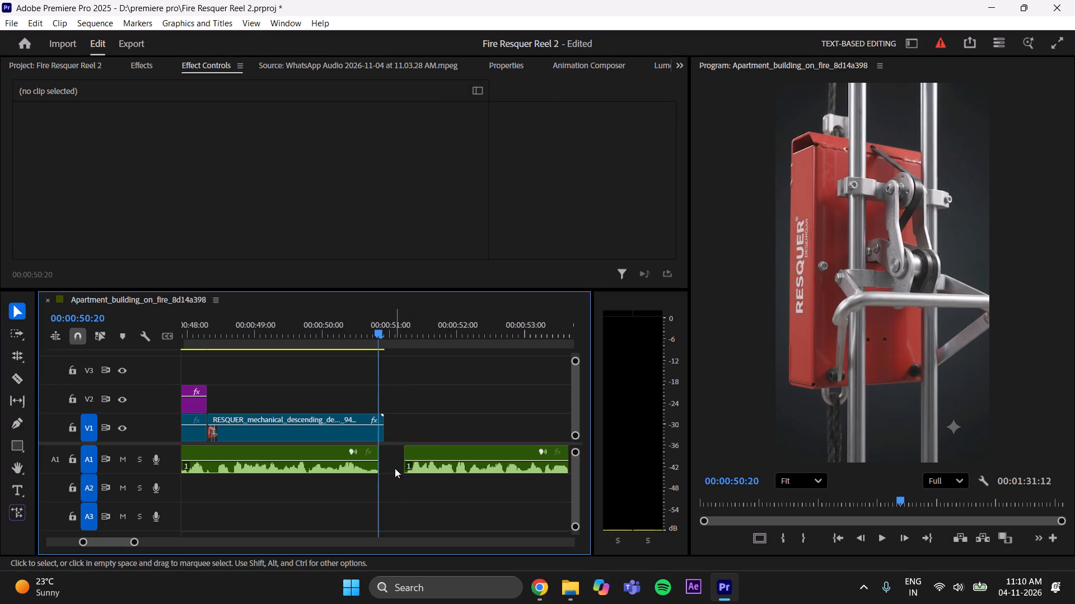
pyautogui.moveTo(436, 452); pyautogui.dragTo(407, 450)
pyautogui.click(413, 437)
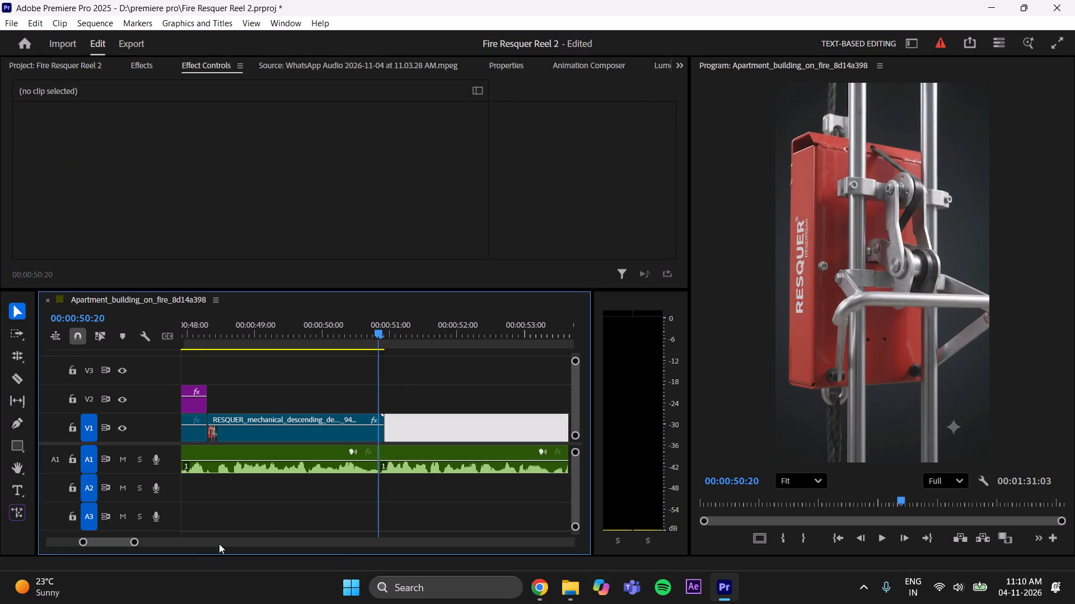
# Move all V1 and V2 clips after the gap 00:00:09:05 earlier so they directly follow the slowed red device clip.
pyautogui.moveTo(133, 544); pyautogui.dragTo(194, 519)
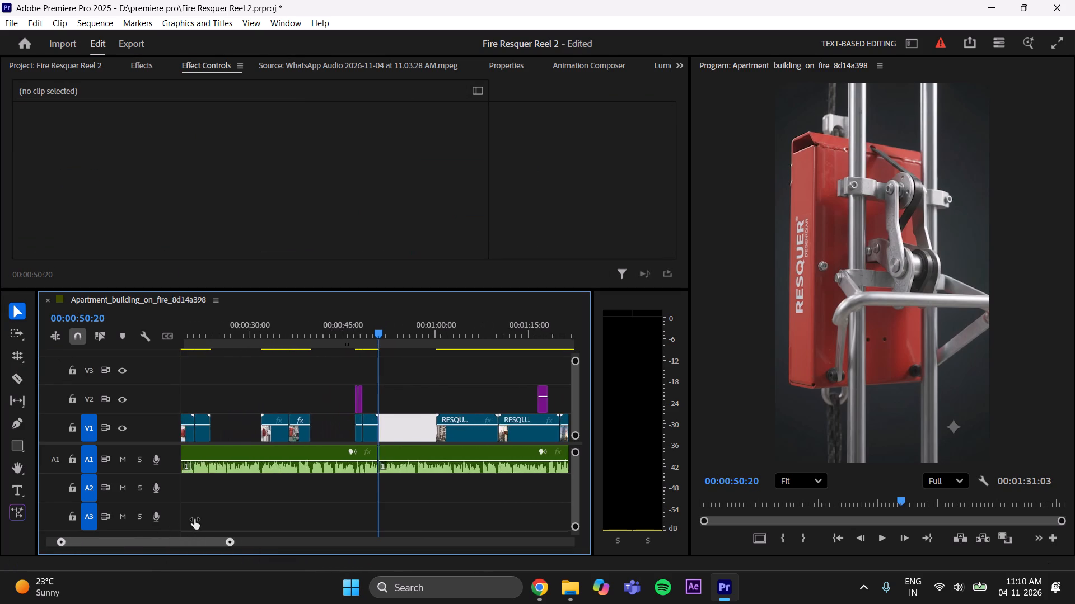
pyautogui.moveTo(194, 519); pyautogui.dragTo(219, 509)
pyautogui.moveTo(565, 372); pyautogui.dragTo(514, 408)
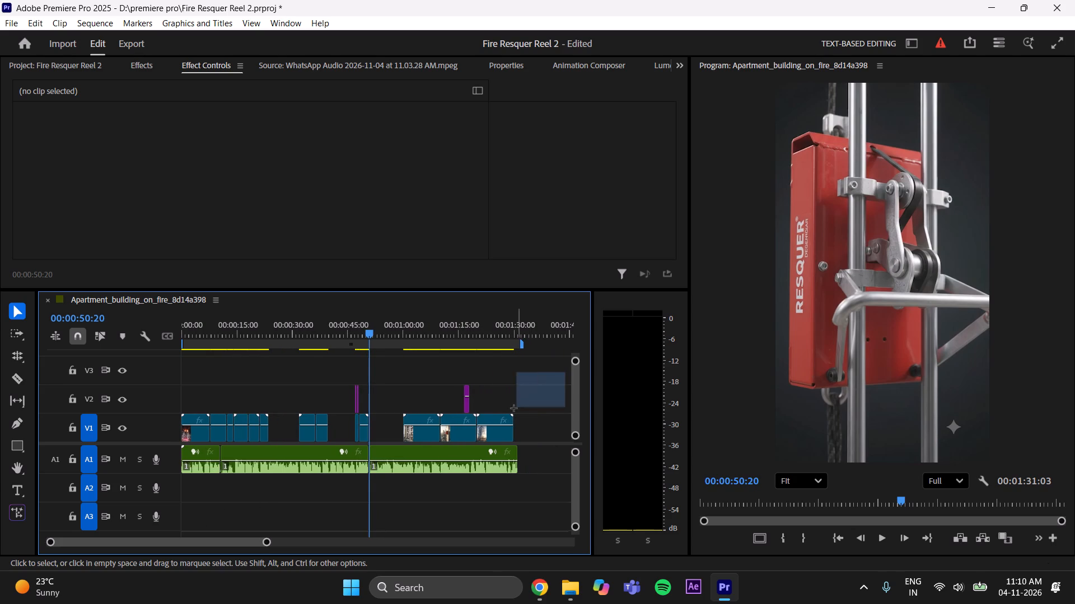
pyautogui.moveTo(514, 408); pyautogui.dragTo(406, 432)
pyautogui.moveTo(417, 436); pyautogui.dragTo(381, 435)
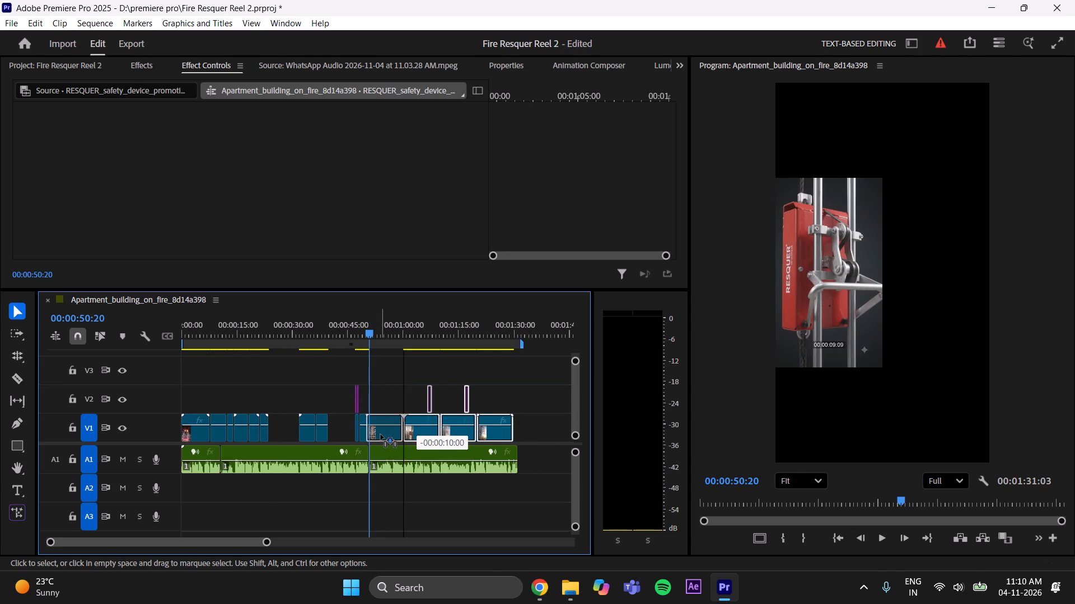
pyautogui.moveTo(381, 435); pyautogui.dragTo(385, 435)
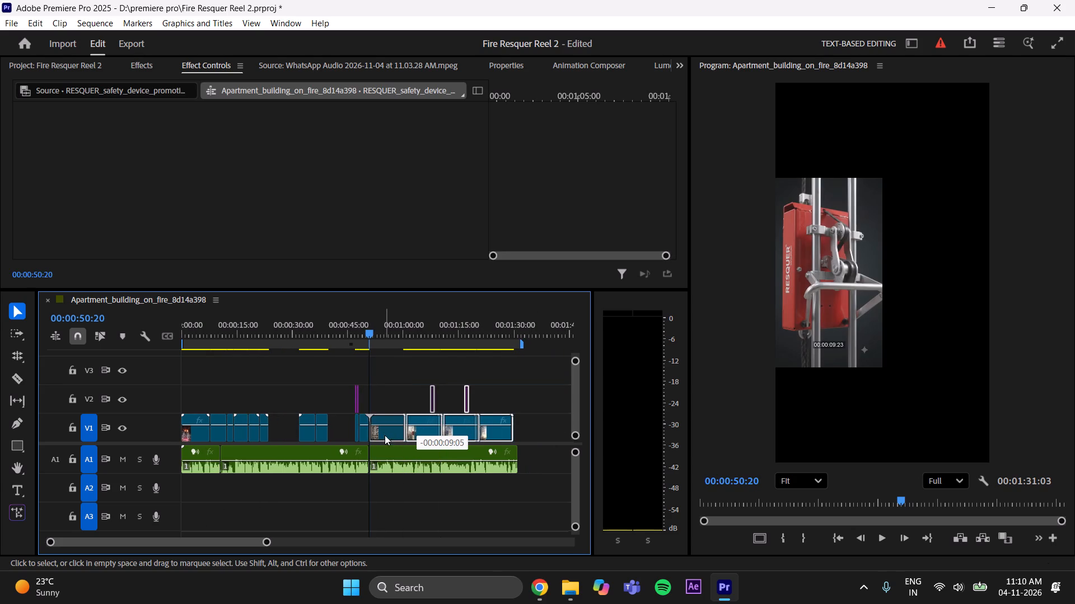
pyautogui.click(388, 398)
# Play from the slowed red device clip through the moved V1 building shots to check their timing against the narration.
pyautogui.moveTo(370, 328); pyautogui.dragTo(367, 341)
pyautogui.click(396, 368)
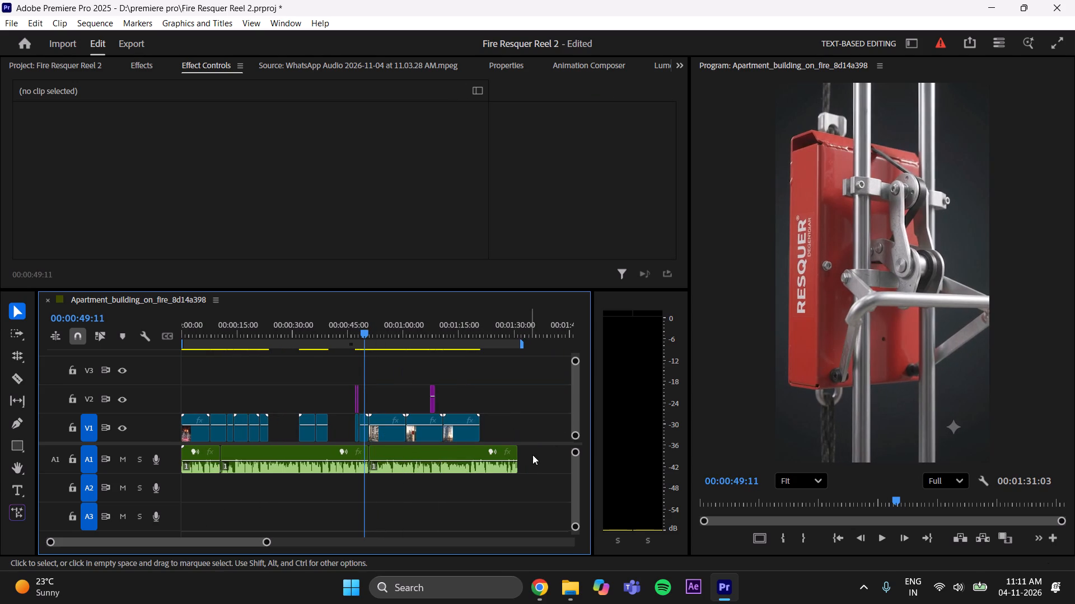
pyautogui.press('space')
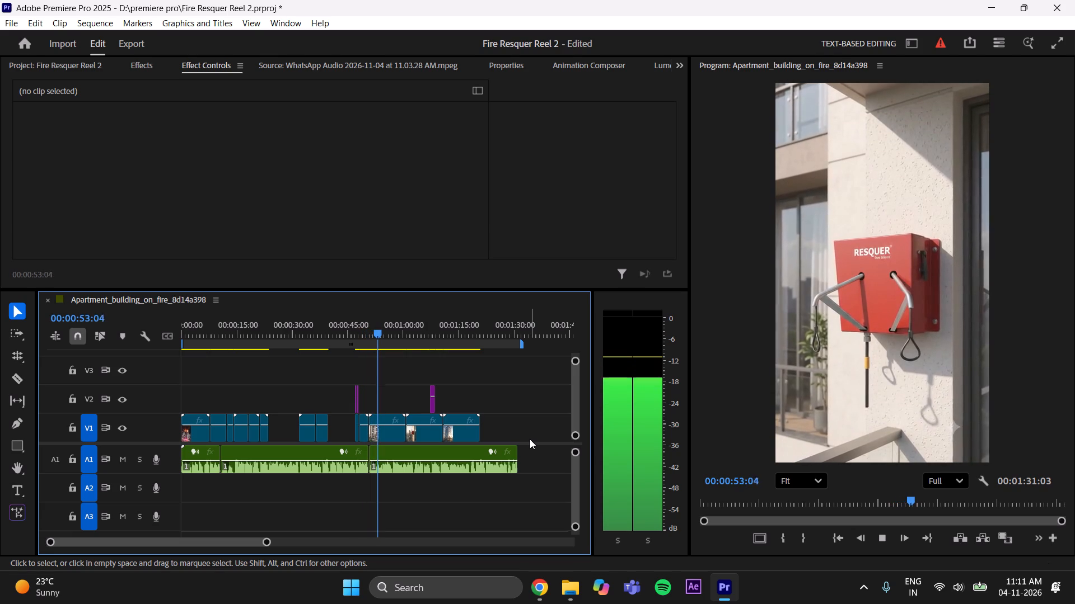
pyautogui.press('space')
pyautogui.press('space')
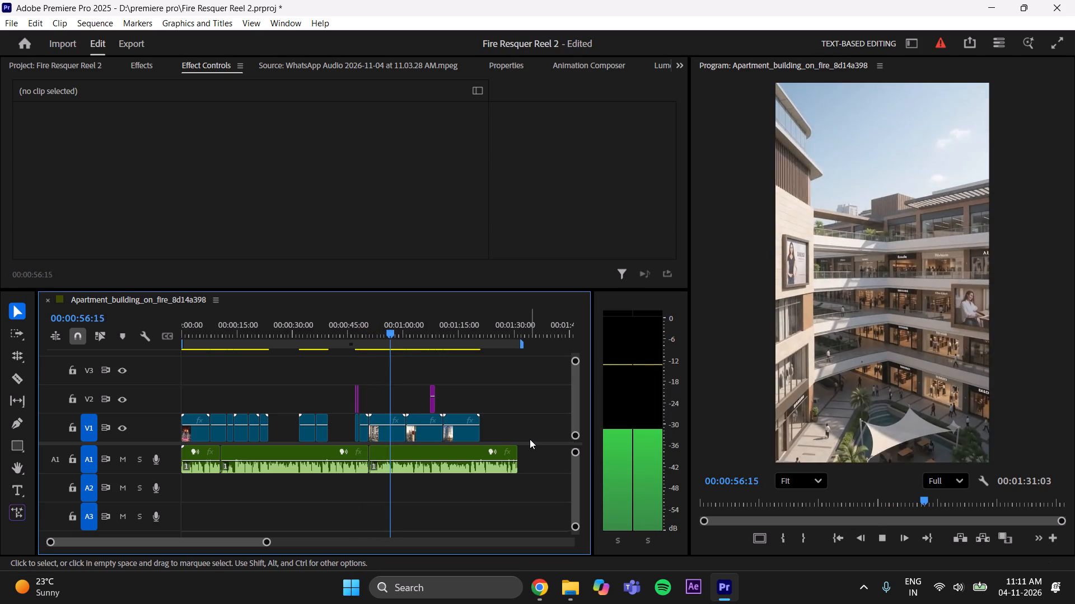
pyautogui.press('space')
# Split the V1 clip at 00:00:51:23, between the apartment building shot and the wall-mounted device shot.
pyautogui.moveTo(389, 332); pyautogui.dragTo(377, 351)
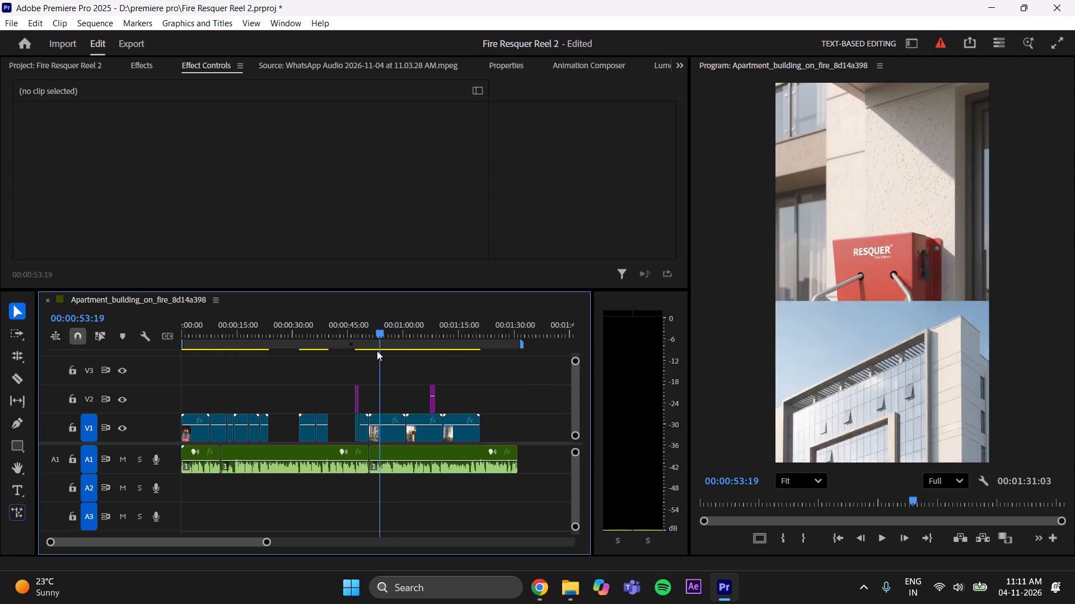
pyautogui.moveTo(377, 351); pyautogui.dragTo(373, 358)
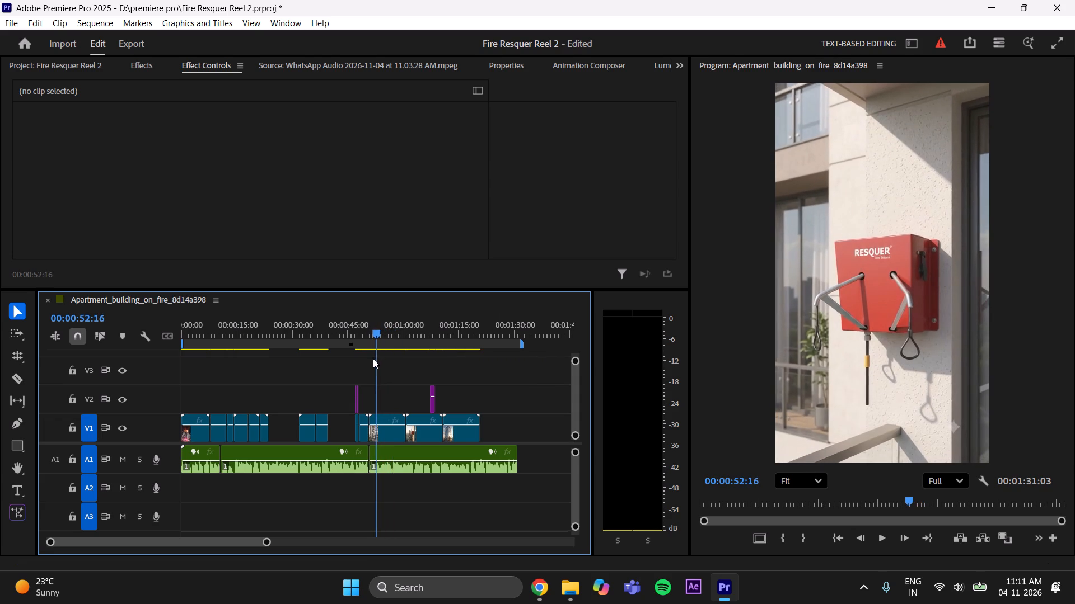
pyautogui.moveTo(373, 358); pyautogui.dragTo(371, 362)
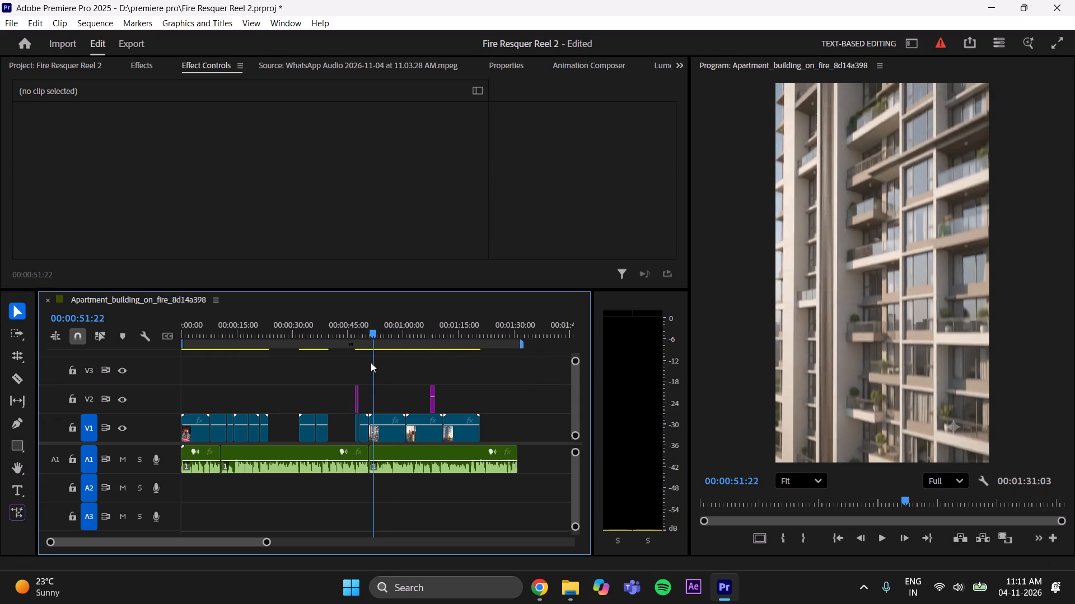
pyautogui.moveTo(371, 362); pyautogui.dragTo(371, 362)
pyautogui.press('Left')
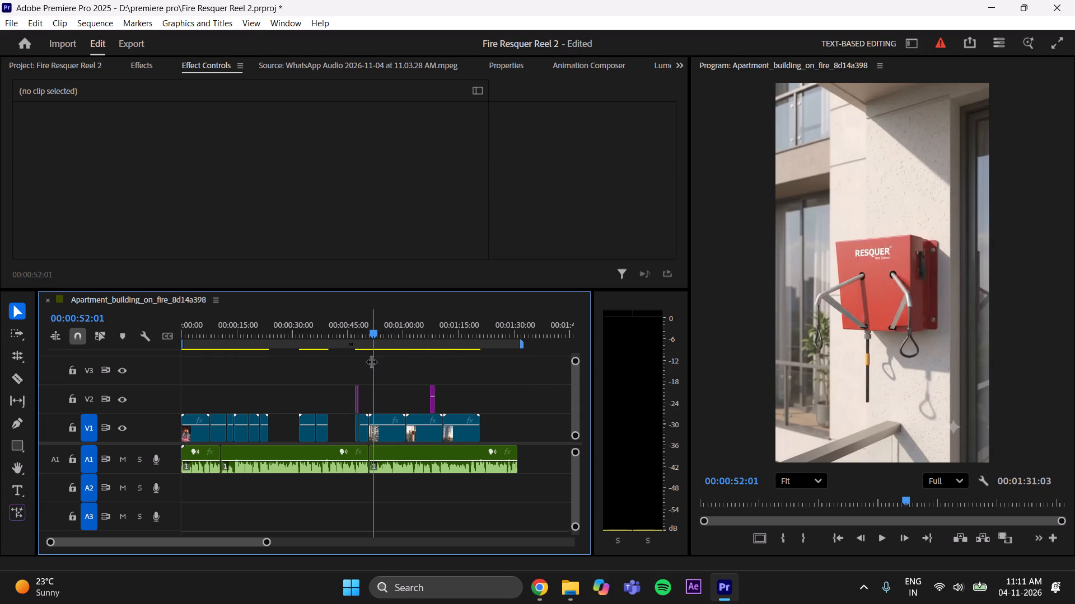
pyautogui.press('Left')
pyautogui.press('Left')
pyautogui.press('Right')
pyautogui.press('Left')
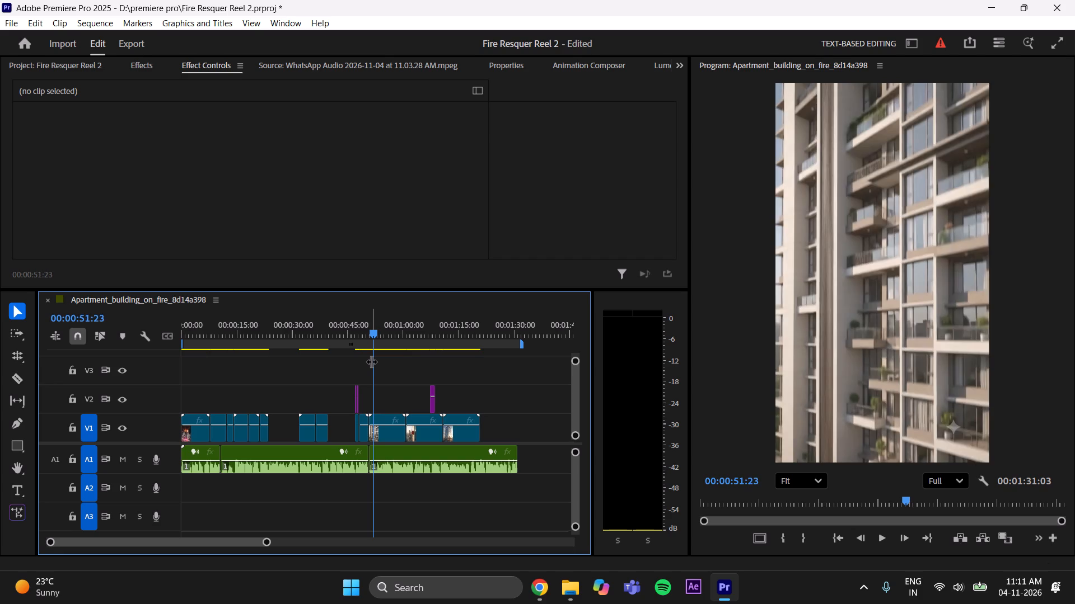
pyautogui.press('Right')
pyautogui.press('Left')
pyautogui.click(26, 385)
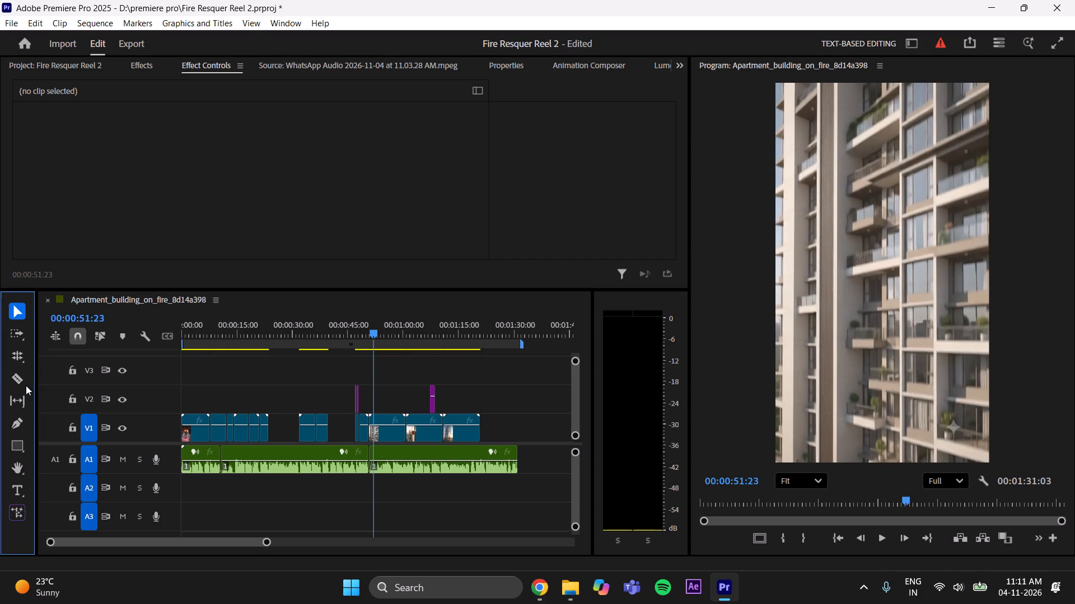
pyautogui.click(21, 383)
pyautogui.click(376, 424)
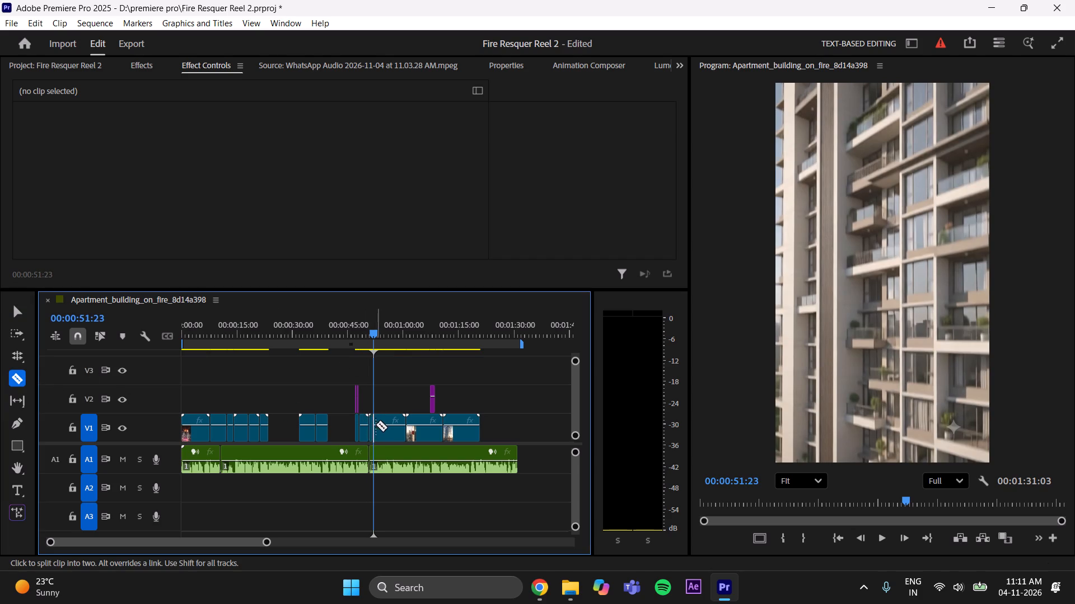
# Split the V1 clip at 00:00:54:06, where the office building fully replaces the wall-mounted device shot.
pyautogui.press('space')
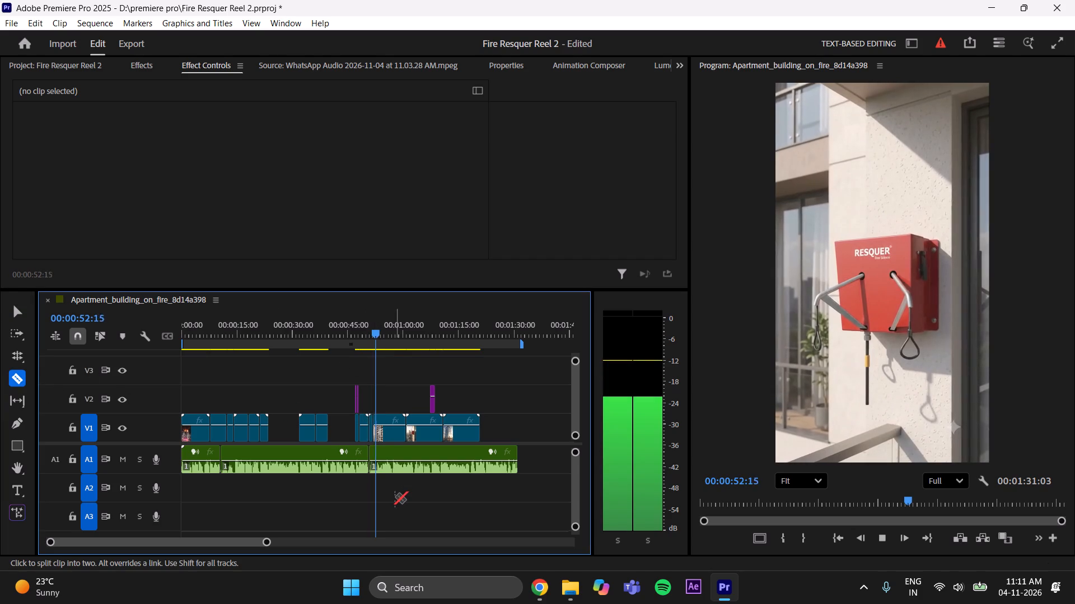
pyautogui.press('space')
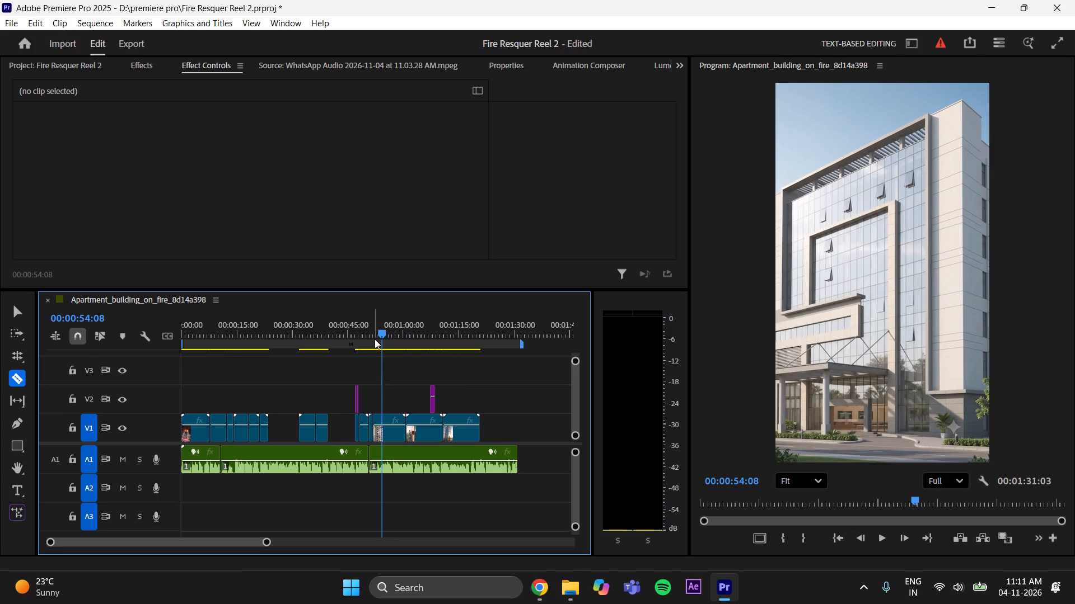
pyautogui.press('Left')
pyautogui.press('Left')
pyautogui.press('Left')
pyautogui.press('Left')
pyautogui.press('Left')
pyautogui.press('Left')
pyautogui.press('Left')
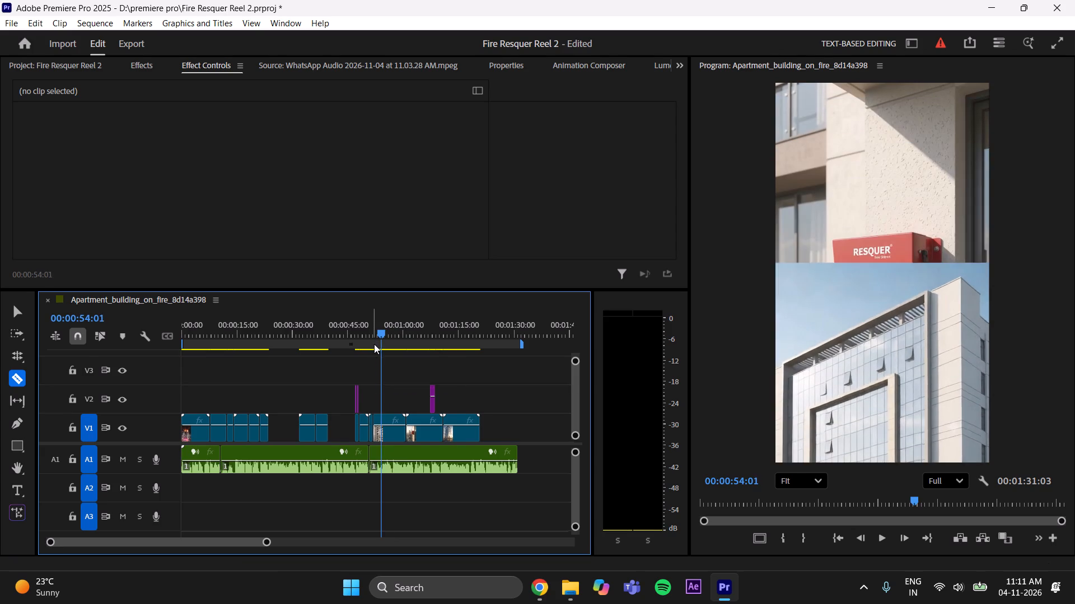
pyautogui.press('Left')
pyautogui.press('Left')
pyautogui.press('Left')
pyautogui.press('Left')
pyautogui.press('Left')
pyautogui.press('Left')
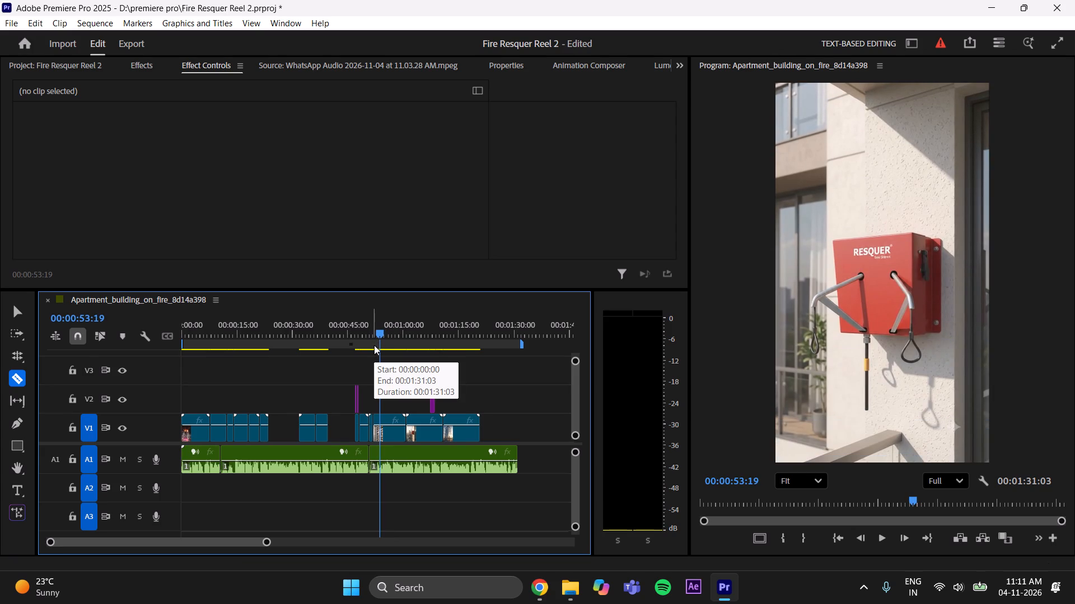
pyautogui.press('Right')
pyautogui.press('Right')
pyautogui.press('Right')
pyautogui.press('Right')
pyautogui.press('Right')
pyautogui.press('Right')
pyautogui.press('Right')
pyautogui.press('Right')
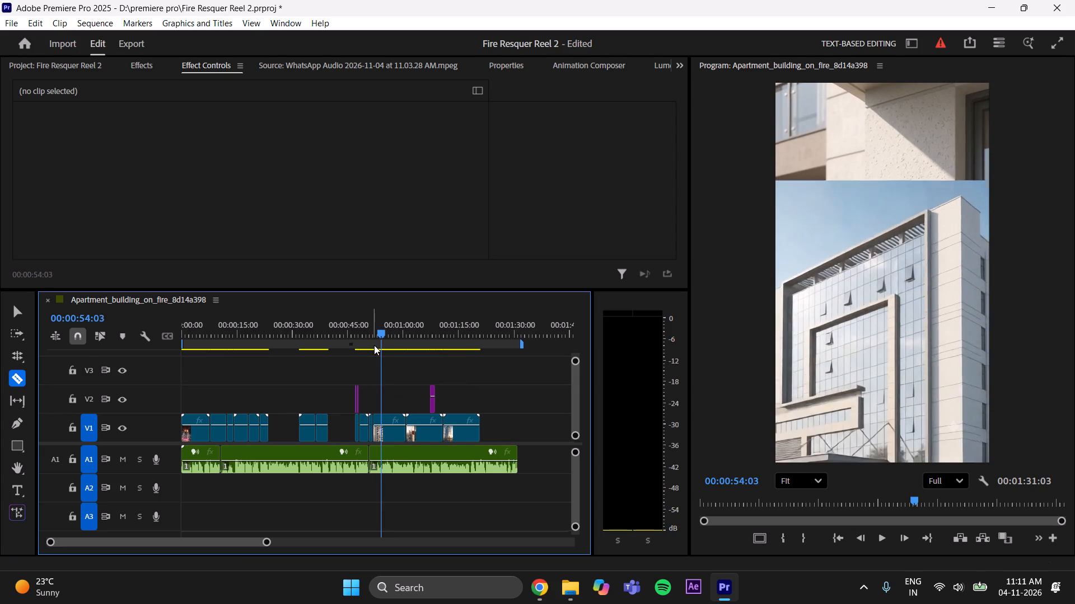
pyautogui.press('Right')
pyautogui.press('Right')
pyautogui.press('Right')
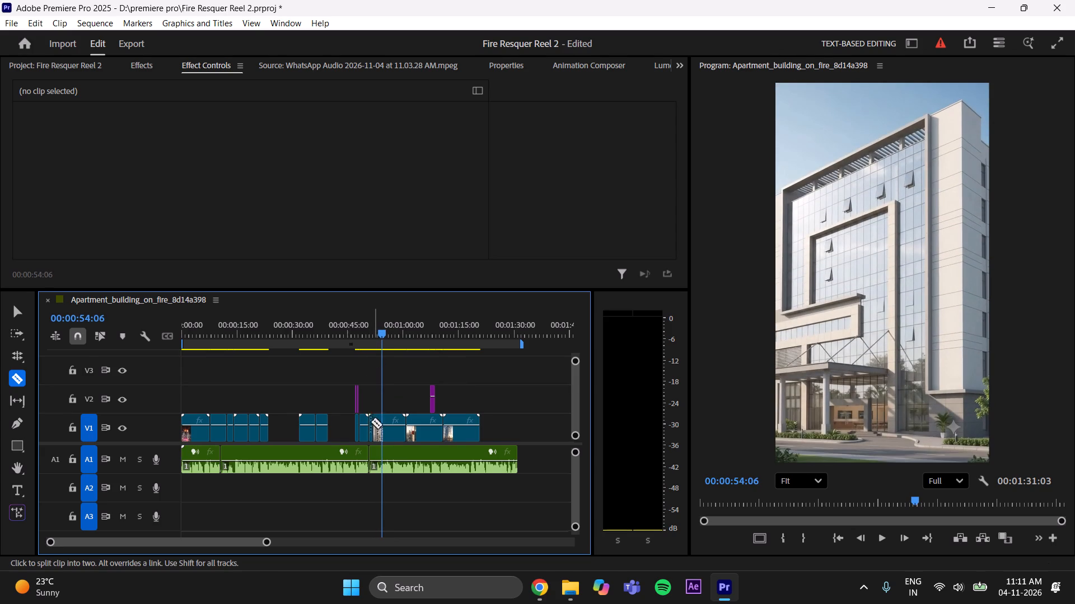
pyautogui.click(381, 427)
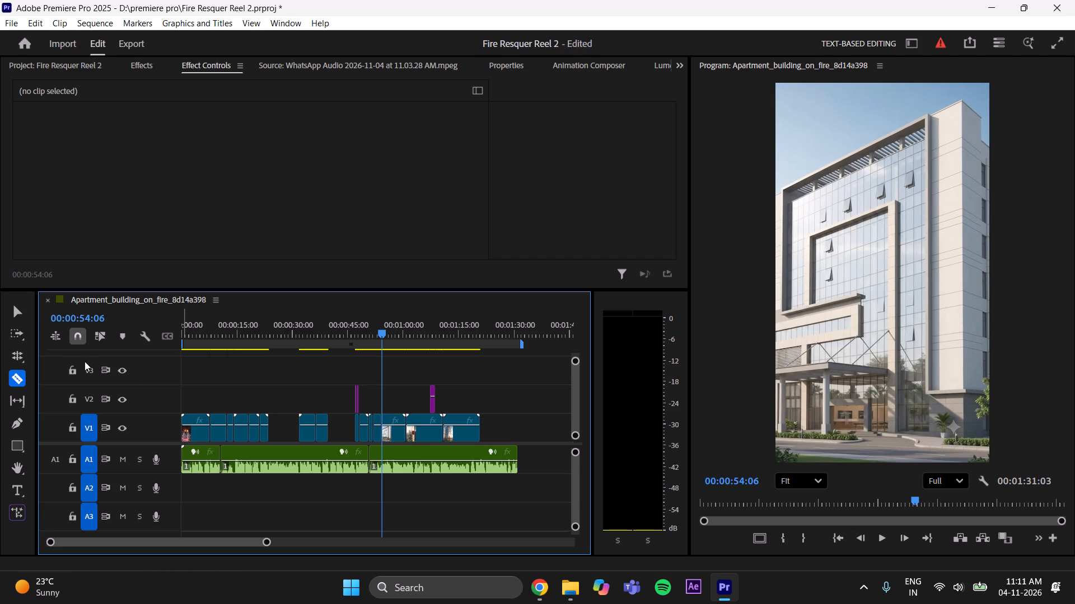
# Move the cut-out wall-mounted device segment into the earlier V1 gap, directly after the clips ending around 00:00:40.
pyautogui.click(21, 312)
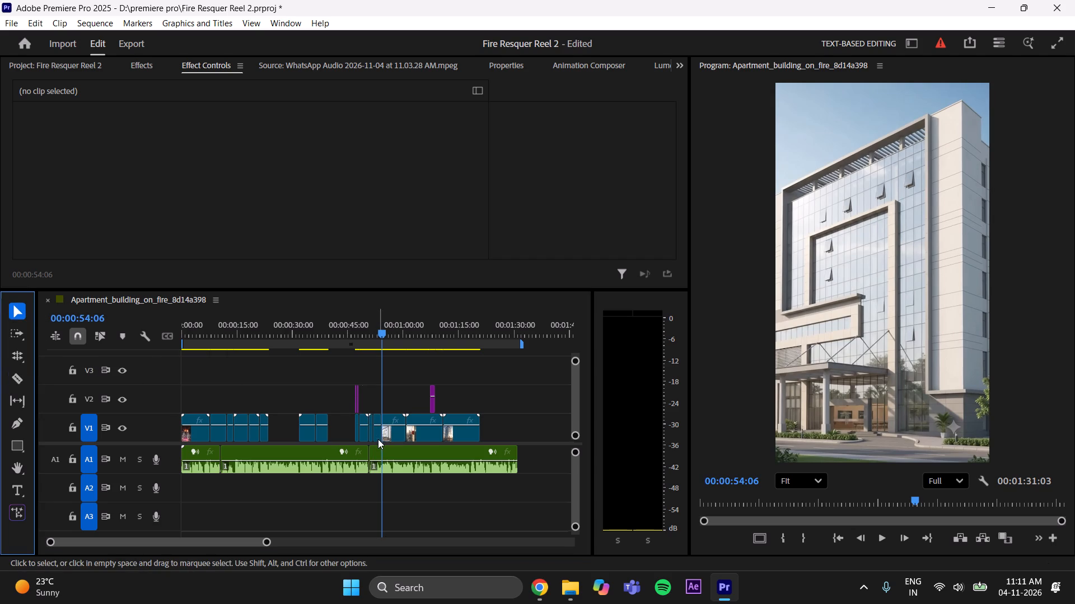
pyautogui.moveTo(377, 437); pyautogui.dragTo(343, 436)
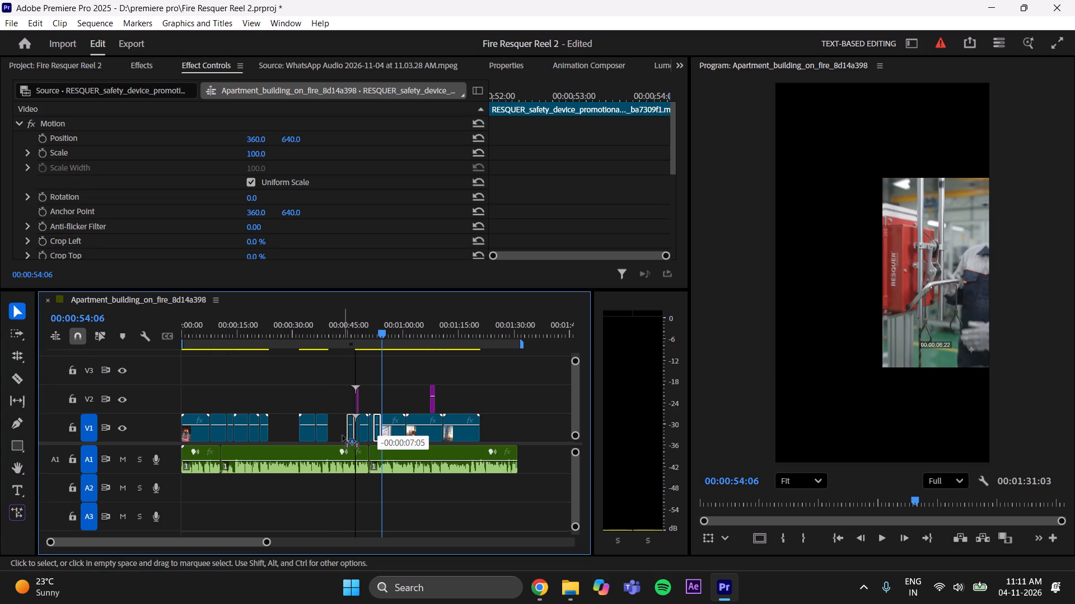
pyautogui.moveTo(343, 436); pyautogui.dragTo(341, 436)
# Move all V1 and V2 clips after the removed segment earlier so they directly follow the apartment building shot.
pyautogui.moveTo(382, 332); pyautogui.dragTo(376, 337)
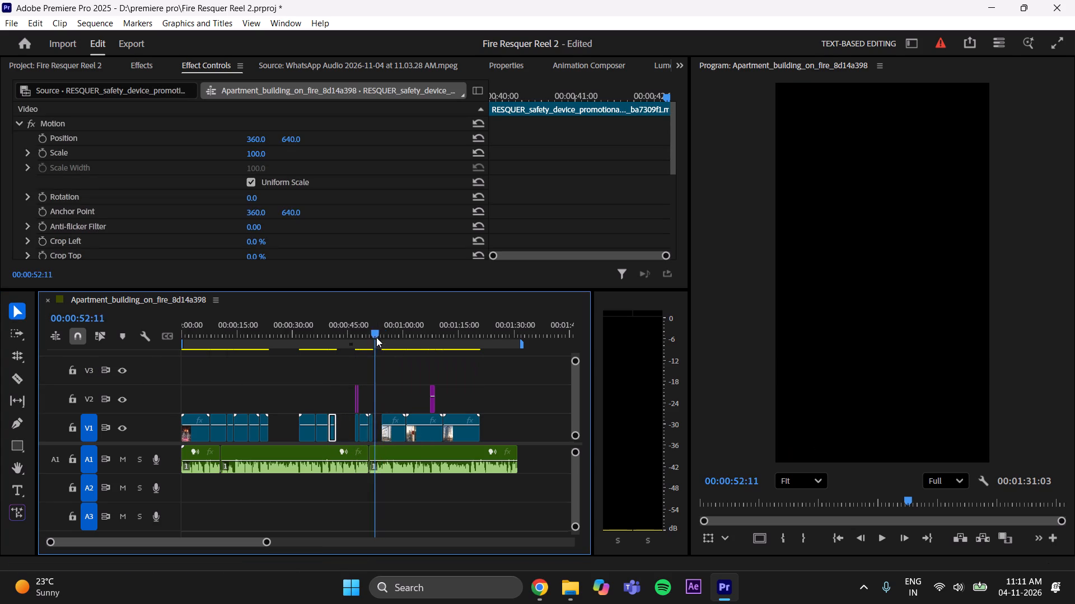
pyautogui.moveTo(376, 337); pyautogui.dragTo(368, 352)
pyautogui.moveTo(518, 378); pyautogui.dragTo(401, 437)
pyautogui.click(395, 434)
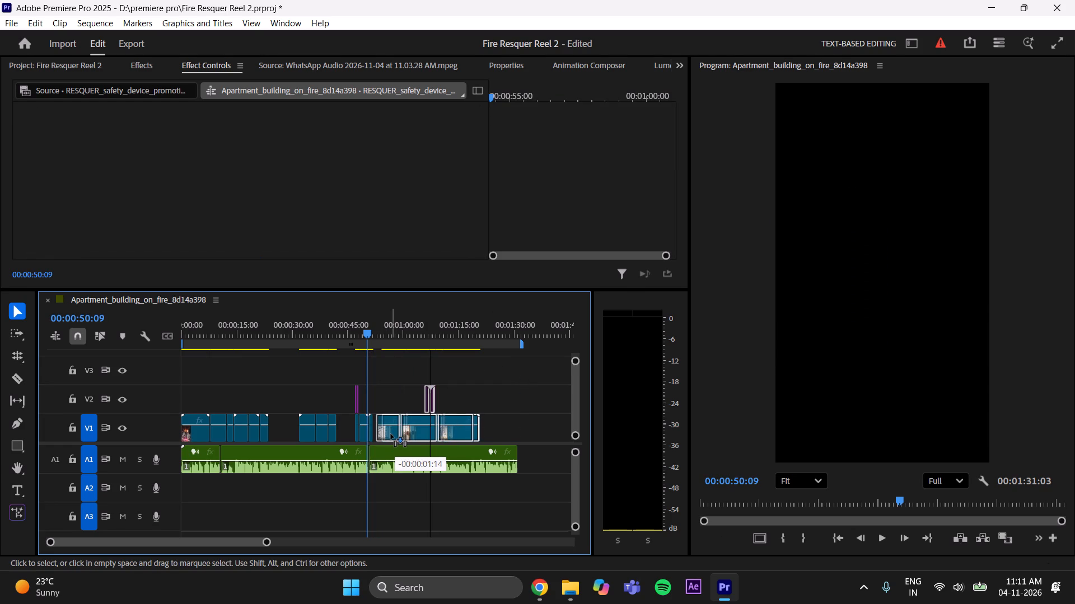
pyautogui.click(389, 433)
pyautogui.click(384, 399)
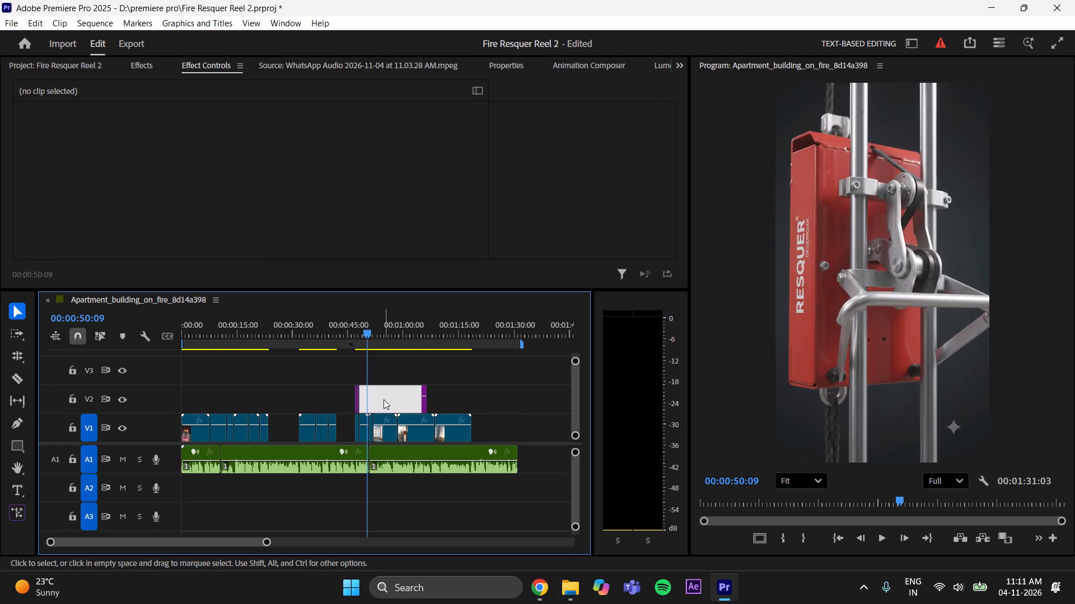
# Play the apartment and office building shots repeatedly around 00:00:51 to check how the cut matches the narration.
pyautogui.press('space')
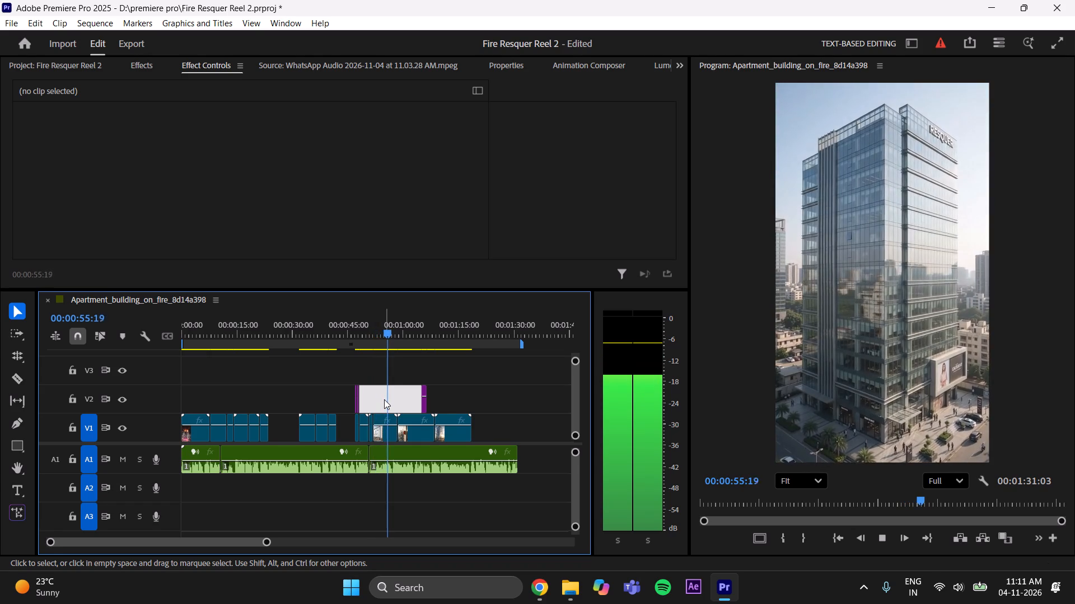
pyautogui.press('space')
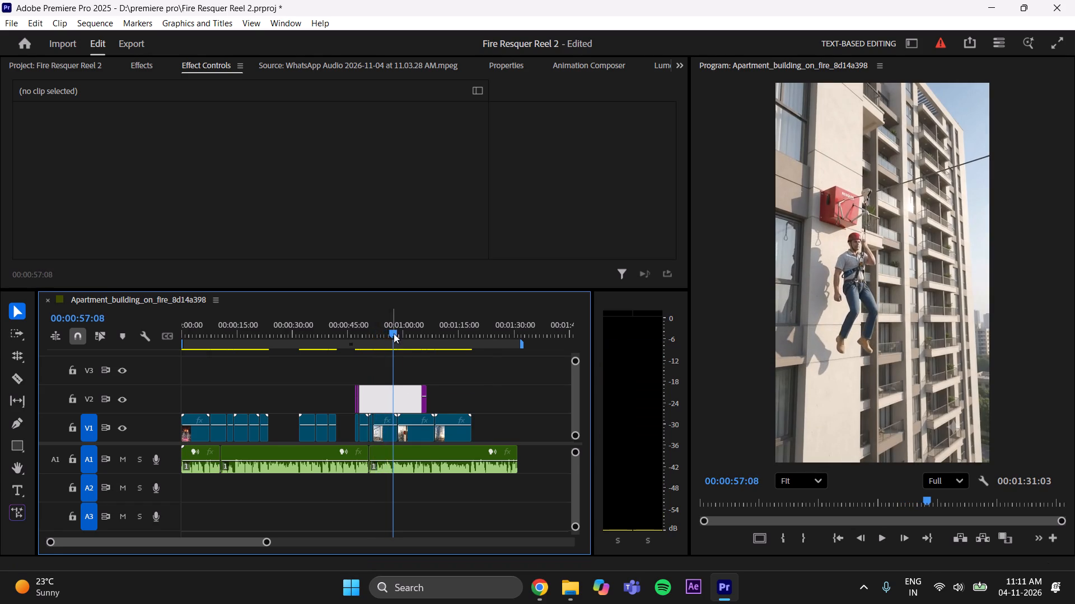
pyautogui.moveTo(393, 323); pyautogui.dragTo(376, 364)
pyautogui.click(512, 498)
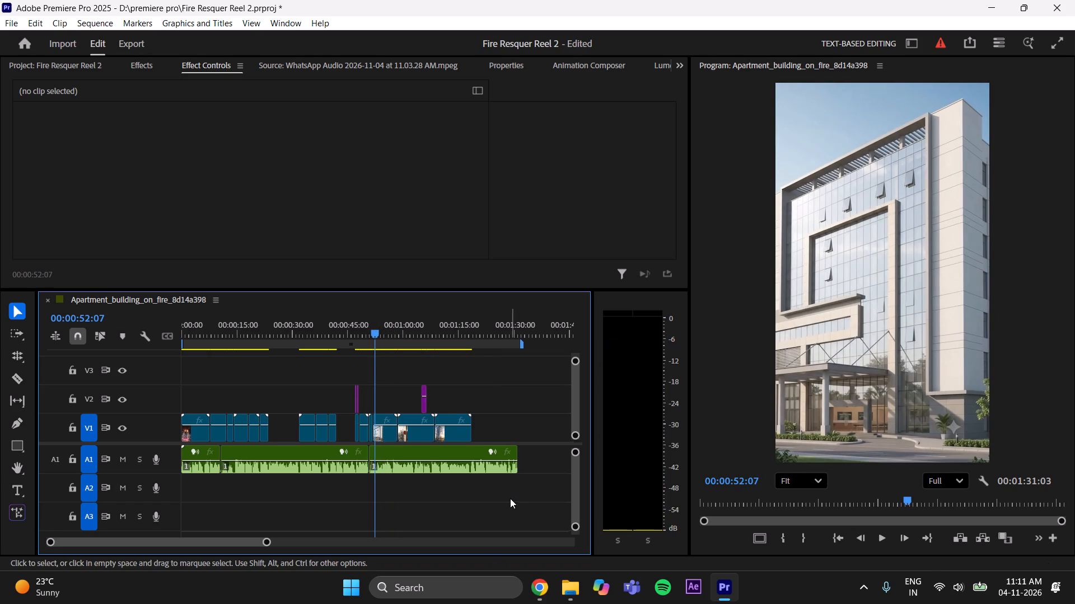
pyautogui.moveTo(376, 332); pyautogui.dragTo(371, 343)
pyautogui.press('space')
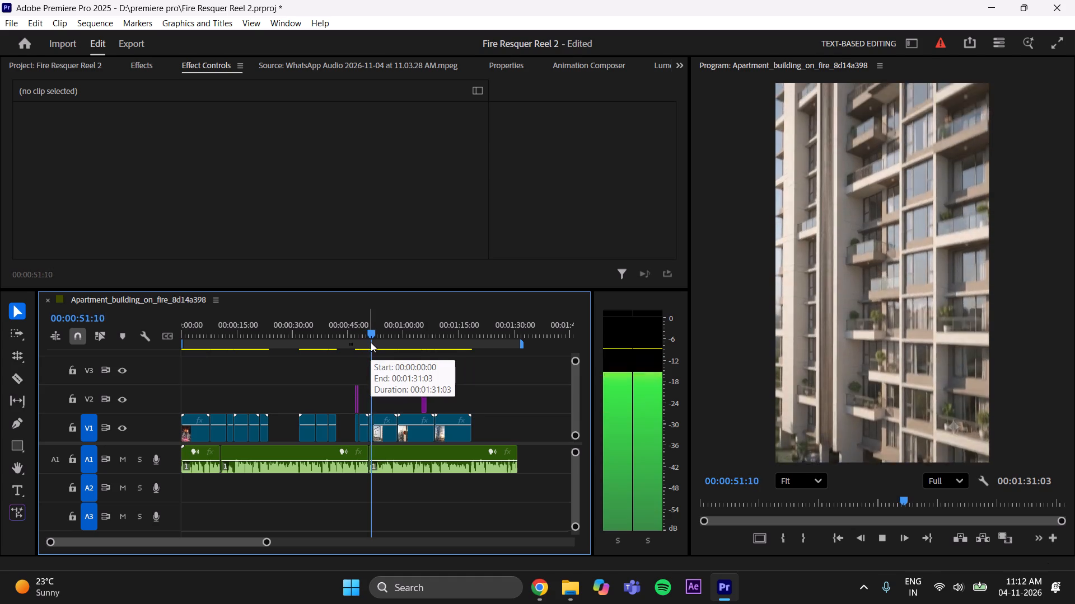
pyautogui.press('space')
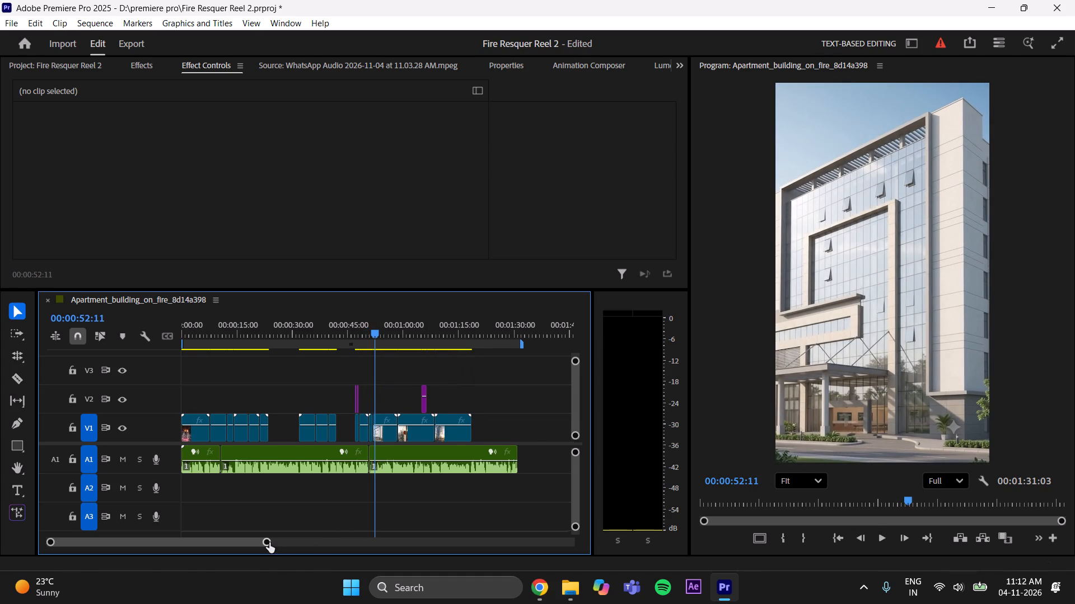
pyautogui.moveTo(268, 542); pyautogui.dragTo(216, 551)
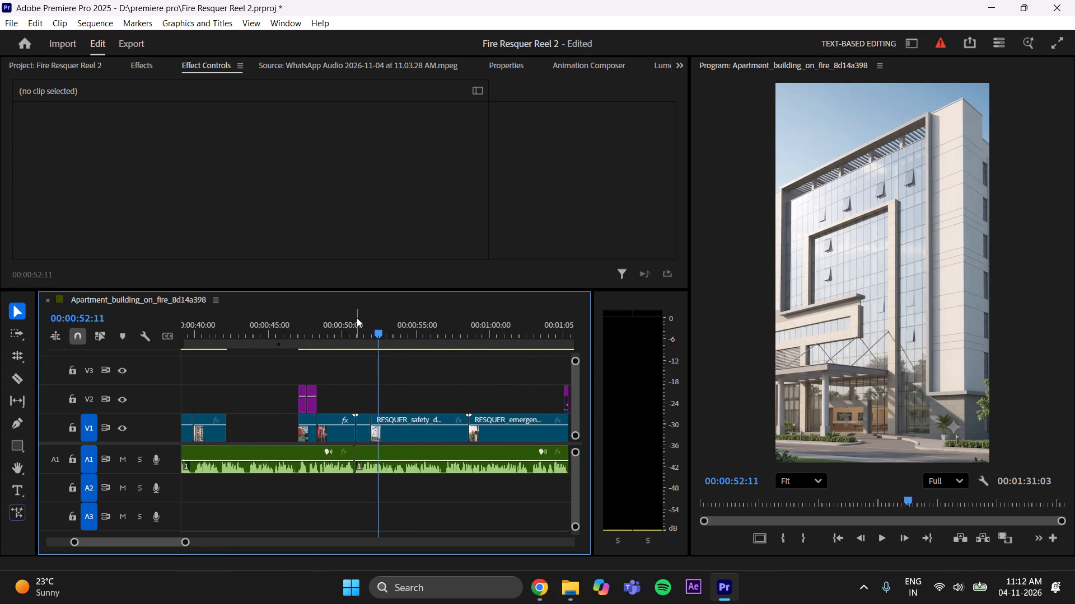
pyautogui.moveTo(370, 329); pyautogui.dragTo(354, 345)
pyautogui.press('space')
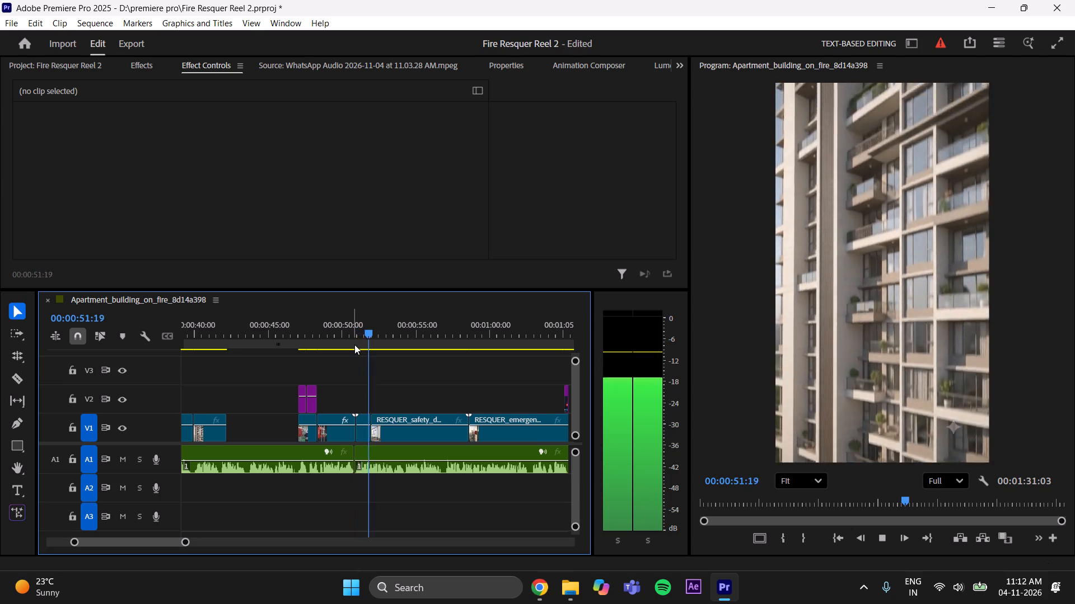
pyautogui.press('space')
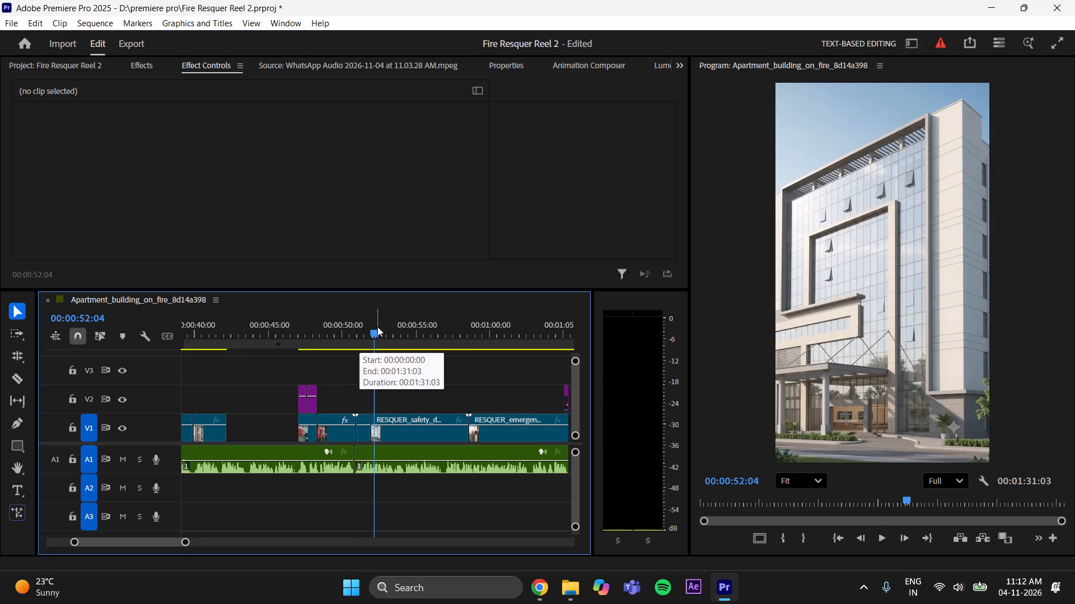
pyautogui.moveTo(373, 331); pyautogui.dragTo(360, 353)
pyautogui.press('space')
pyautogui.press('space')
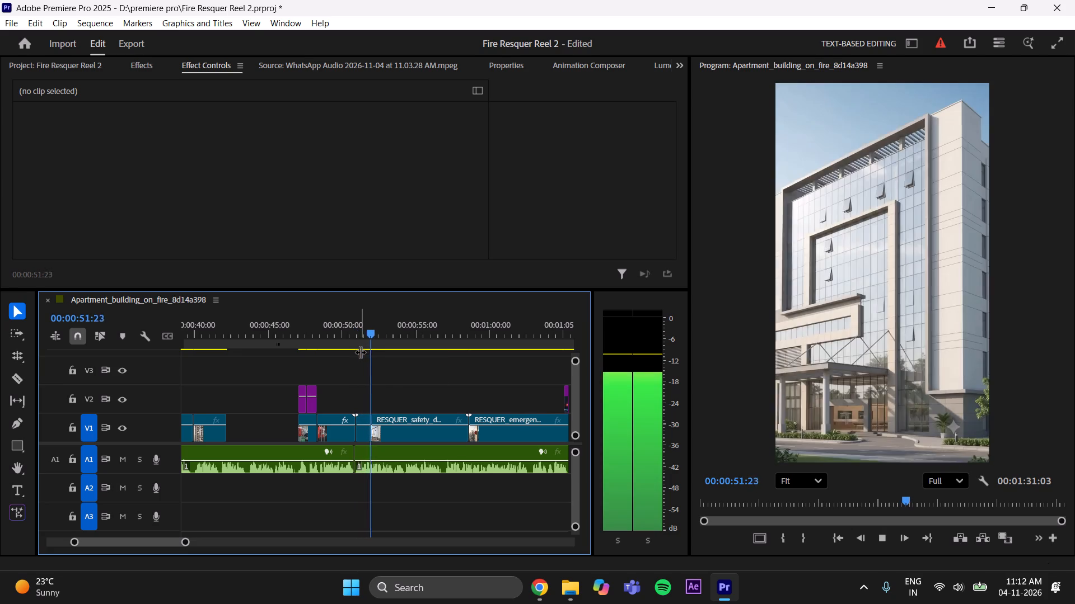
pyautogui.press('space')
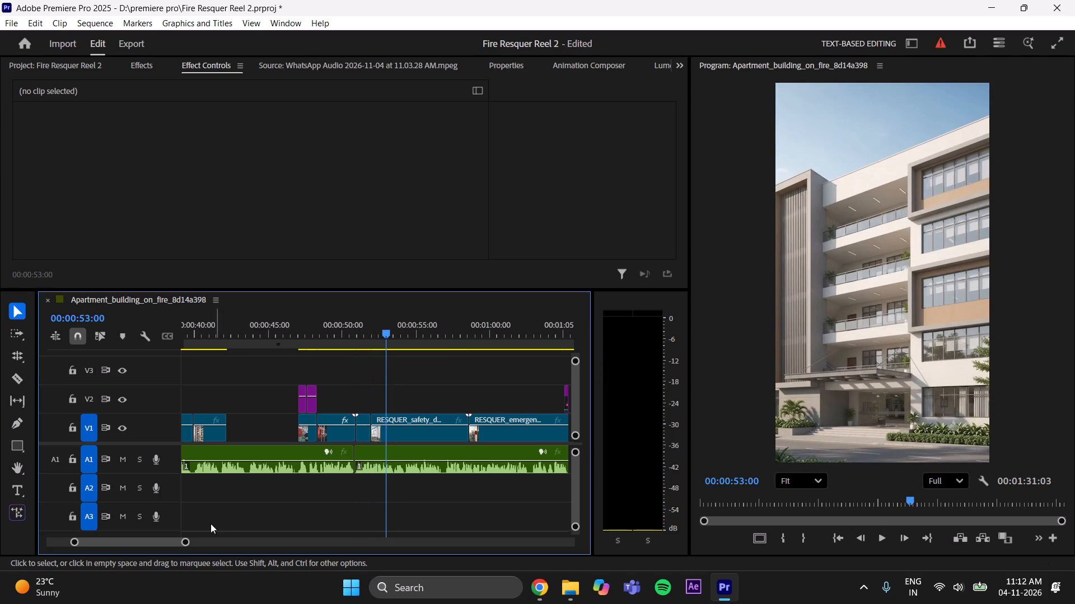
# Move all V1 and V2 clips after the apartment building shot about 10 seconds later, leaving a gap behind it.
pyautogui.moveTo(188, 542); pyautogui.dragTo(228, 528)
pyautogui.moveTo(525, 366); pyautogui.dragTo(390, 423)
pyautogui.moveTo(391, 432); pyautogui.dragTo(443, 441)
pyautogui.click(419, 392)
# Set the speed of the apartment building shot on V1, just before the gap, to 70%.
pyautogui.moveTo(248, 539); pyautogui.dragTo(200, 553)
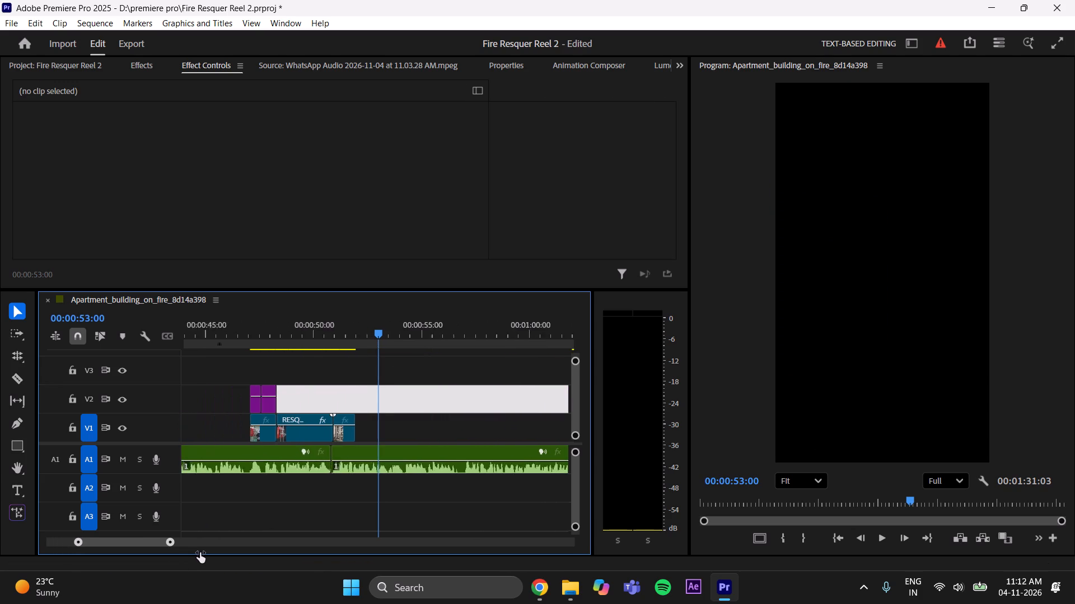
pyautogui.moveTo(200, 553); pyautogui.dragTo(205, 549)
pyautogui.moveTo(384, 323); pyautogui.dragTo(323, 375)
pyautogui.press('space')
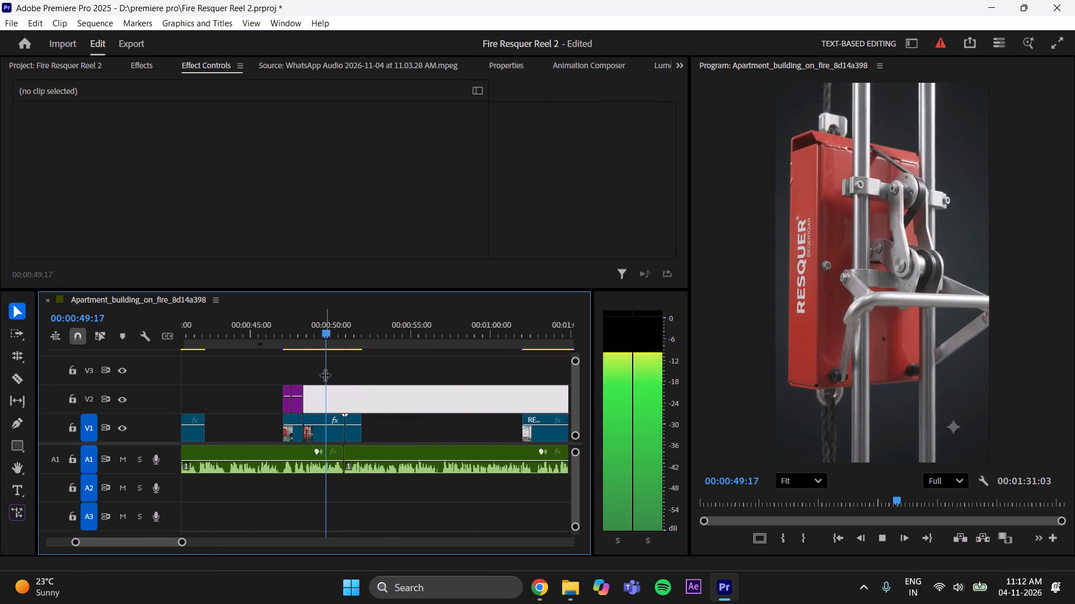
pyautogui.press('space')
pyautogui.click(358, 432)
pyautogui.click(352, 432)
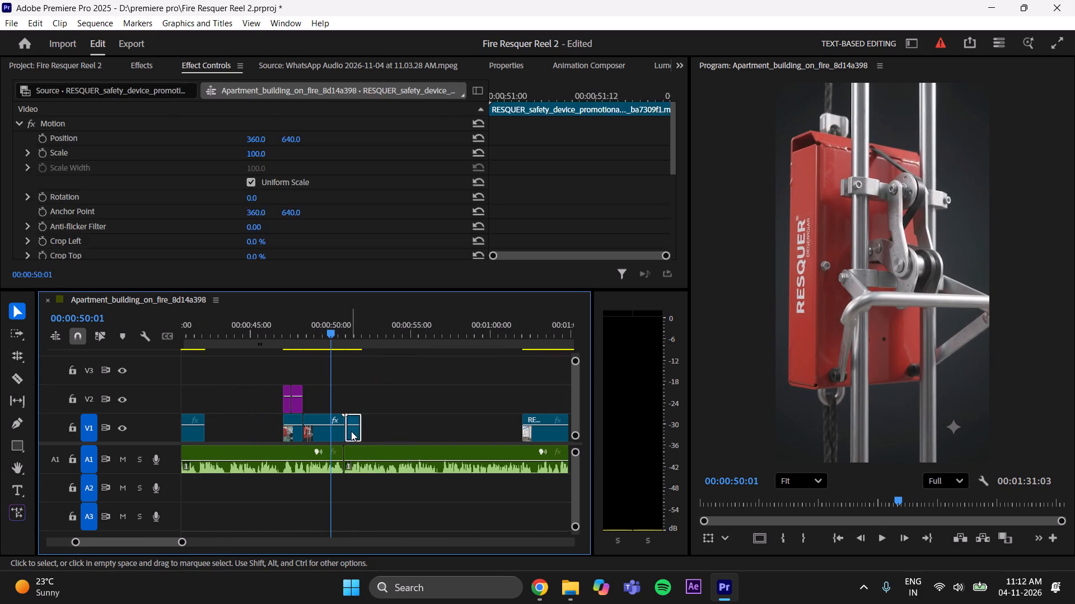
pyautogui.rightClick(349, 431)
pyautogui.click(419, 380)
pyautogui.click(353, 437)
pyautogui.rightClick(352, 436)
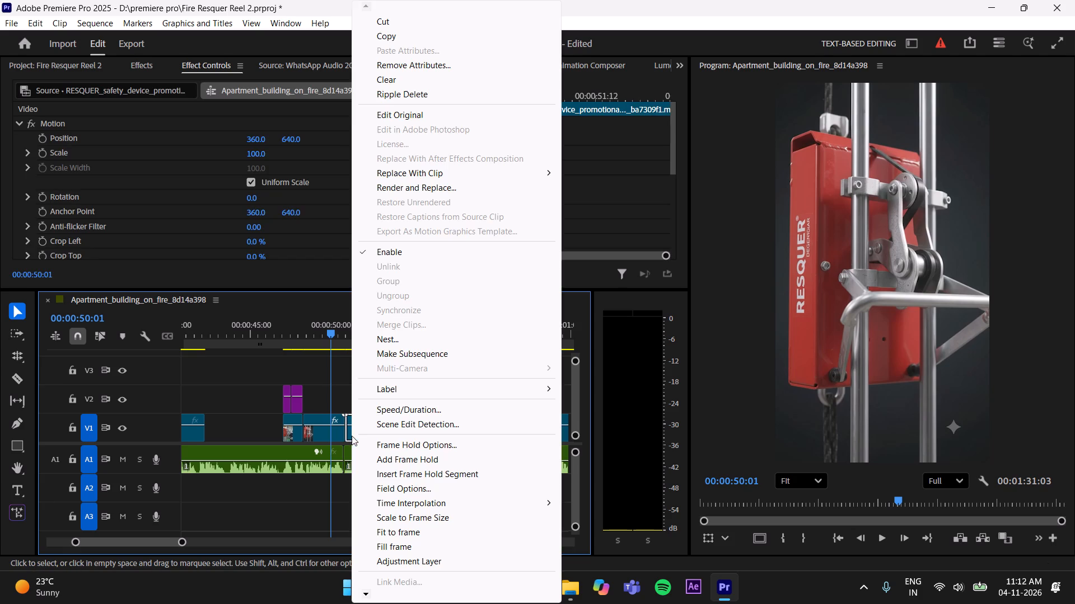
pyautogui.click(404, 405)
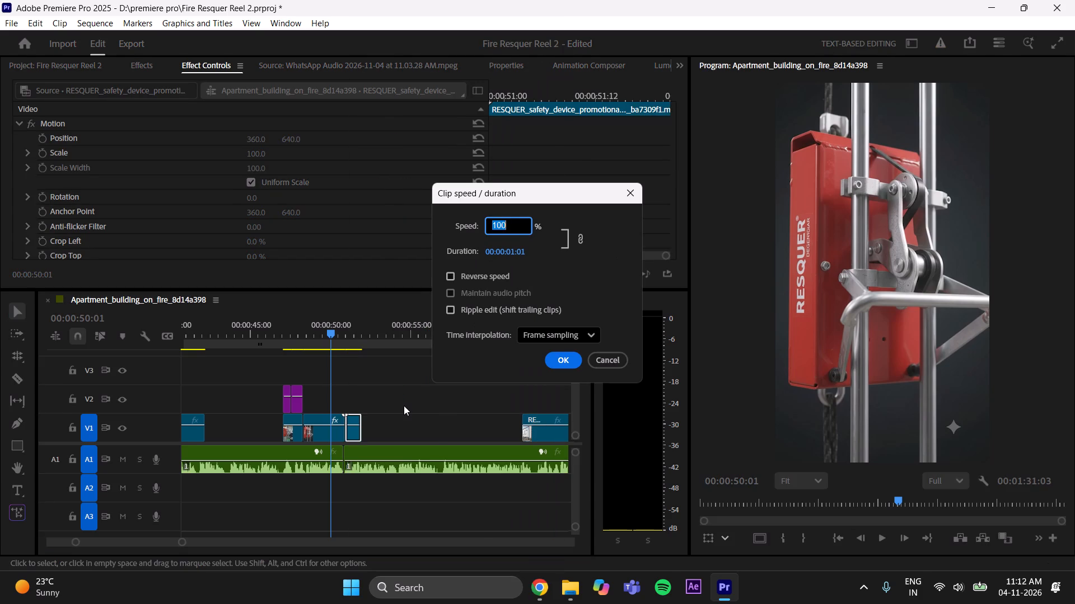
pyautogui.press('BackSpace')
pyautogui.write('70')
pyautogui.press('Return')
# Play through the slowed apartment building shot and into the gap to check where it ends against the narration.
pyautogui.press('space')
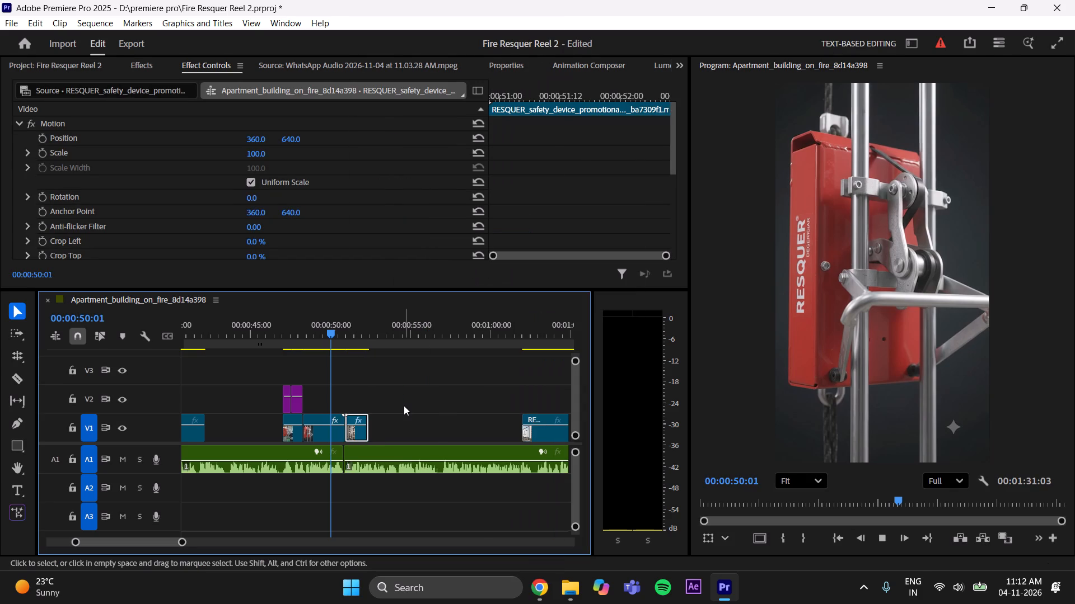
pyautogui.press('space')
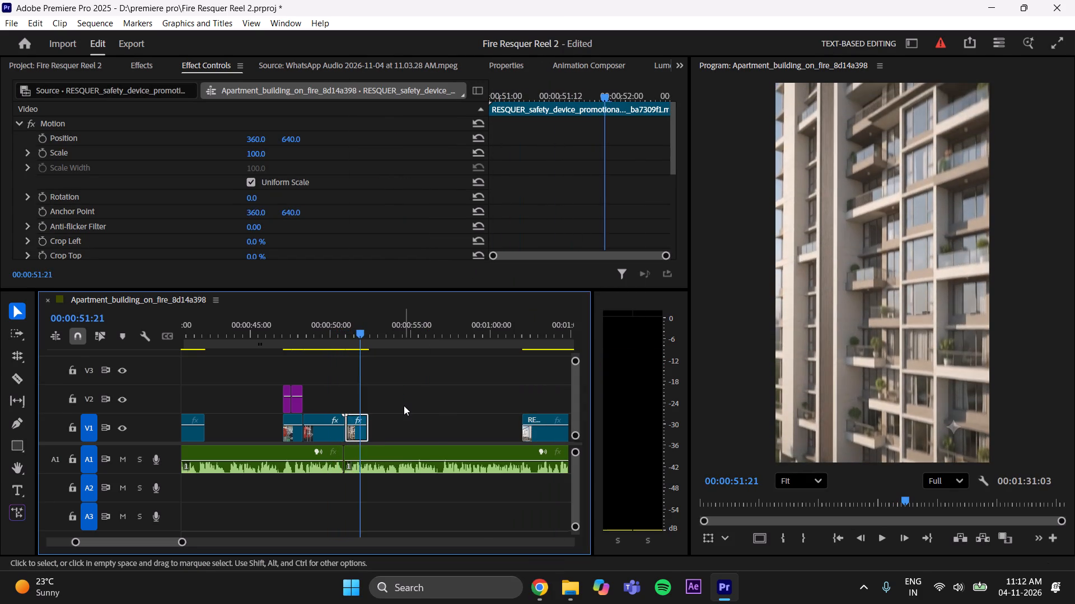
pyautogui.press('space')
pyautogui.press('space')
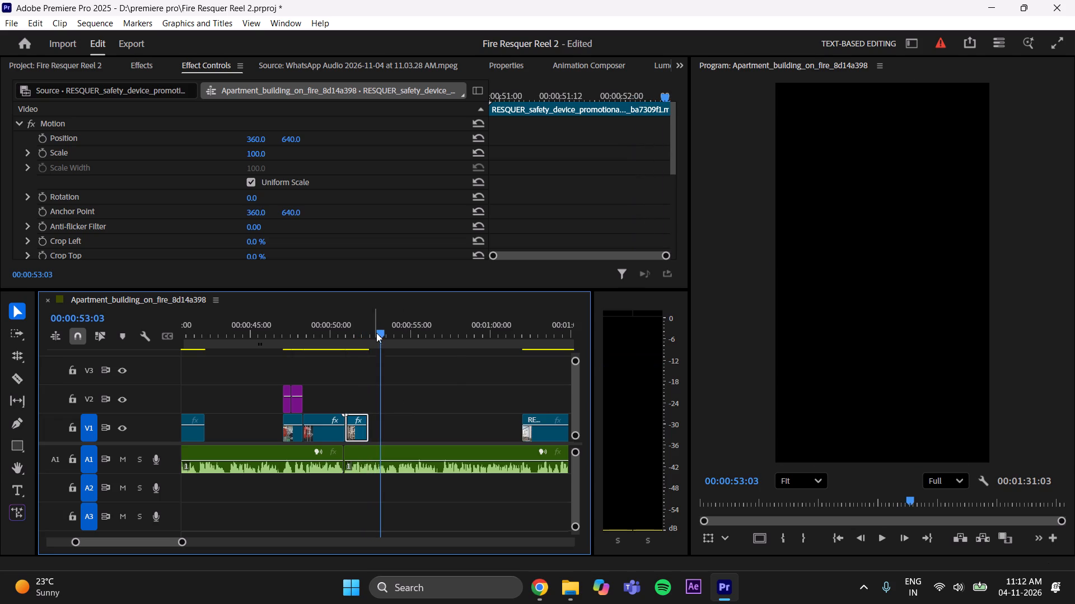
pyautogui.moveTo(373, 336); pyautogui.dragTo(360, 350)
pyautogui.press('space')
pyautogui.press('space')
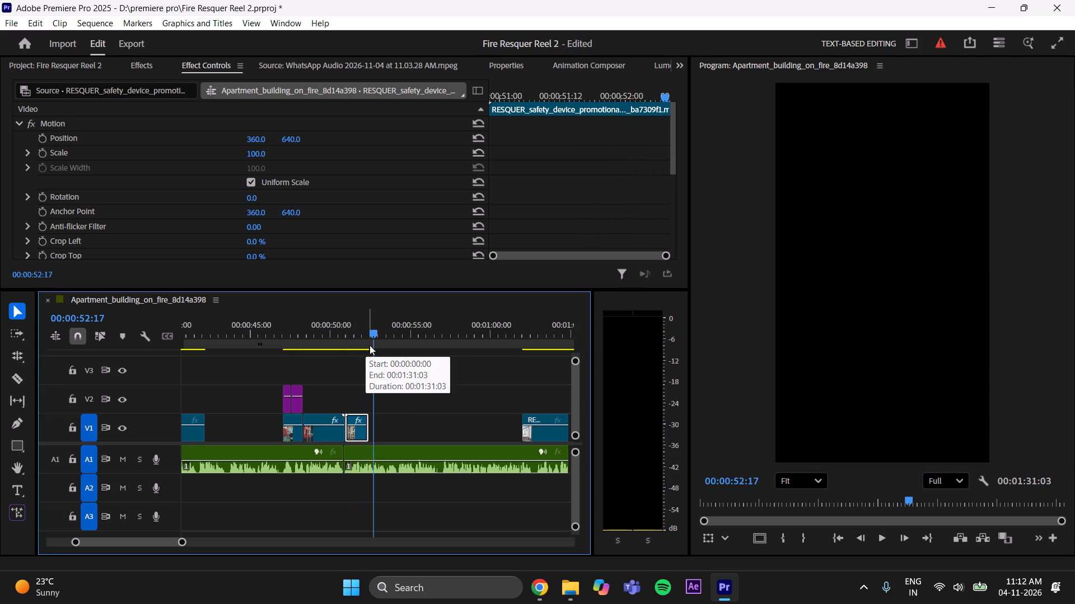
pyautogui.click(375, 332)
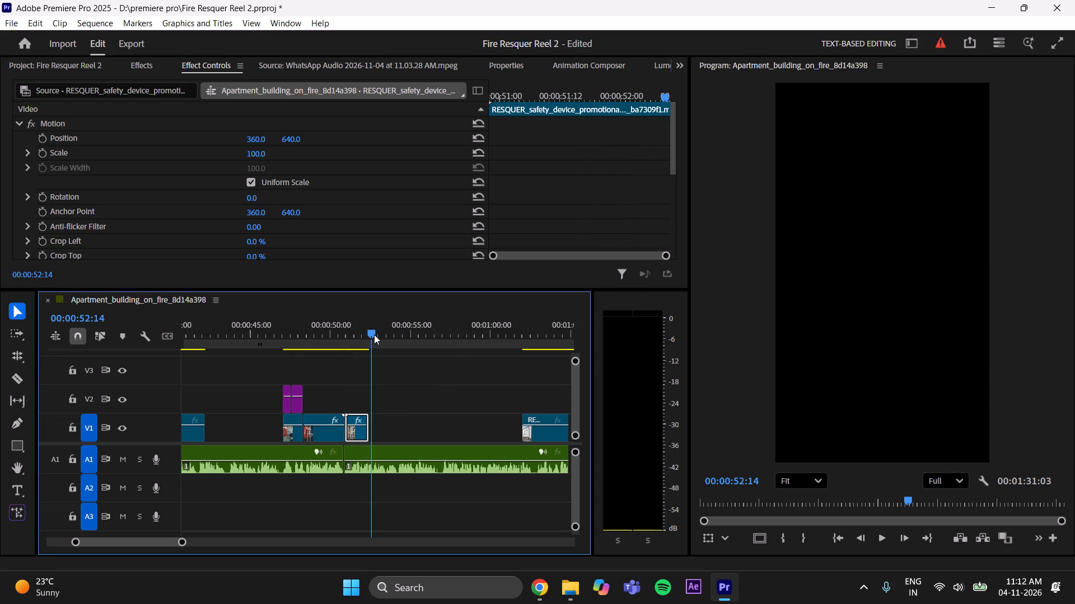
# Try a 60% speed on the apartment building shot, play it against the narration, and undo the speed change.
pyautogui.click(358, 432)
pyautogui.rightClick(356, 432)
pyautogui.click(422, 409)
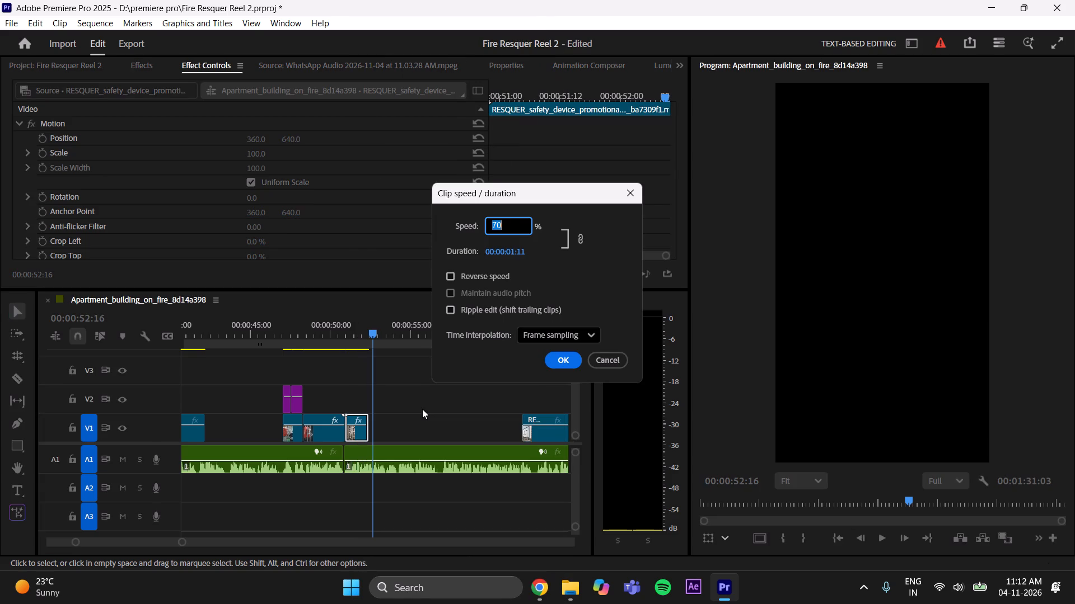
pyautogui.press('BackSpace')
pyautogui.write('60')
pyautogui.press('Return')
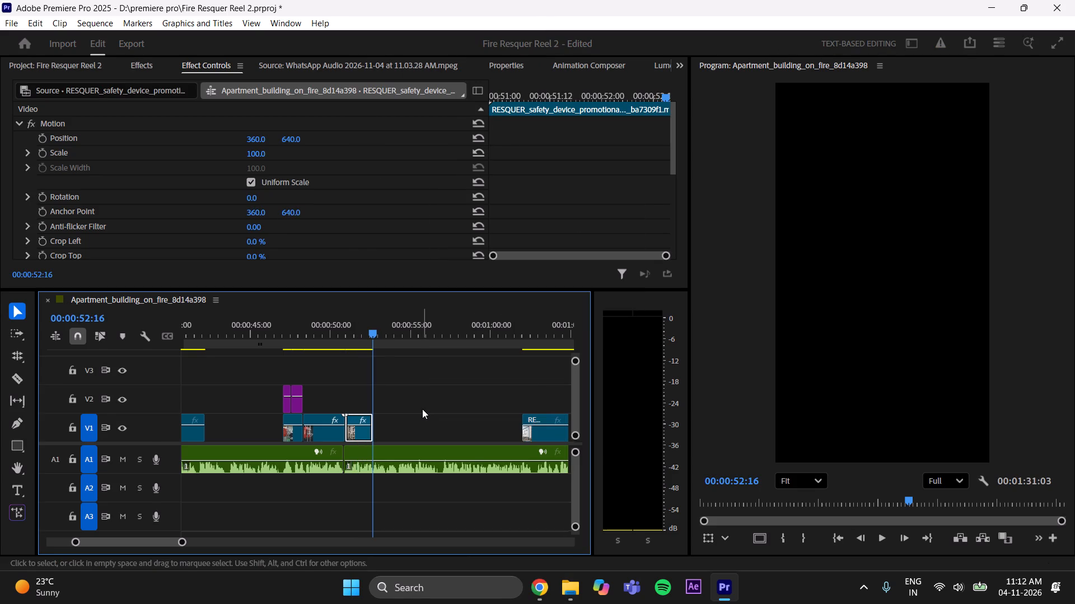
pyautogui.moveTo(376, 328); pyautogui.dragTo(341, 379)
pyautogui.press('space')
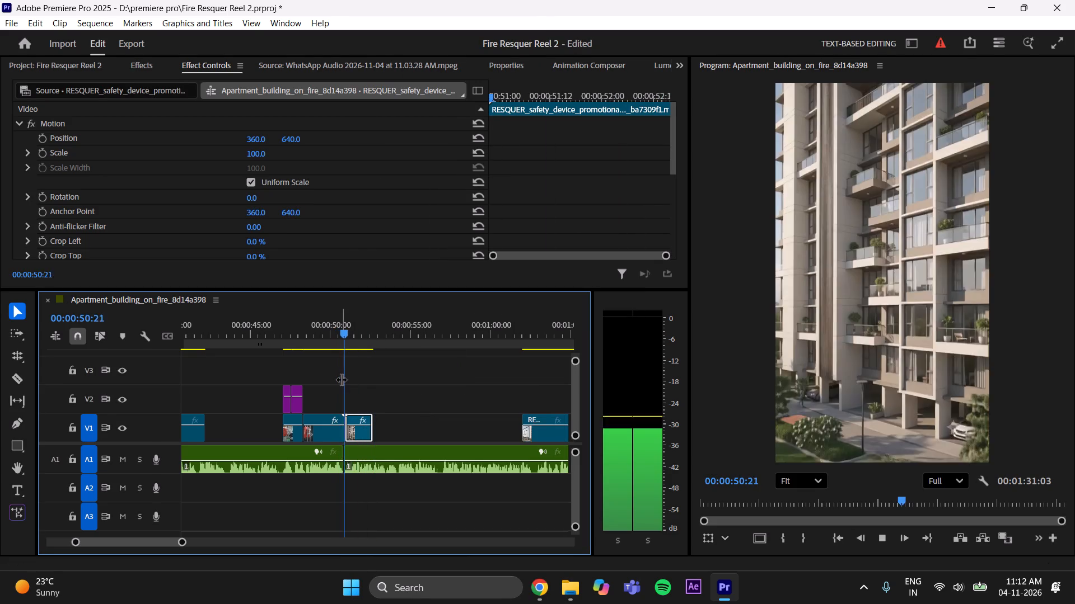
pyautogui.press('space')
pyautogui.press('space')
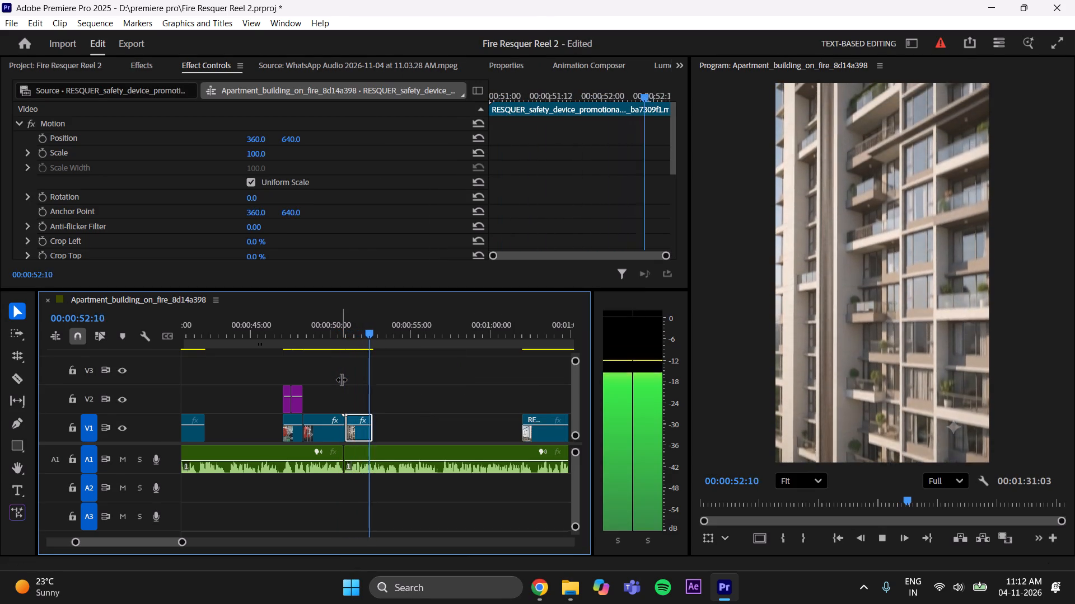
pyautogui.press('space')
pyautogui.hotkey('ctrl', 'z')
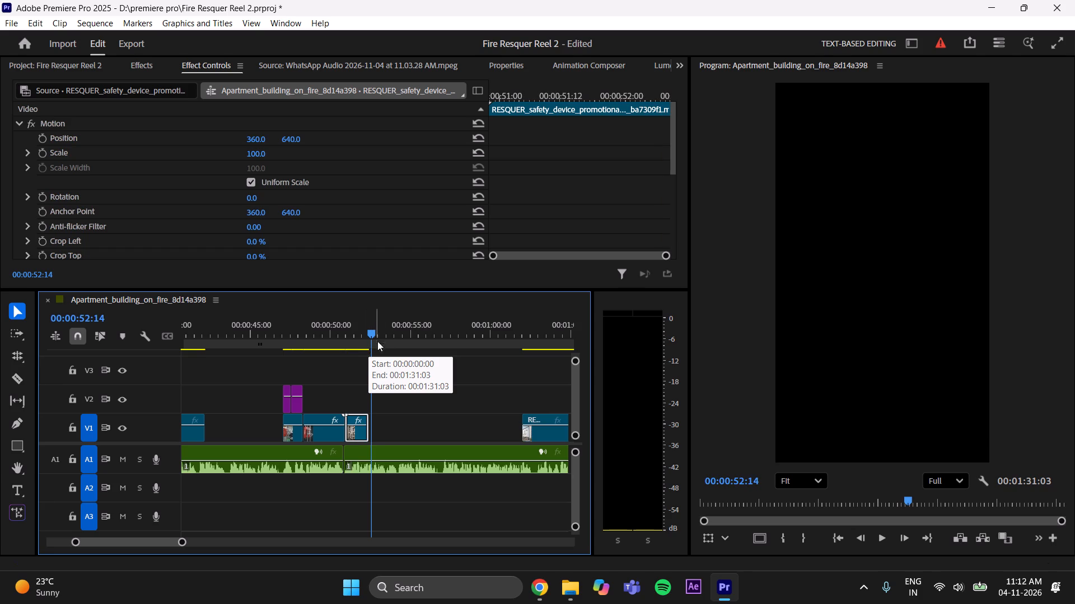
# Replay the cut from the red device to the apartment building shot and save the project.
pyautogui.moveTo(381, 328); pyautogui.dragTo(339, 369)
pyautogui.press('space')
pyautogui.press('space')
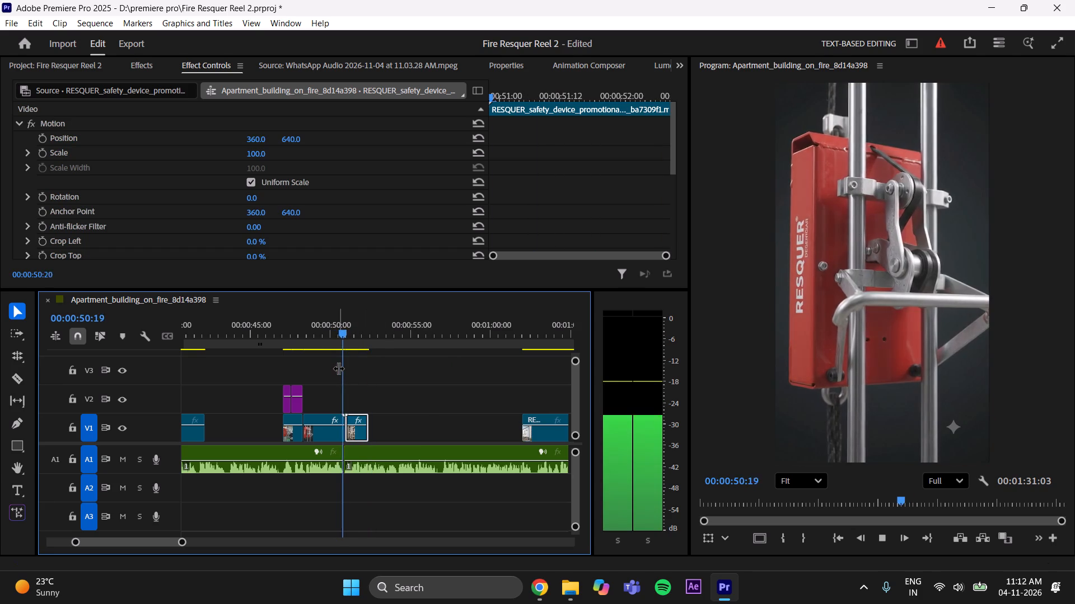
pyautogui.press('space')
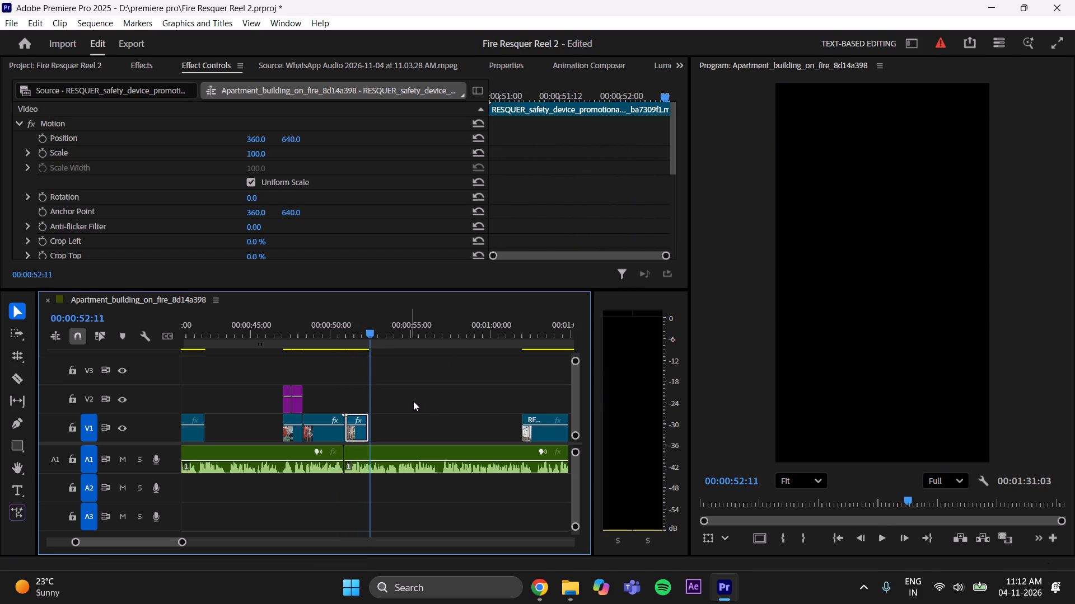
pyautogui.click(414, 401)
pyautogui.hotkey('ctrl', 's')
# Move all V1 and V2 clips after the gap earlier so they directly follow the slowed apartment building shot.
pyautogui.moveTo(180, 542); pyautogui.dragTo(232, 530)
pyautogui.moveTo(536, 367); pyautogui.dragTo(433, 416)
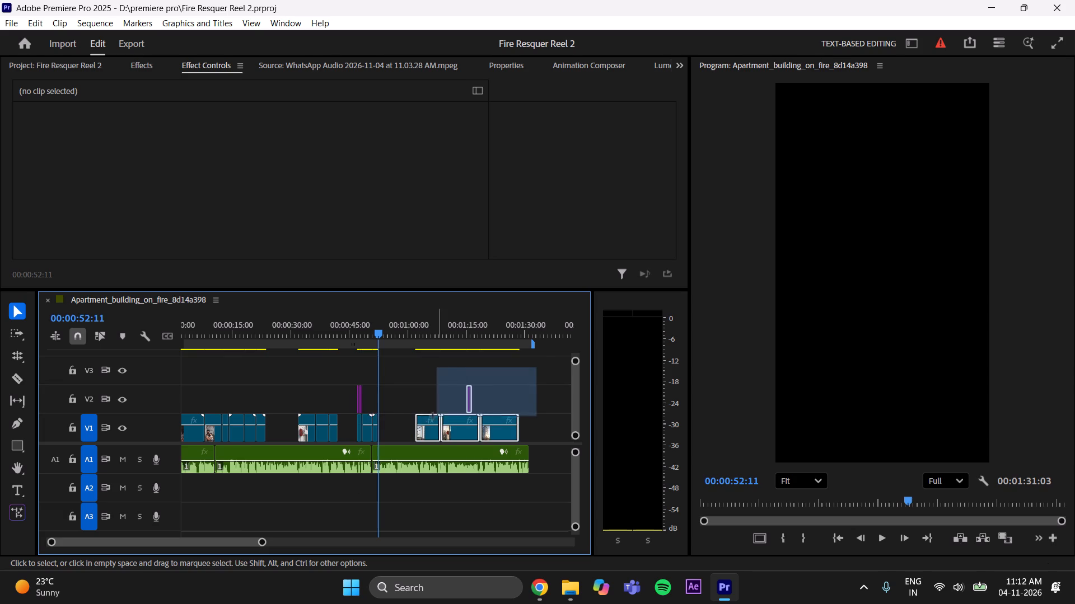
pyautogui.moveTo(433, 416); pyautogui.dragTo(422, 420)
pyautogui.moveTo(424, 432); pyautogui.dragTo(386, 433)
pyautogui.click(391, 395)
# Play from the office building shots through the emergency sign clip to check how they match the narration.
pyautogui.press('space')
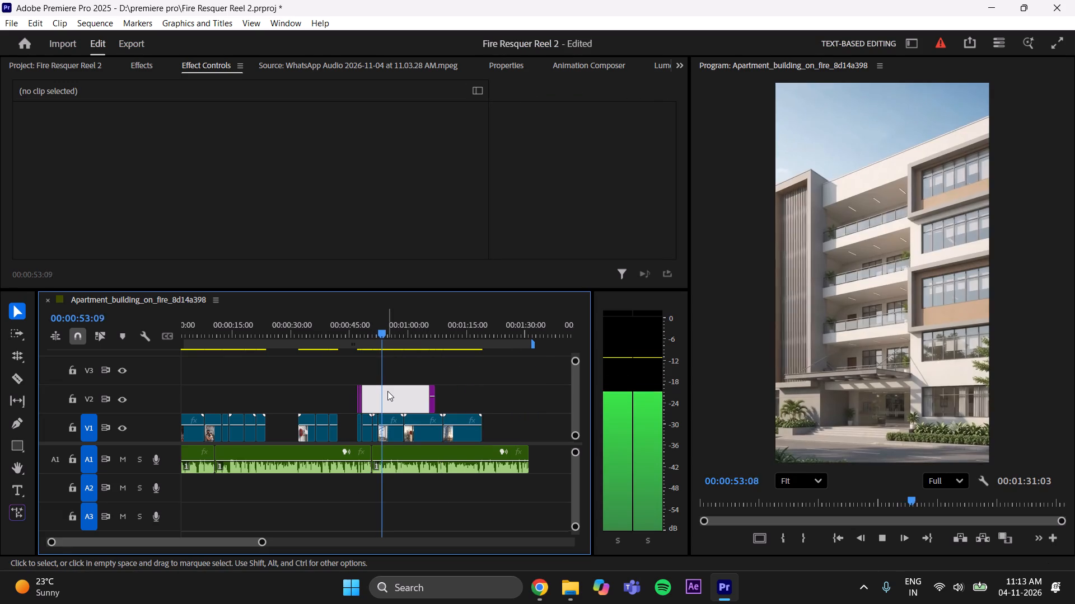
pyautogui.press('space')
pyautogui.moveTo(389, 335); pyautogui.dragTo(388, 336)
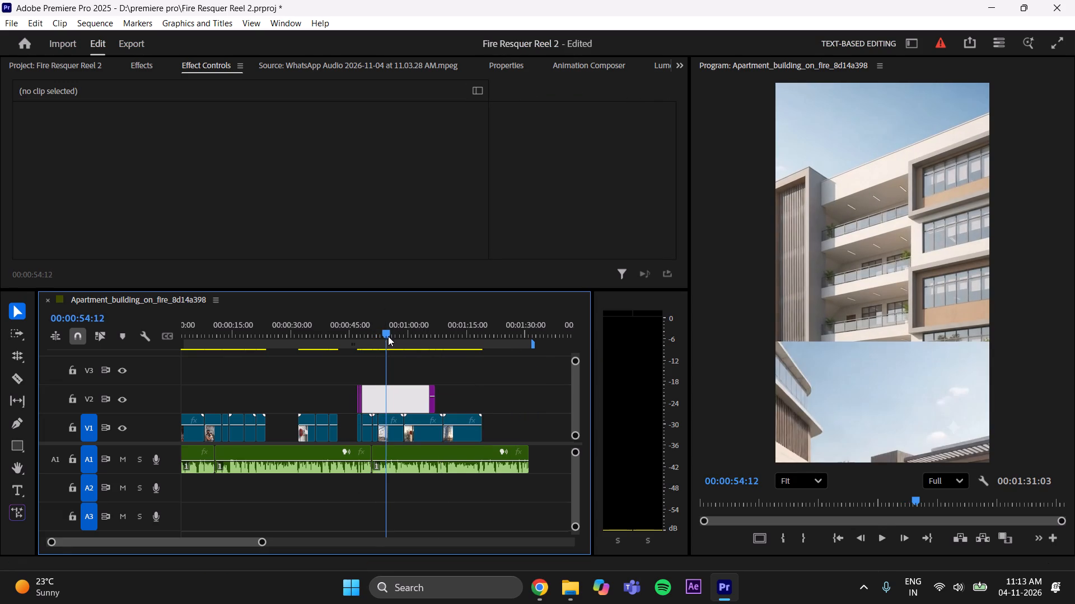
pyautogui.moveTo(388, 336); pyautogui.dragTo(382, 347)
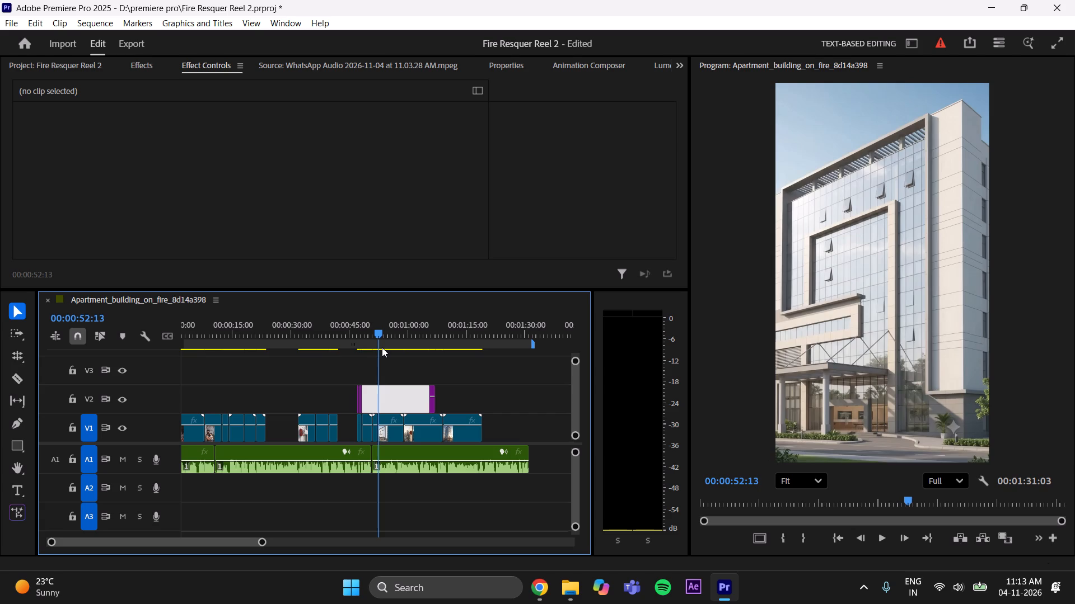
pyautogui.moveTo(382, 347); pyautogui.dragTo(389, 346)
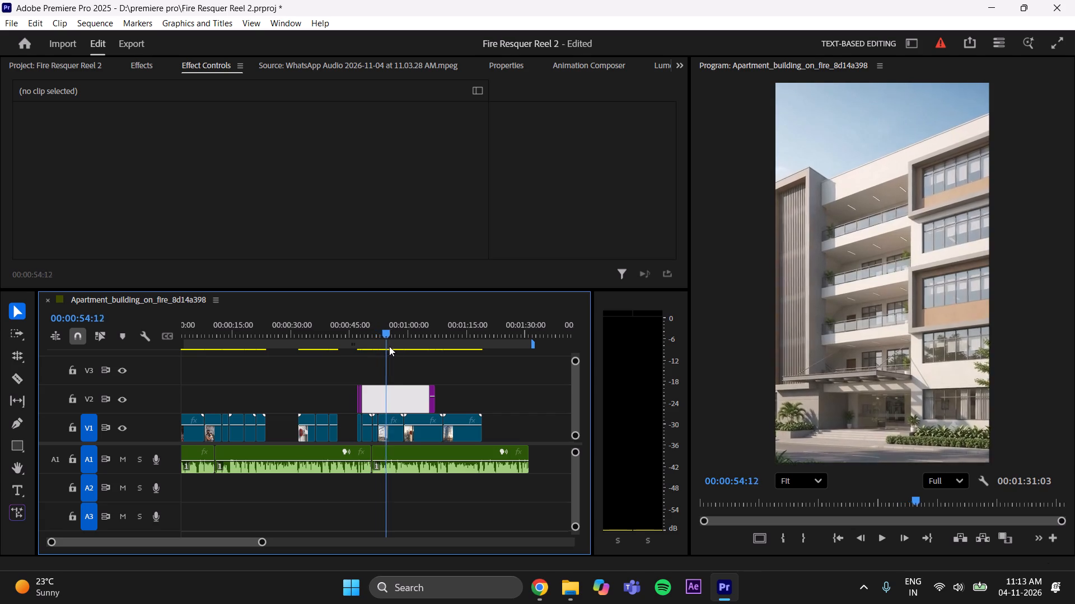
pyautogui.moveTo(389, 346); pyautogui.dragTo(395, 346)
pyautogui.press('space')
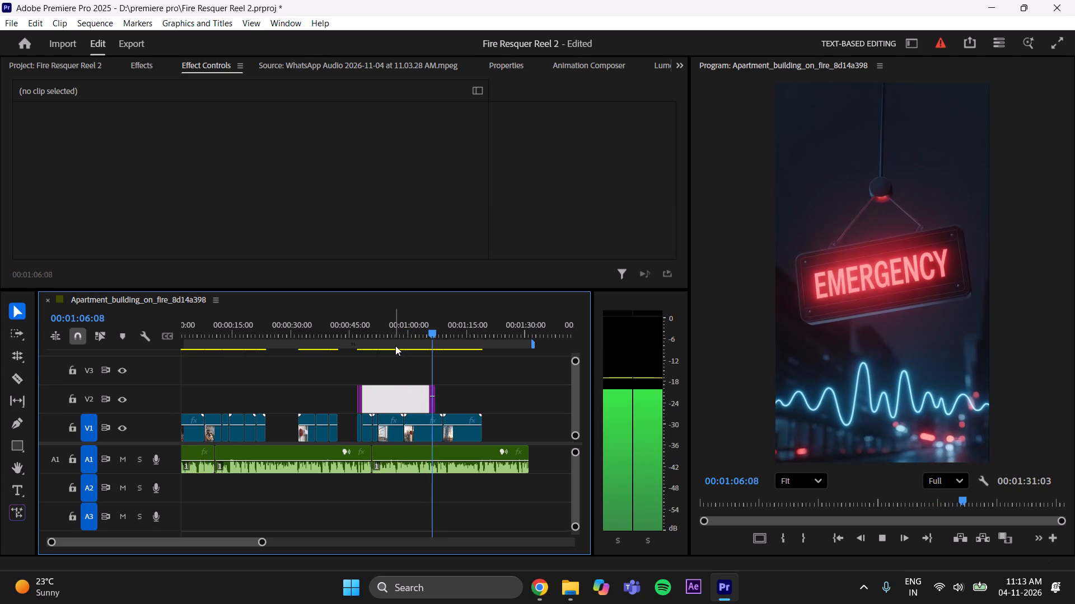
pyautogui.press('space')
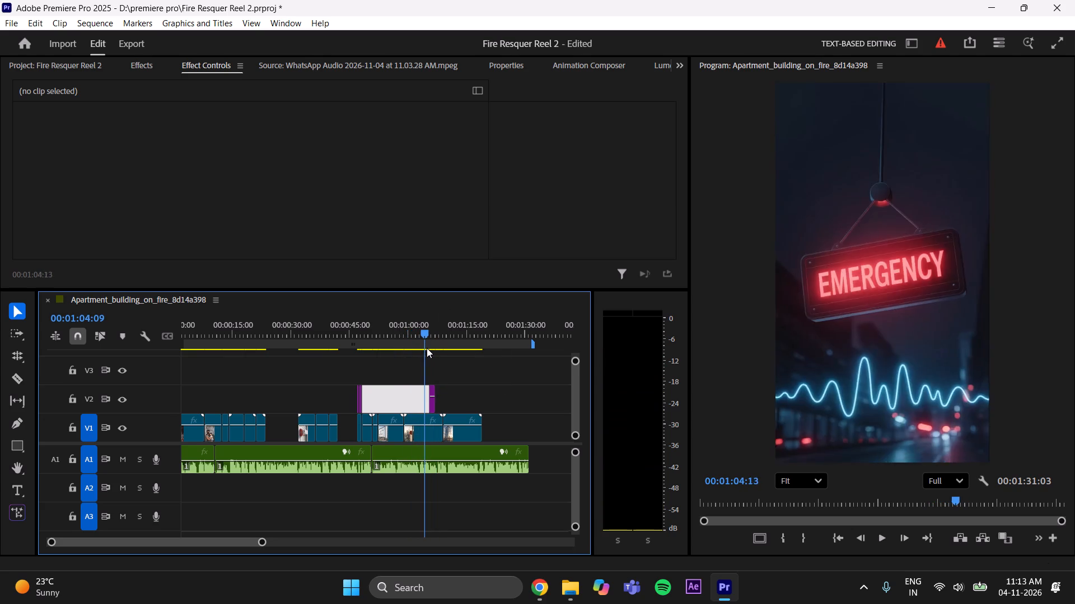
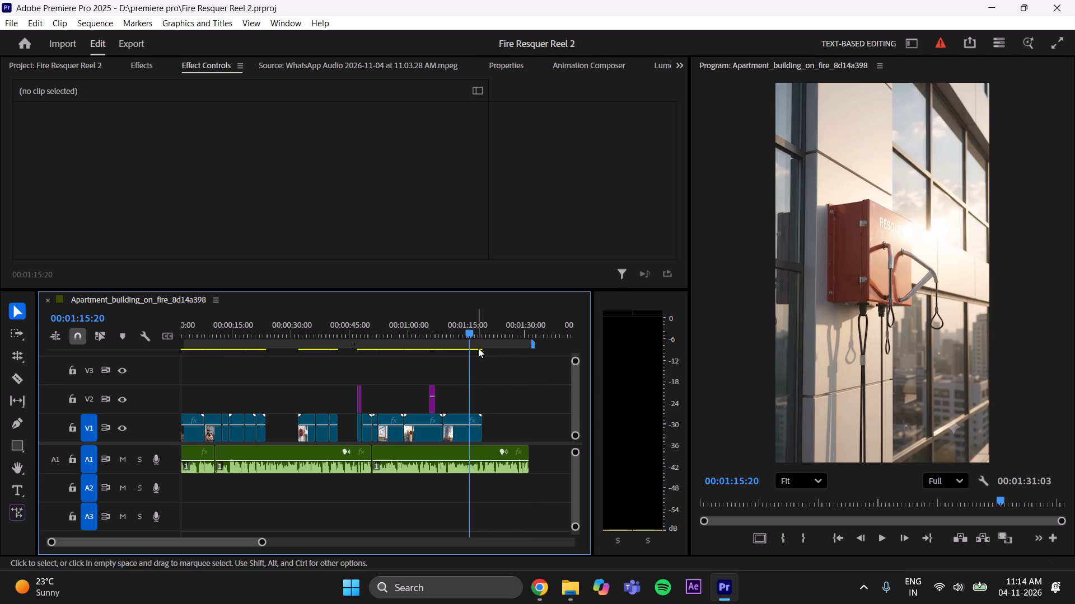
# Replay the boardroom clips on V1 and the shots after them to check their timing against the narration.
pyautogui.moveTo(464, 325); pyautogui.dragTo(446, 368)
pyautogui.press('space')
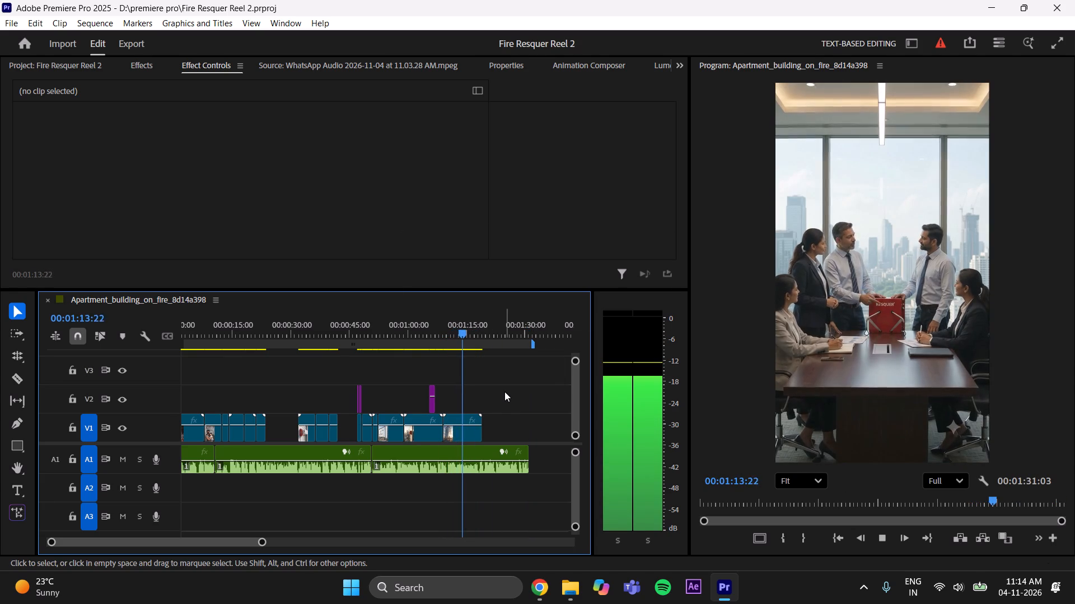
pyautogui.press('space')
pyautogui.moveTo(463, 327); pyautogui.dragTo(408, 397)
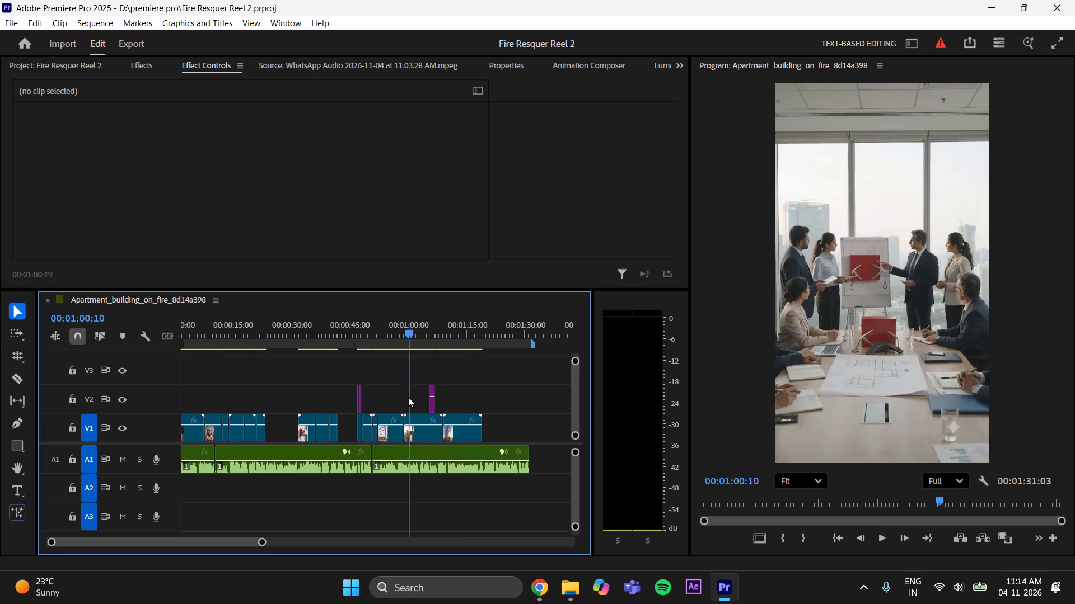
pyautogui.moveTo(408, 397); pyautogui.dragTo(389, 427)
pyautogui.press('space')
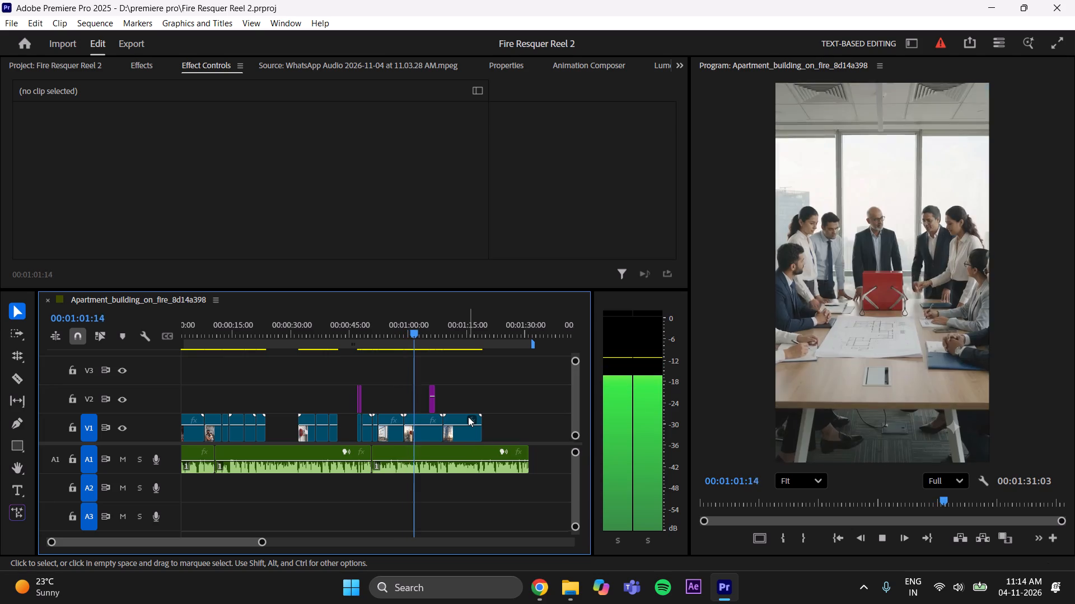
pyautogui.press('space')
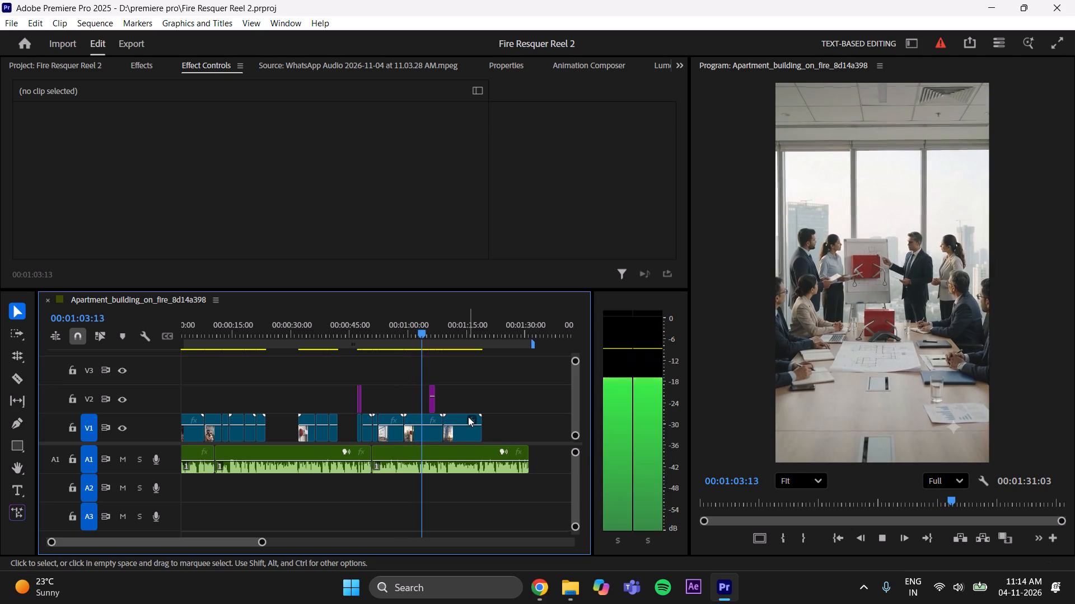
pyautogui.press('space')
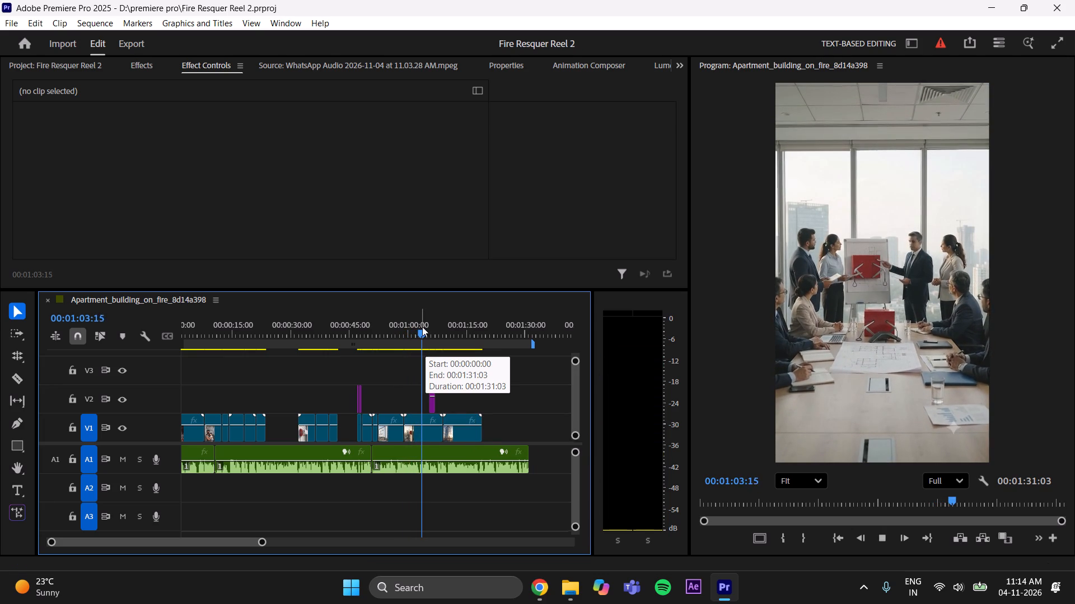
pyautogui.press('space')
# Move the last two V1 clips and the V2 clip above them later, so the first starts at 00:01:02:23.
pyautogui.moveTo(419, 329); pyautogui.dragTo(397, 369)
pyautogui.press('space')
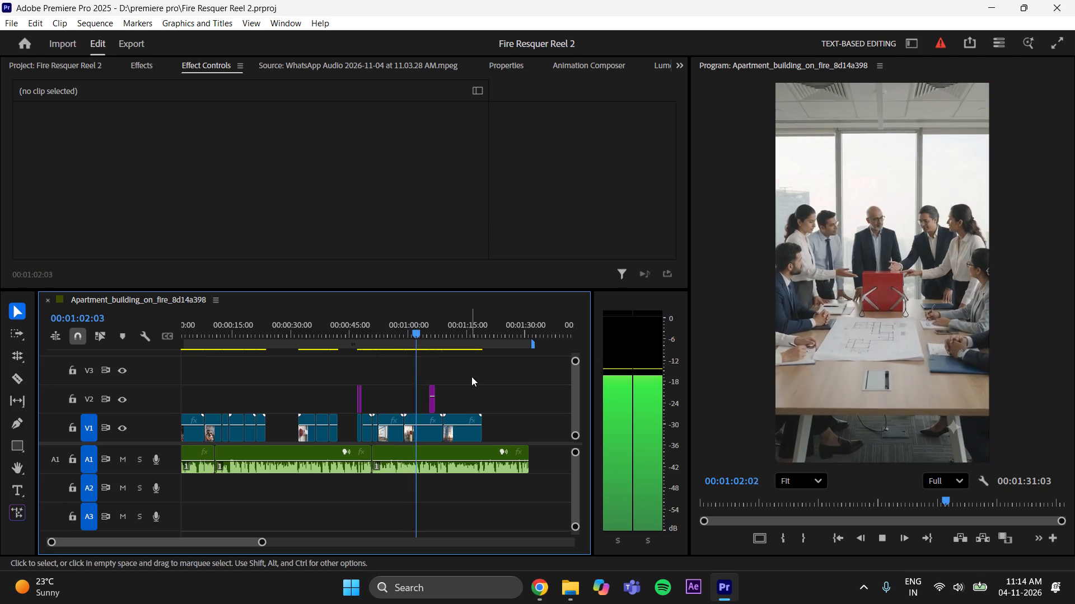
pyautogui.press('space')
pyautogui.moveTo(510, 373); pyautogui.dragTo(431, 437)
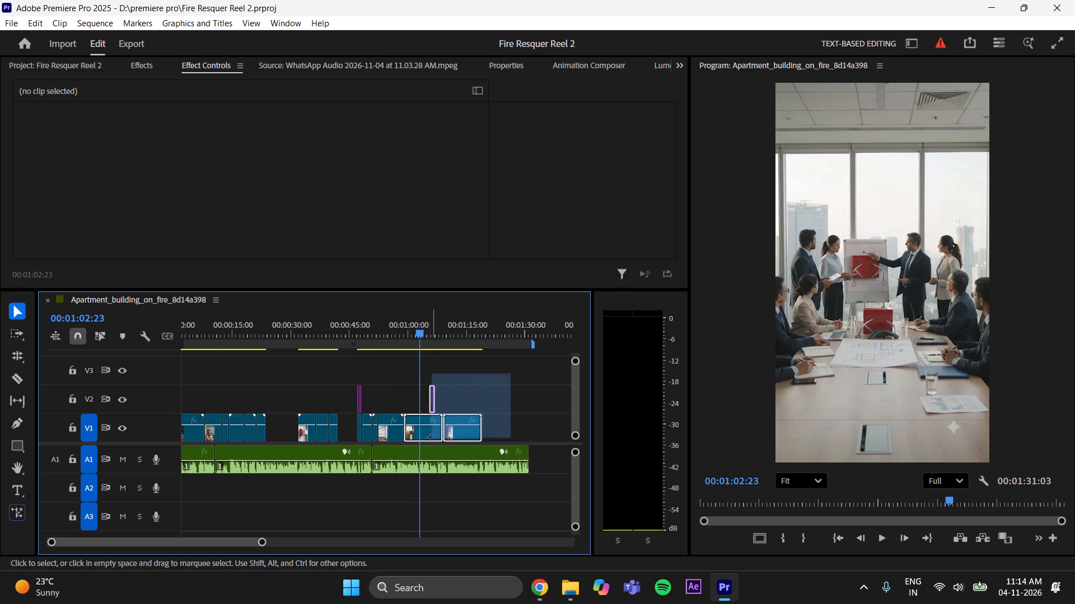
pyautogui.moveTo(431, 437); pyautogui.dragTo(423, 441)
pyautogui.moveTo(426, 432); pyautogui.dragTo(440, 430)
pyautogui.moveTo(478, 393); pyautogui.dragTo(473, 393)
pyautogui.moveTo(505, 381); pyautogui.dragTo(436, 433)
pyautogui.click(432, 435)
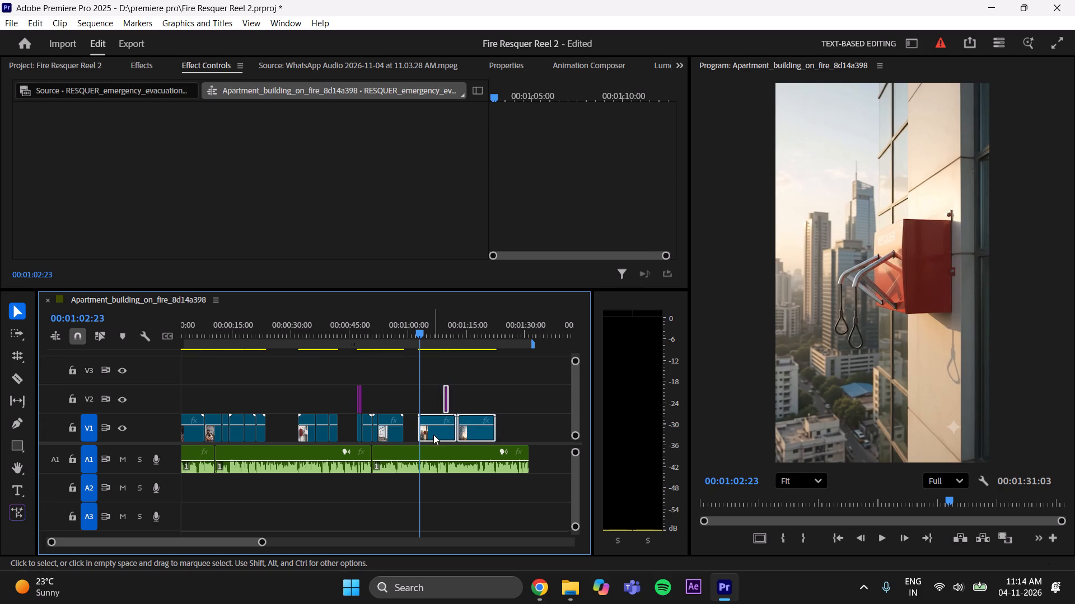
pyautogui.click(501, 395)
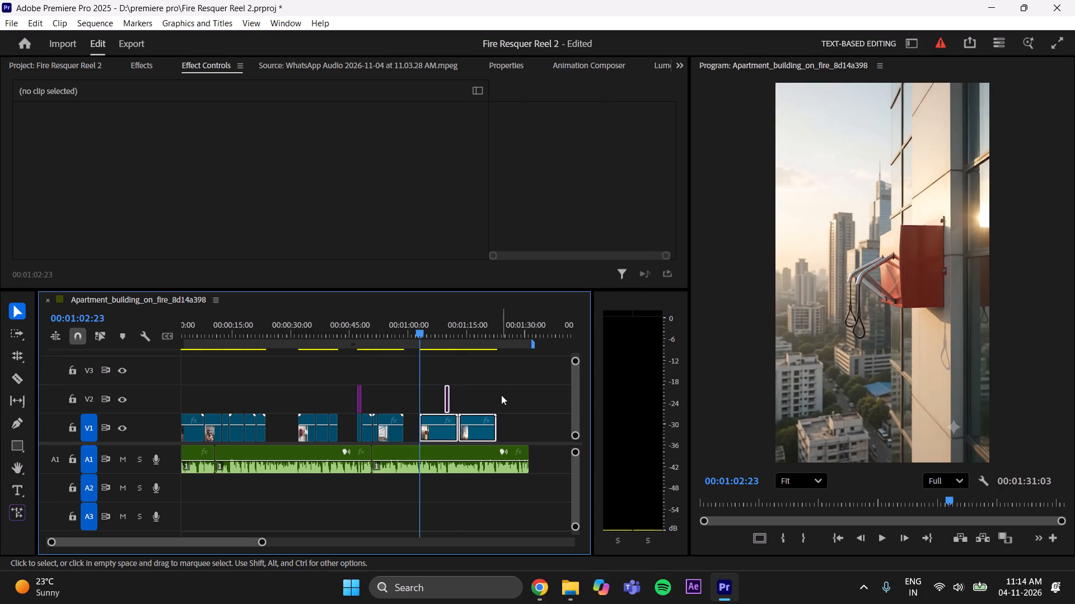
# Check the narration, and shift the last two V1 clips with their V2 clip later, starting at about 00:01:07.
pyautogui.press('space')
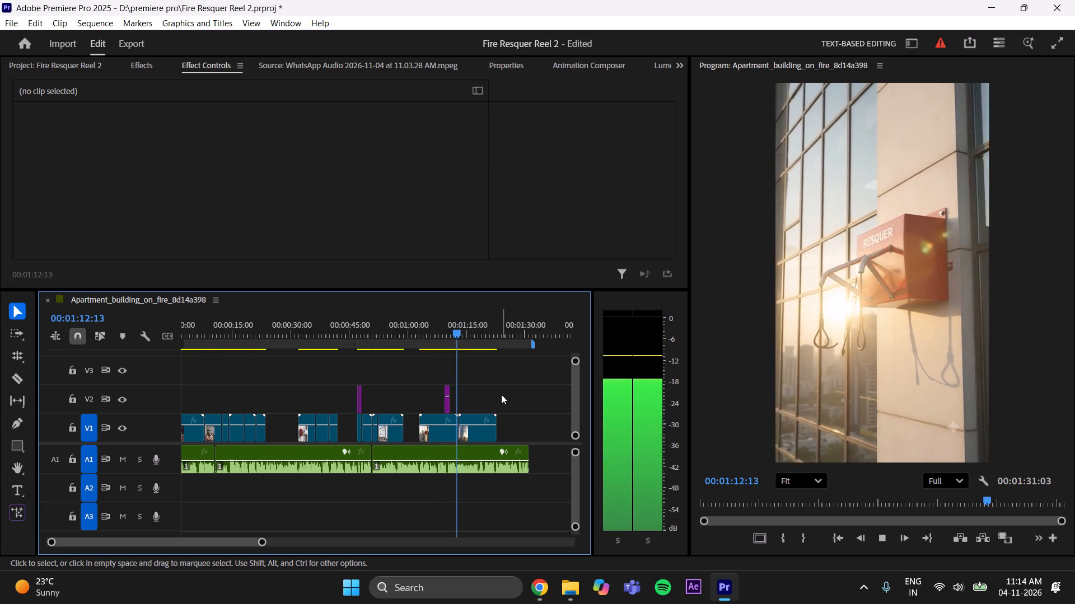
pyautogui.press('space')
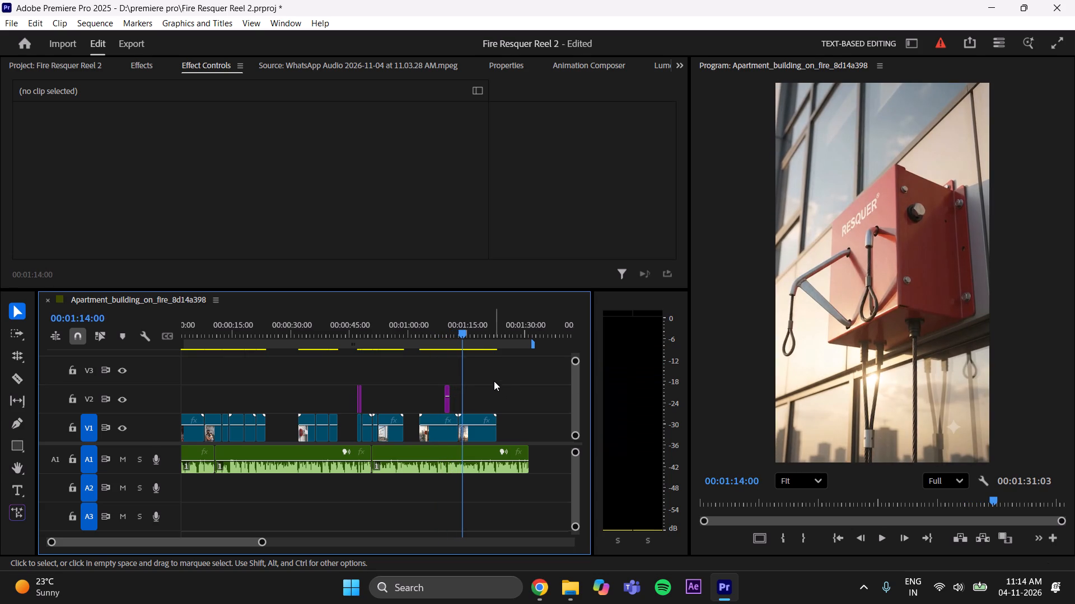
pyautogui.moveTo(458, 328); pyautogui.dragTo(455, 333)
pyautogui.press('space')
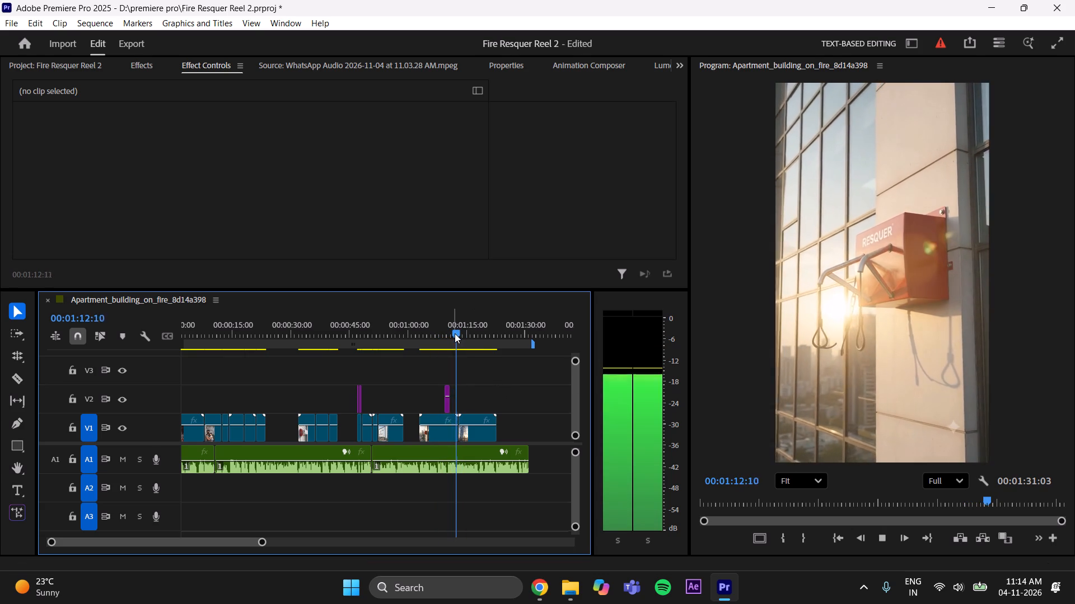
pyautogui.press('space')
pyautogui.moveTo(527, 370); pyautogui.dragTo(489, 417)
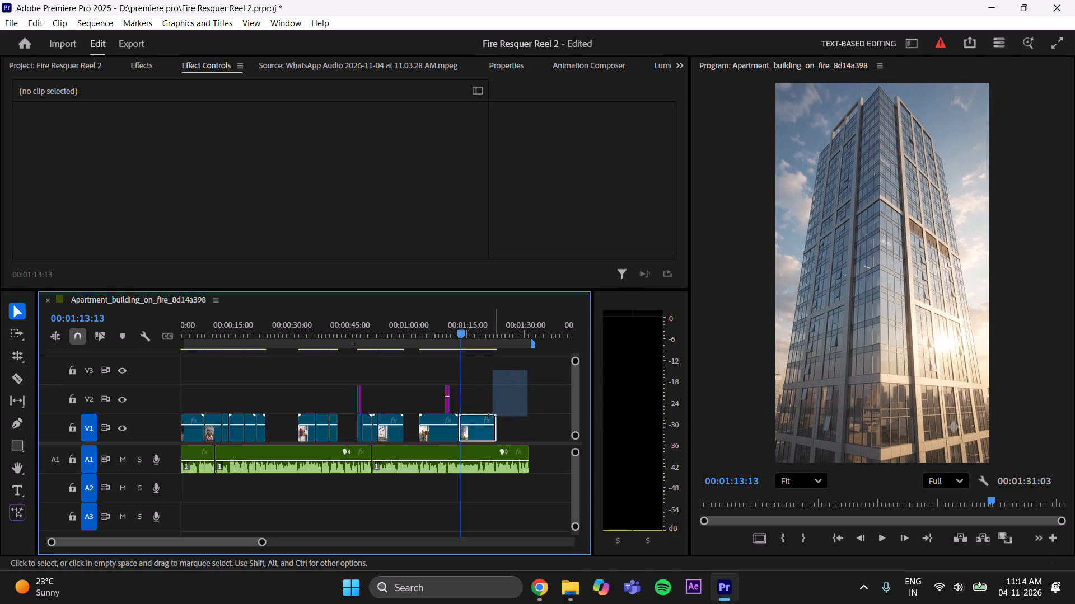
pyautogui.moveTo(489, 417); pyautogui.dragTo(437, 427)
pyautogui.moveTo(437, 430); pyautogui.dragTo(456, 433)
pyautogui.click(512, 401)
# Play through the two repositioned V1 clips and their V2 clip to check how they match the narration.
pyautogui.moveTo(462, 331); pyautogui.dragTo(433, 367)
pyautogui.press('space')
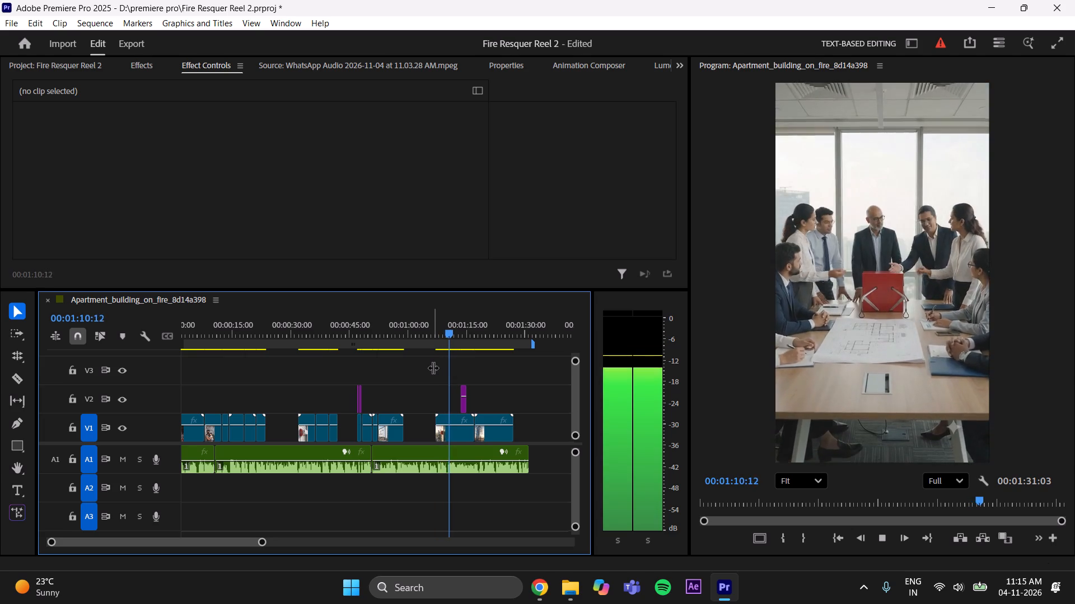
pyautogui.press('space')
pyautogui.moveTo(459, 331); pyautogui.dragTo(433, 368)
pyautogui.press('space')
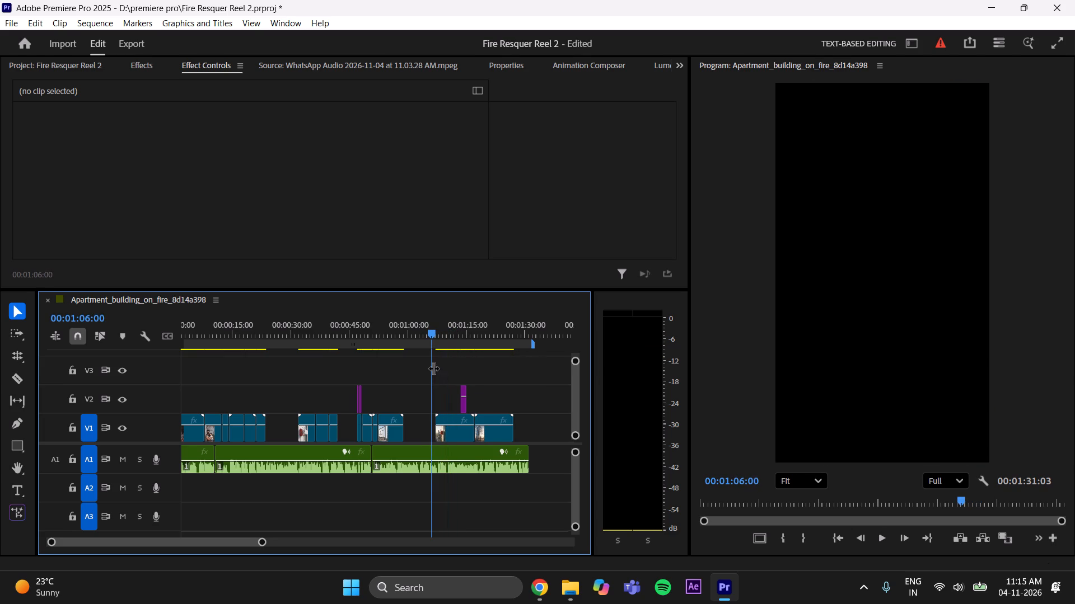
pyautogui.press('space')
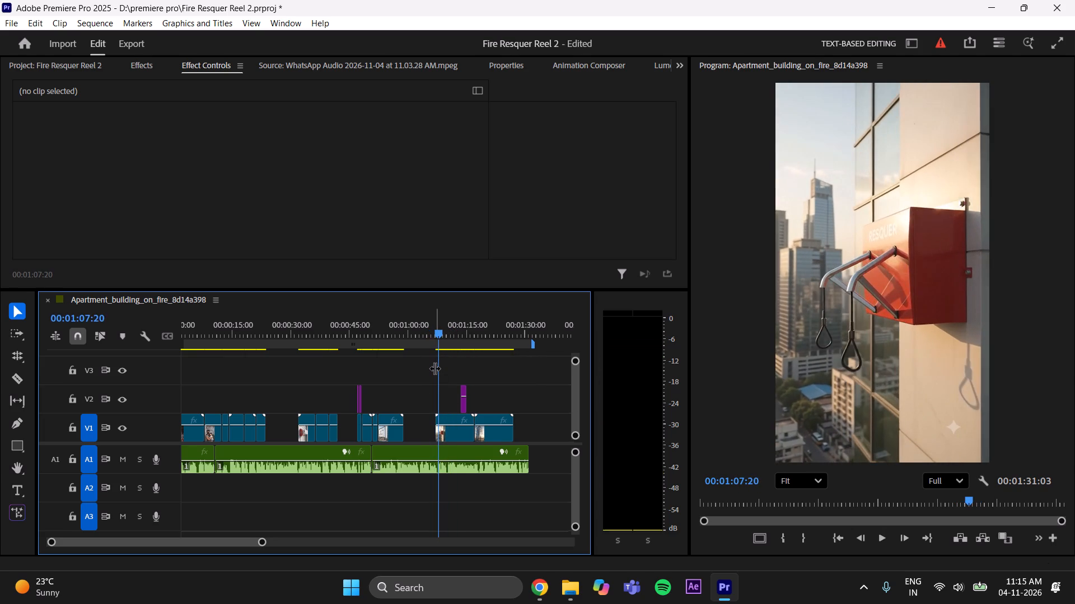
pyautogui.press('space')
pyautogui.press('space')
pyautogui.press('space')
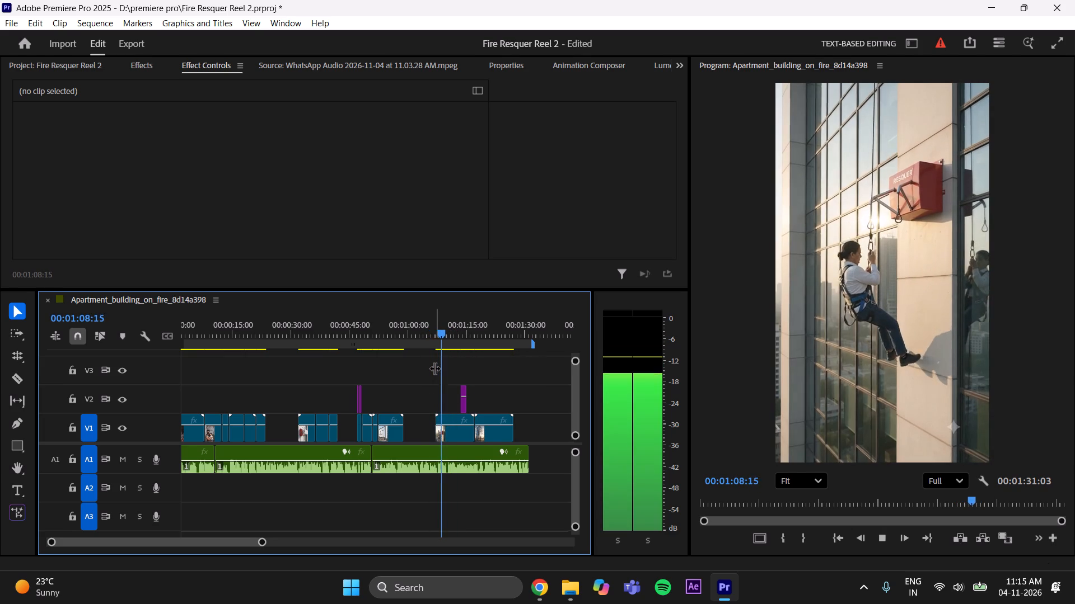
pyautogui.press('space')
pyautogui.press('space')
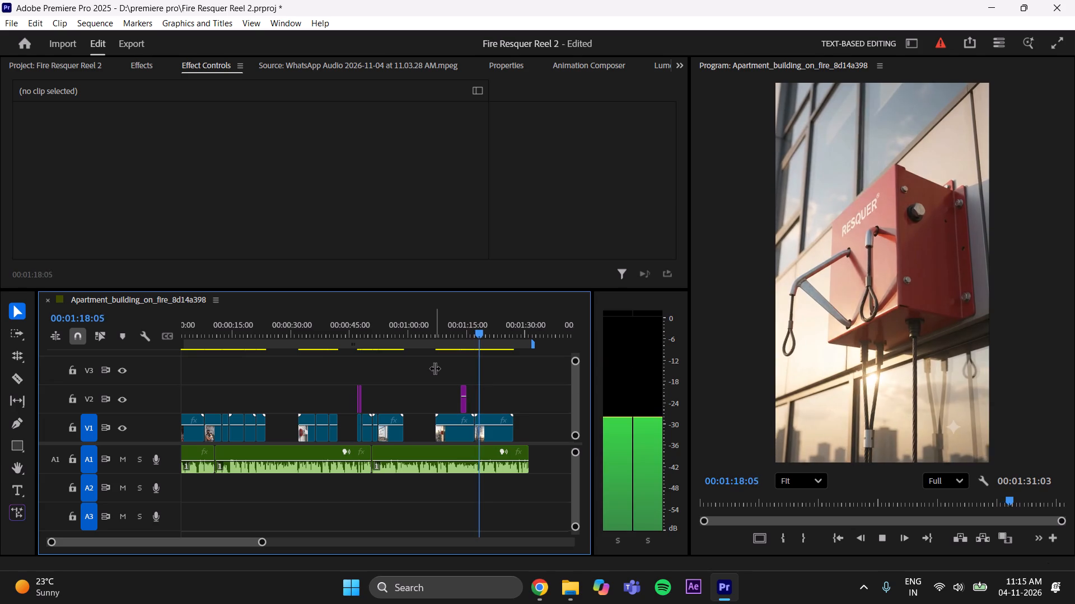
pyautogui.press('space')
# Find the narration cue for the last V1 clip, Man_descending_building, and move the clip later to start at 00:01:18:08.
pyautogui.moveTo(480, 333); pyautogui.dragTo(468, 361)
pyautogui.press('space')
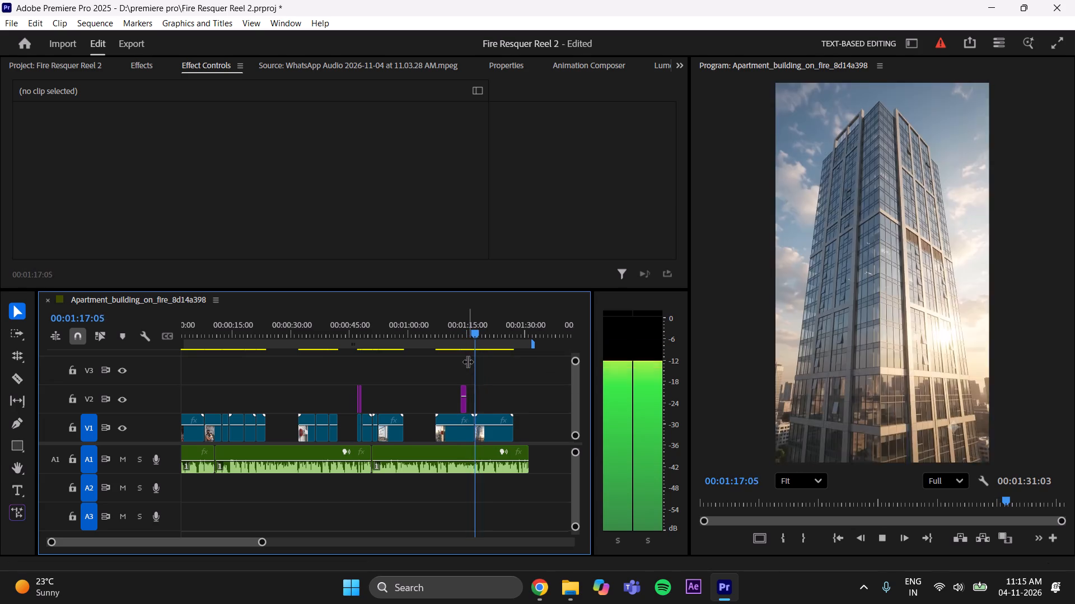
pyautogui.press('space')
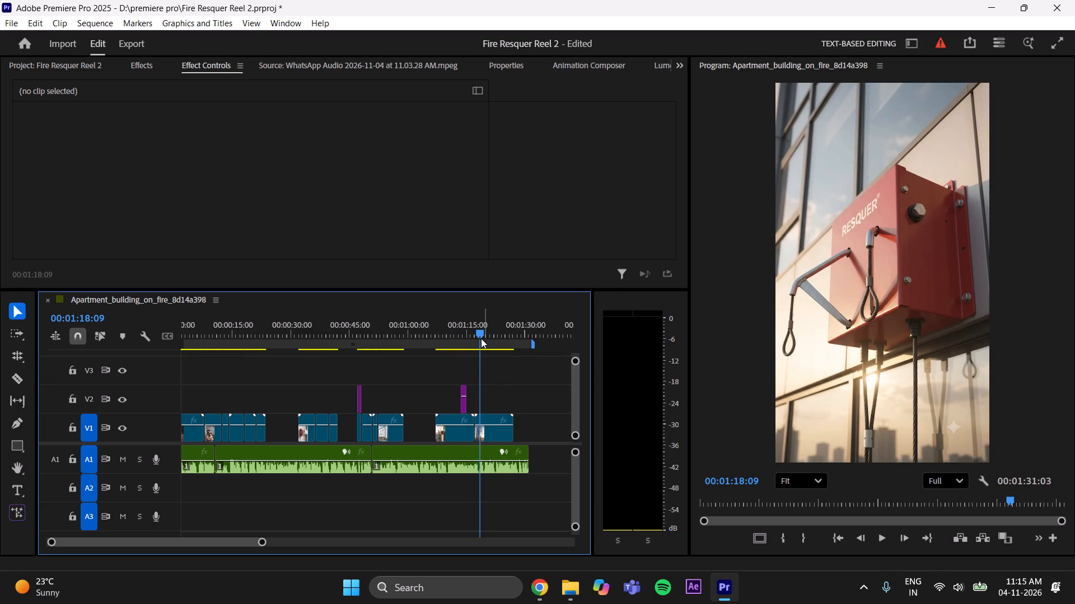
pyautogui.moveTo(475, 353); pyautogui.dragTo(470, 369)
pyautogui.moveTo(477, 334); pyautogui.dragTo(470, 342)
pyautogui.press('space')
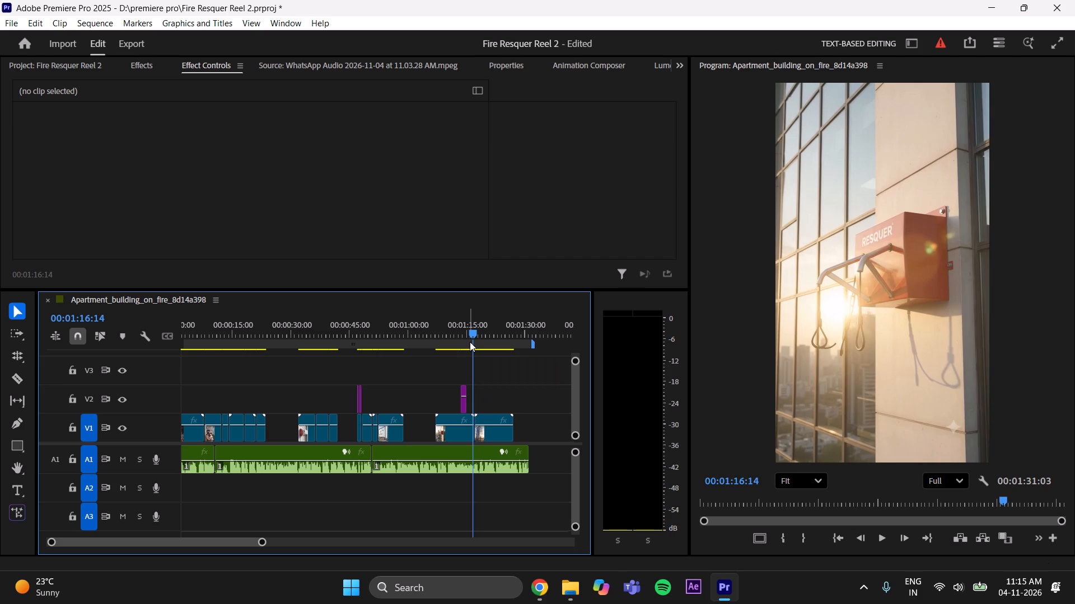
pyautogui.press('space')
pyautogui.press('space')
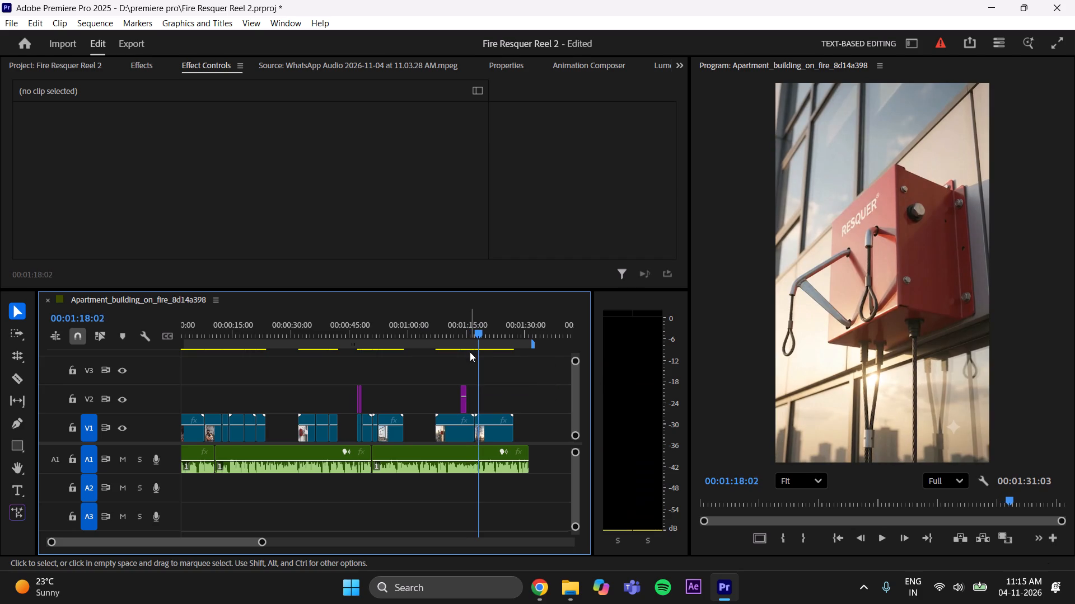
pyautogui.press('space')
pyautogui.press('space')
pyautogui.moveTo(491, 435); pyautogui.dragTo(496, 435)
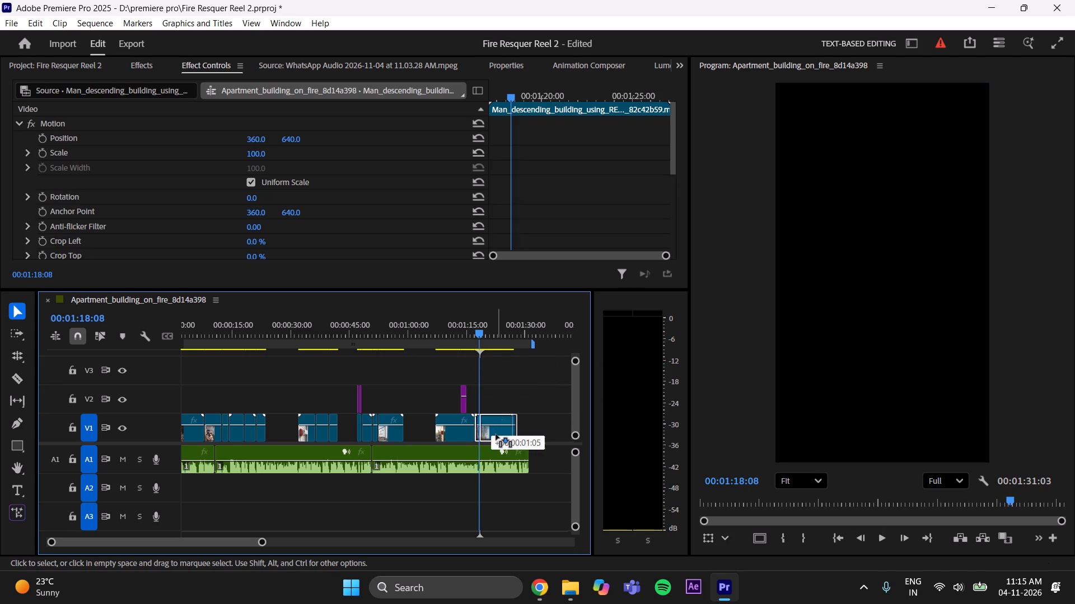
pyautogui.moveTo(496, 435); pyautogui.dragTo(497, 435)
# Play the last V1 clip to the end and replay its meeting-room shot to check it against the narration.
pyautogui.press('space')
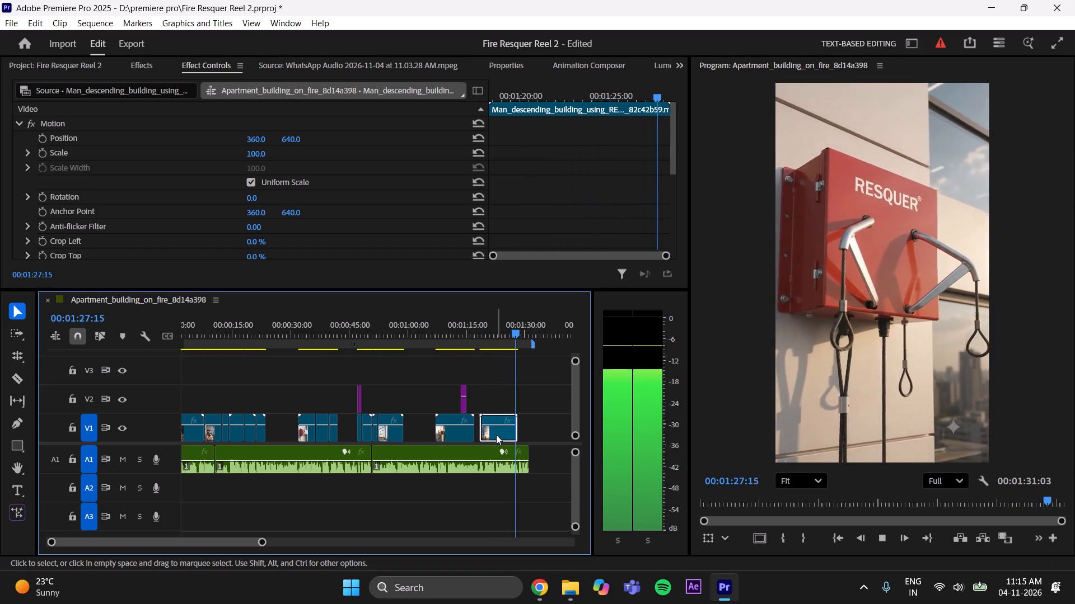
pyautogui.press('space')
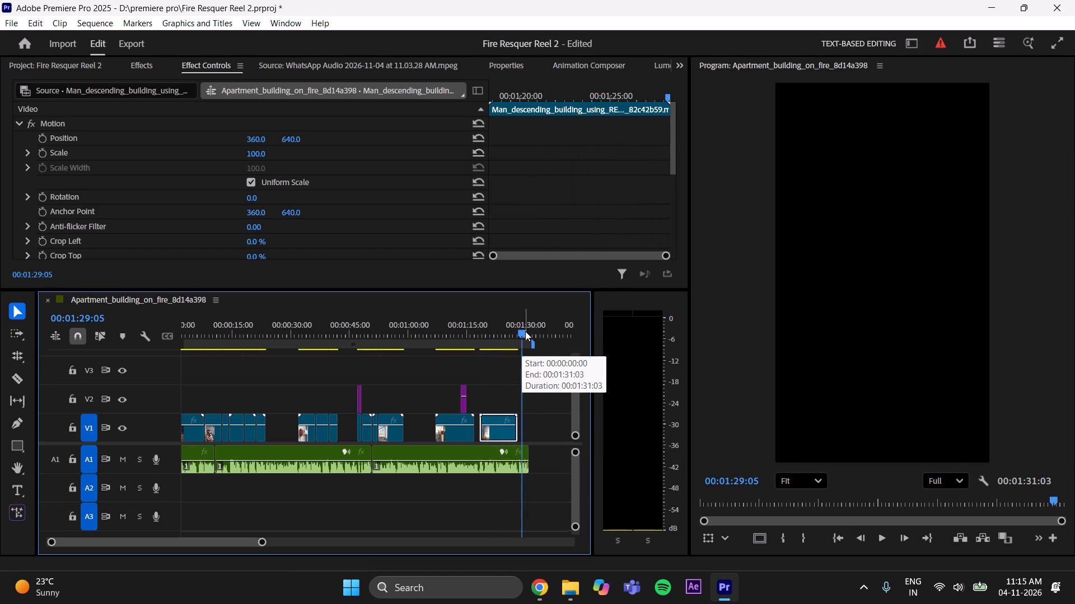
pyautogui.moveTo(525, 331); pyautogui.dragTo(508, 358)
pyautogui.press('space')
pyautogui.press('space')
pyautogui.moveTo(502, 334); pyautogui.dragTo(494, 348)
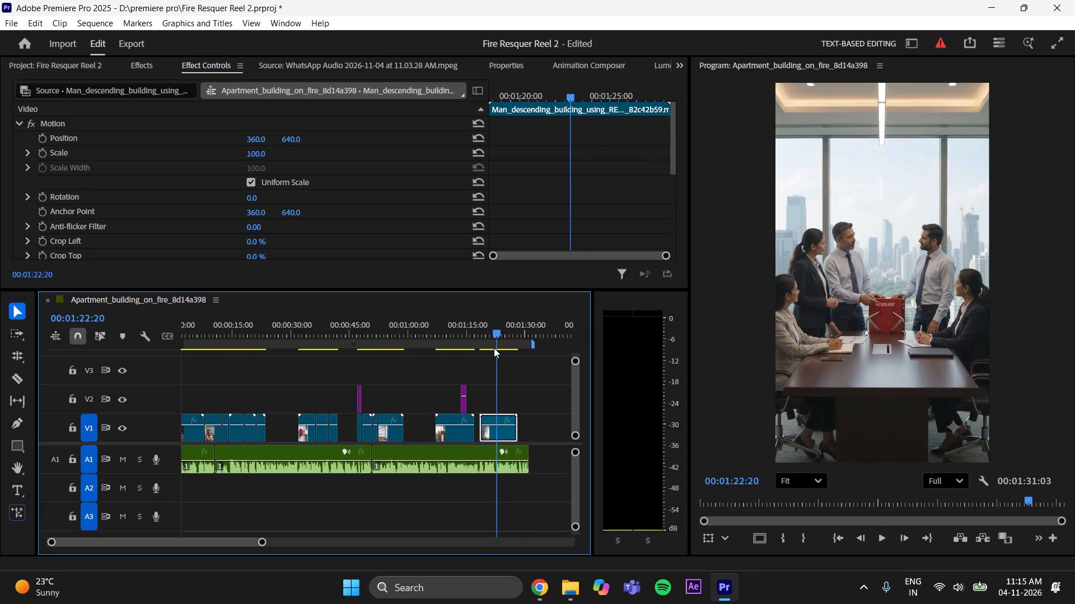
pyautogui.moveTo(494, 348); pyautogui.dragTo(494, 348)
pyautogui.press('space')
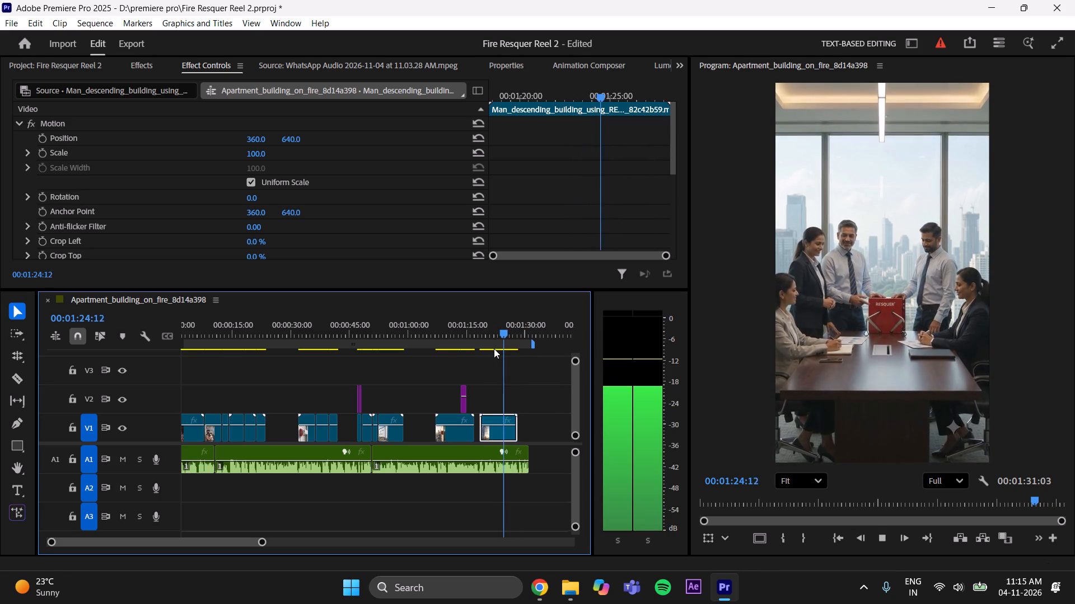
pyautogui.press('space')
# Split the last V1 clip at 00:01:24:19, where the meeting-room shot changes to the wall-mounted red Resquer device.
pyautogui.click(506, 333)
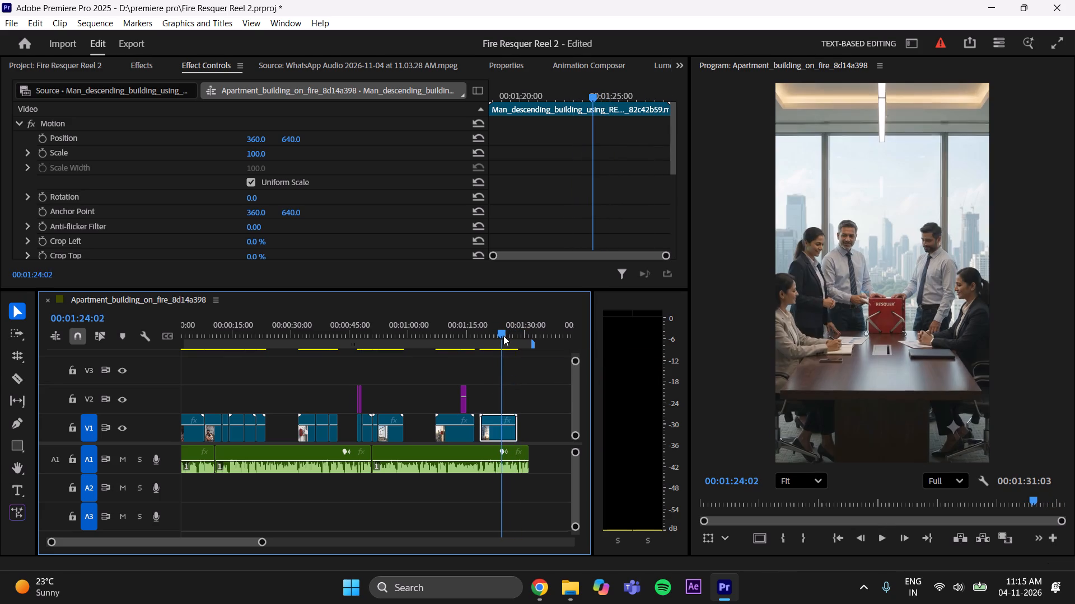
pyautogui.press('Right')
pyautogui.press('Right')
pyautogui.press('Right')
pyautogui.press('Right')
pyautogui.press('Right')
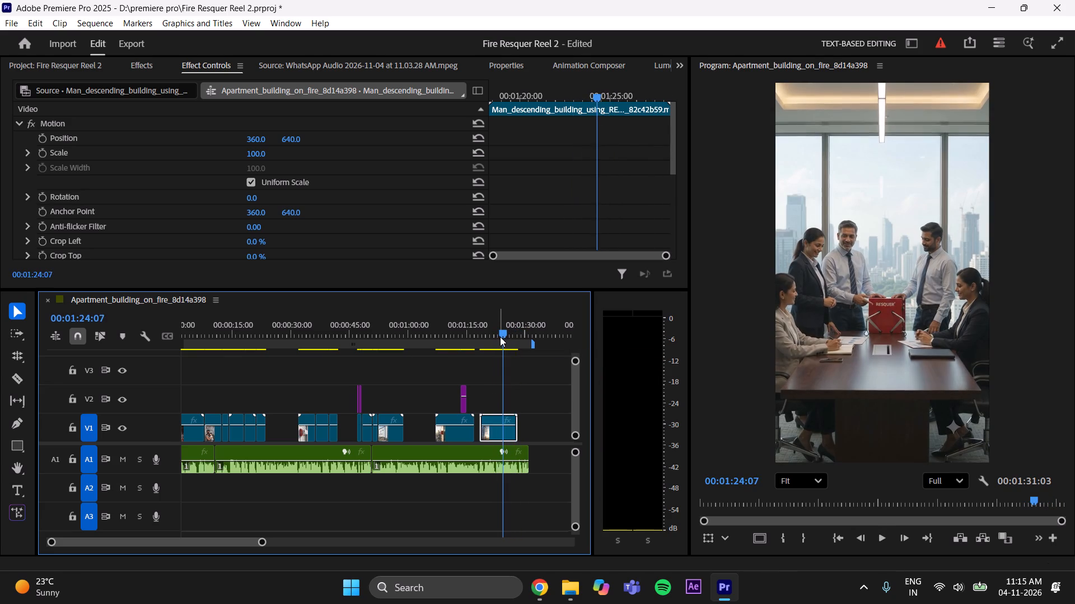
pyautogui.press('Right')
pyautogui.press('Right')
pyautogui.press('Right')
pyautogui.press('Right')
pyautogui.press('Right')
pyautogui.press('Right')
pyautogui.press('Right')
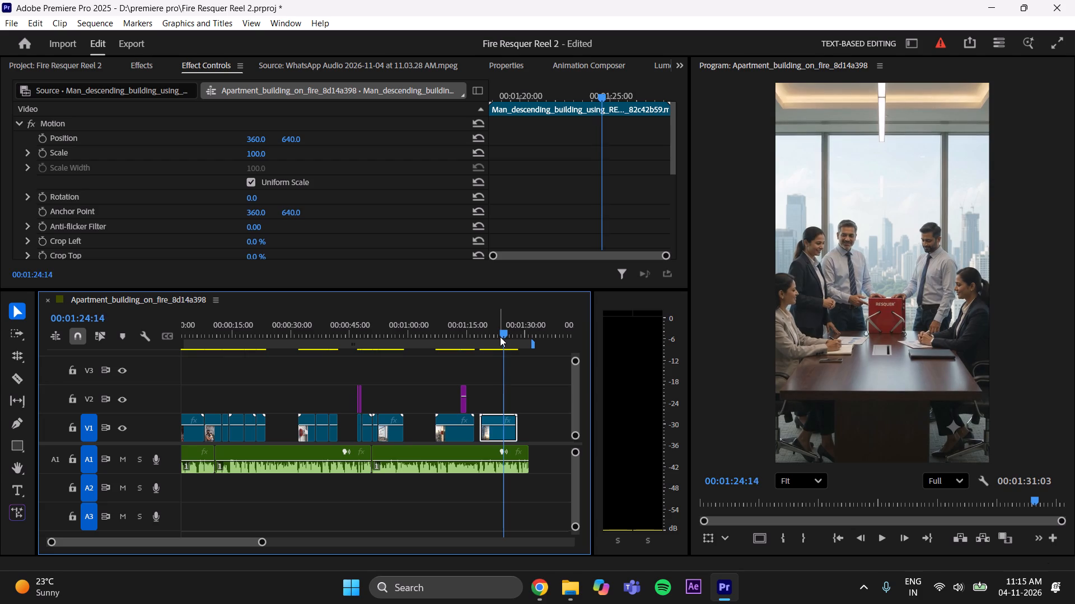
pyautogui.press('Right')
pyautogui.press('Right')
pyautogui.press('Right')
pyautogui.press('Right')
pyautogui.press('Right')
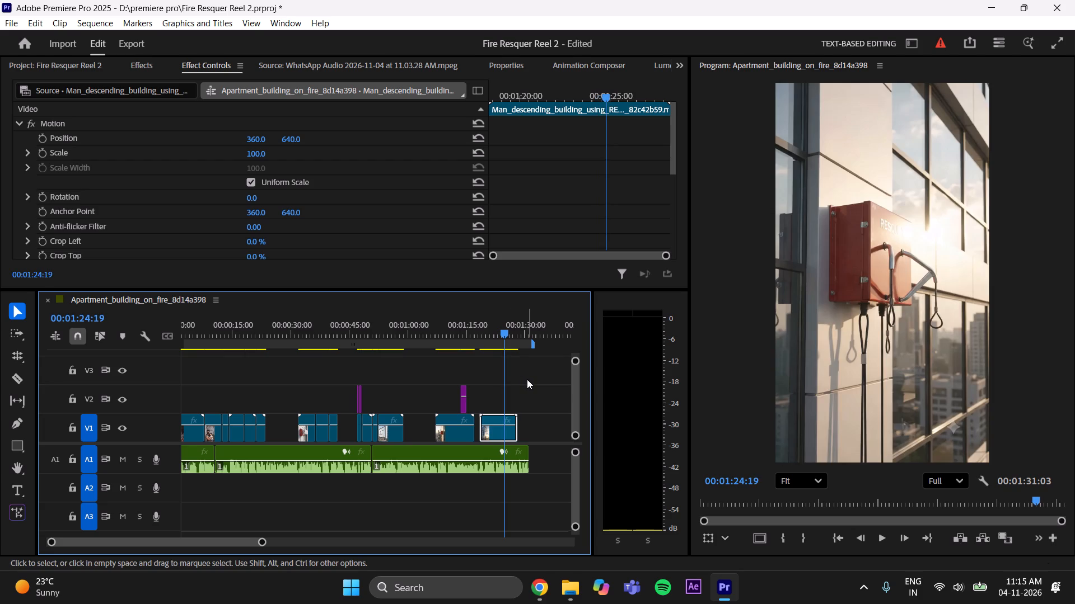
pyautogui.press('Left')
pyautogui.press('Right')
pyautogui.press('Left')
pyautogui.press('Right')
pyautogui.click(16, 381)
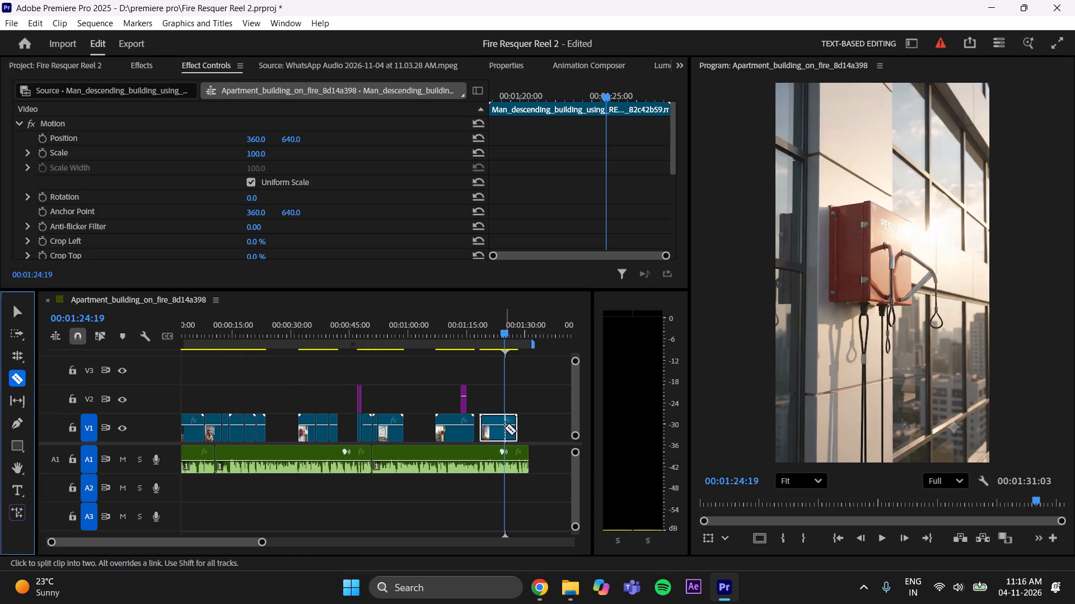
pyautogui.click(505, 428)
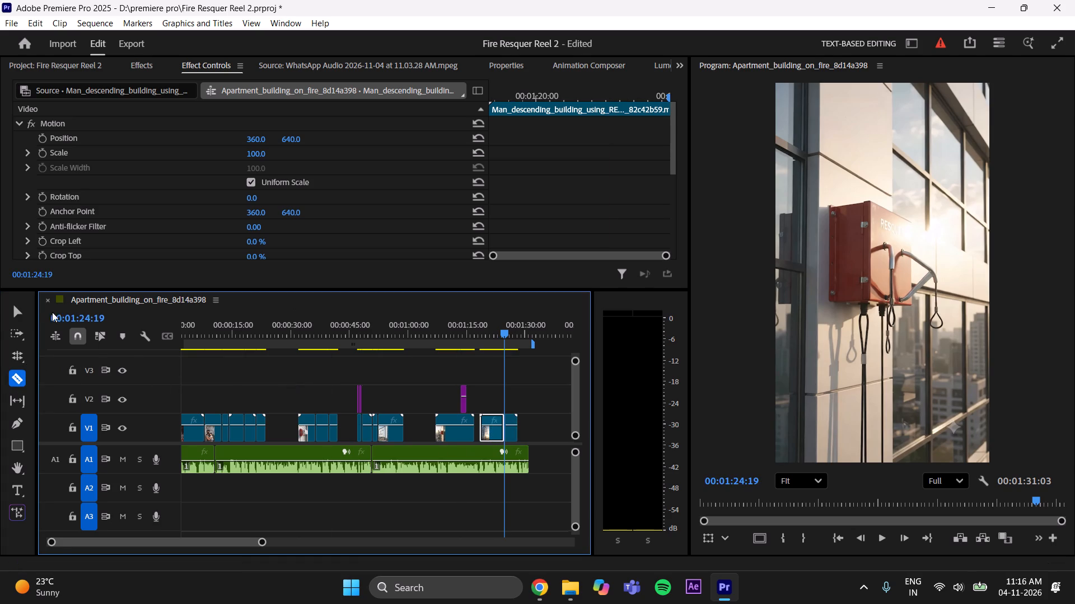
# Move the last V1 clip, the wall-mounted red Resquer device, later to end with the A1 narration, and save the project.
pyautogui.click(13, 310)
pyautogui.hotkey('ctrl', 's')
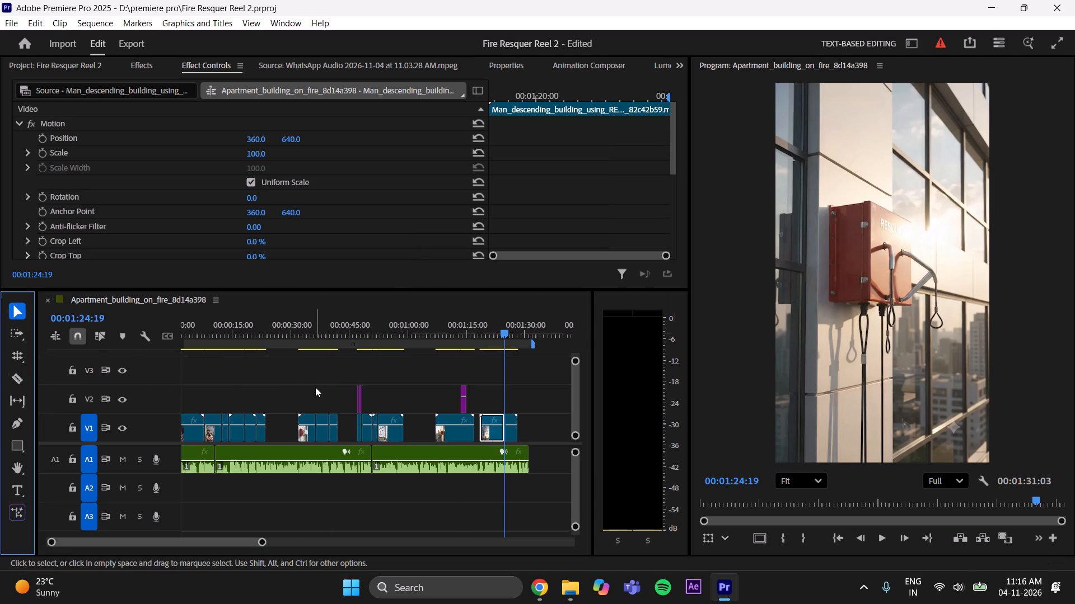
pyautogui.press('space')
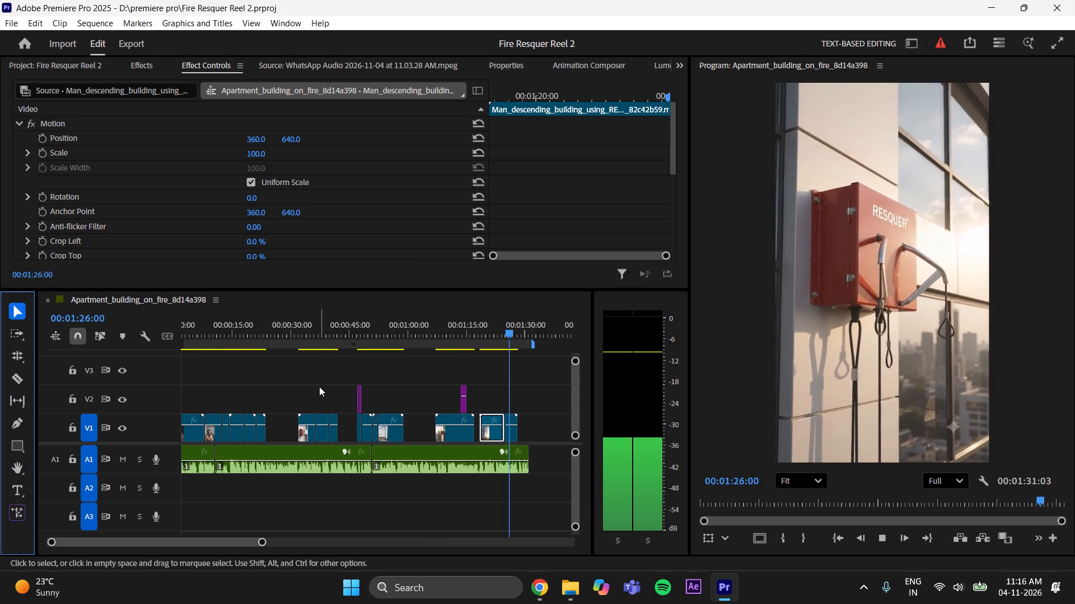
pyautogui.press('space')
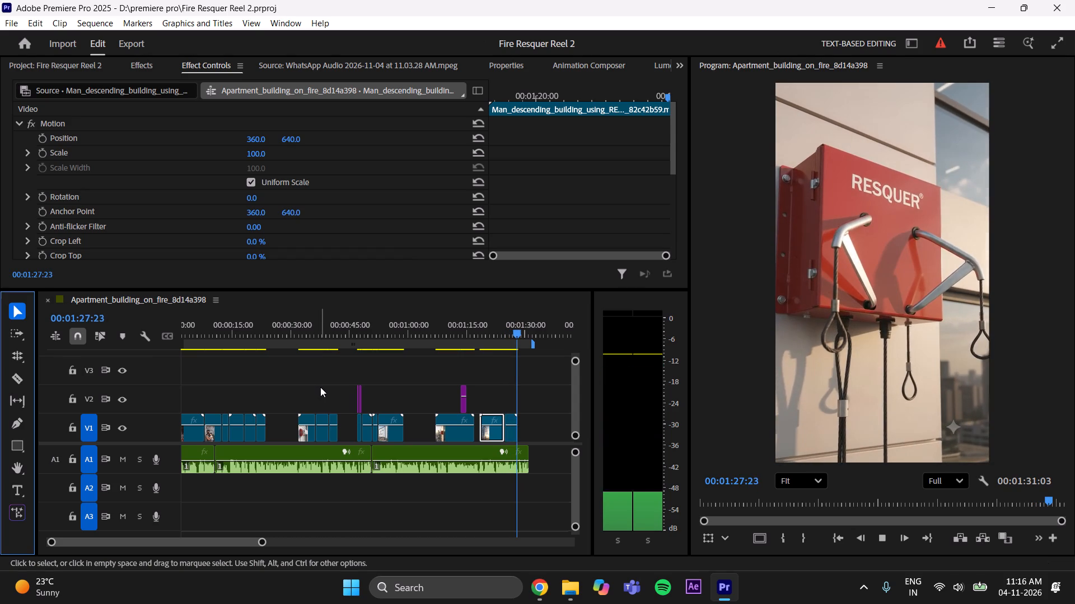
pyautogui.click(508, 435)
pyautogui.moveTo(509, 435); pyautogui.dragTo(518, 433)
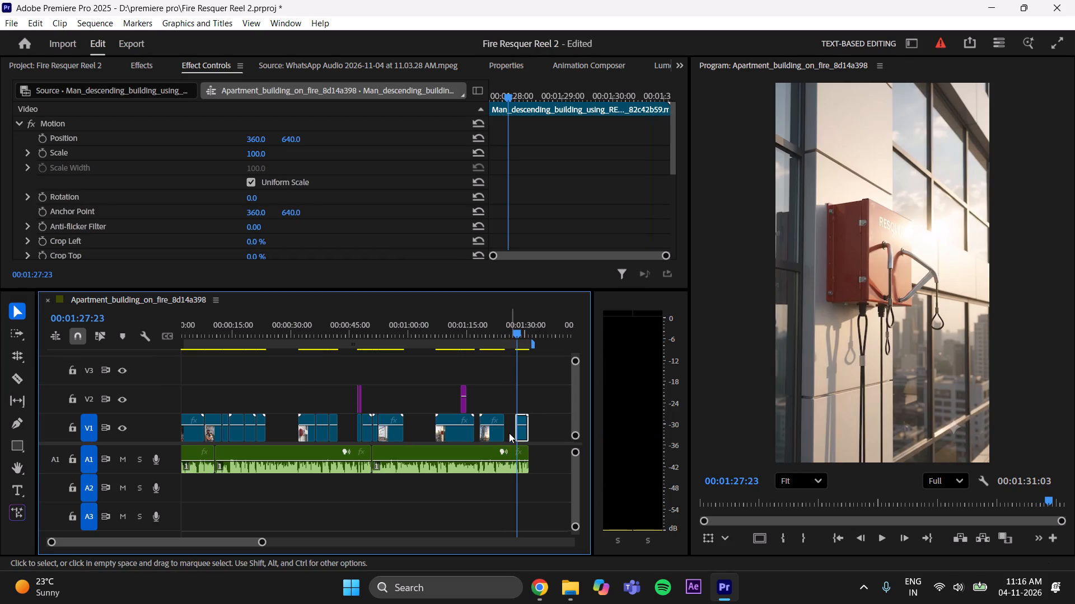
pyautogui.press('space')
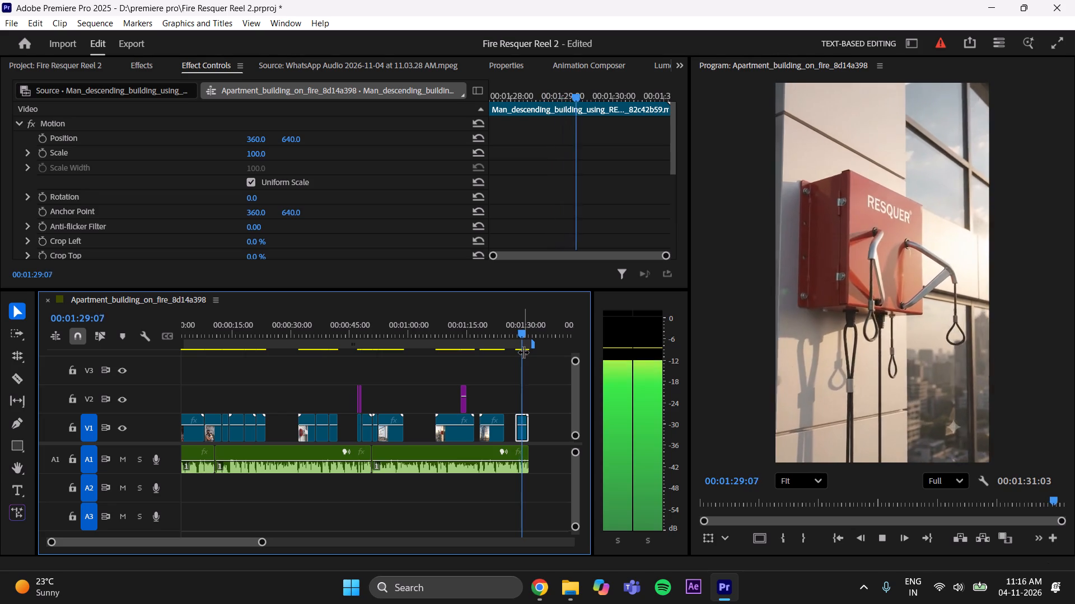
pyautogui.press('space')
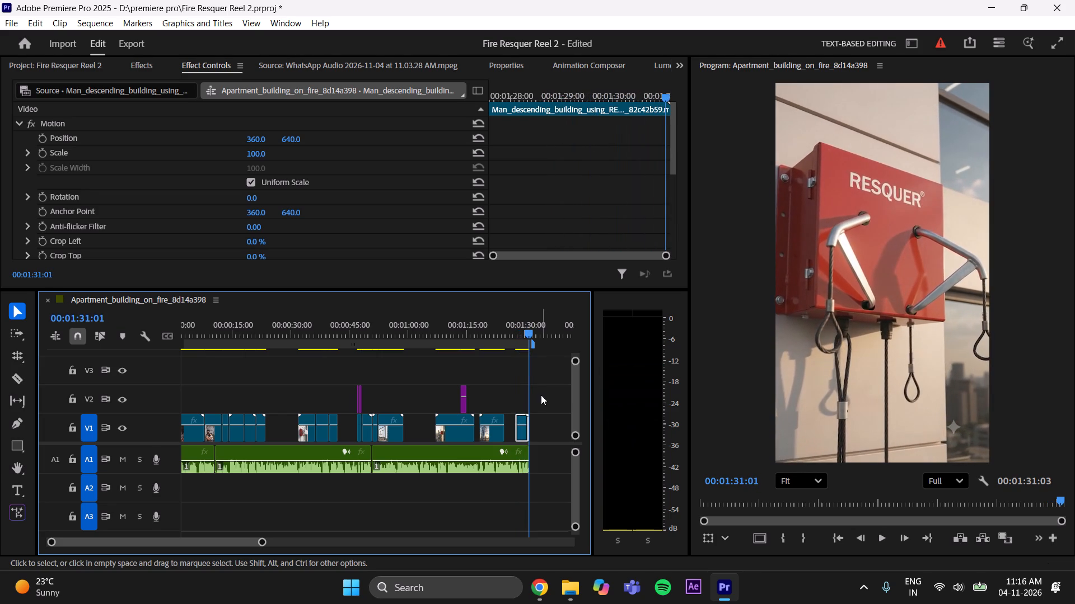
pyautogui.click(544, 395)
pyautogui.hotkey('ctrl', 's')
# Play the narration across the empty V1 gap before the last Resquer device clip.
pyautogui.moveTo(529, 322); pyautogui.dragTo(504, 356)
pyautogui.press('space')
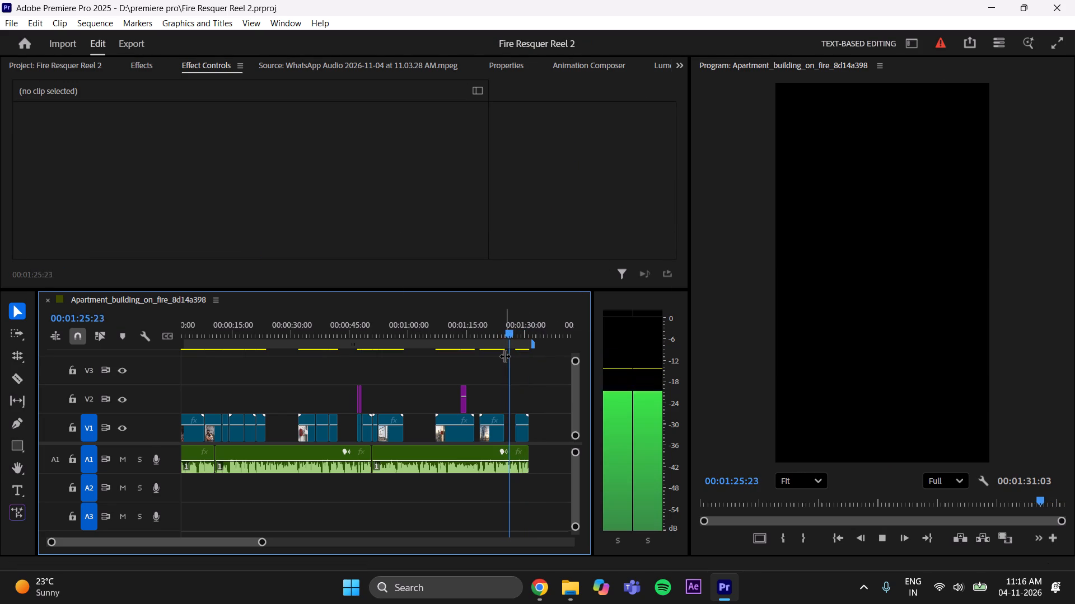
pyautogui.press('space')
# Show the WhatsApp Audio voice-over recording in the Source monitor.
pyautogui.click(360, 64)
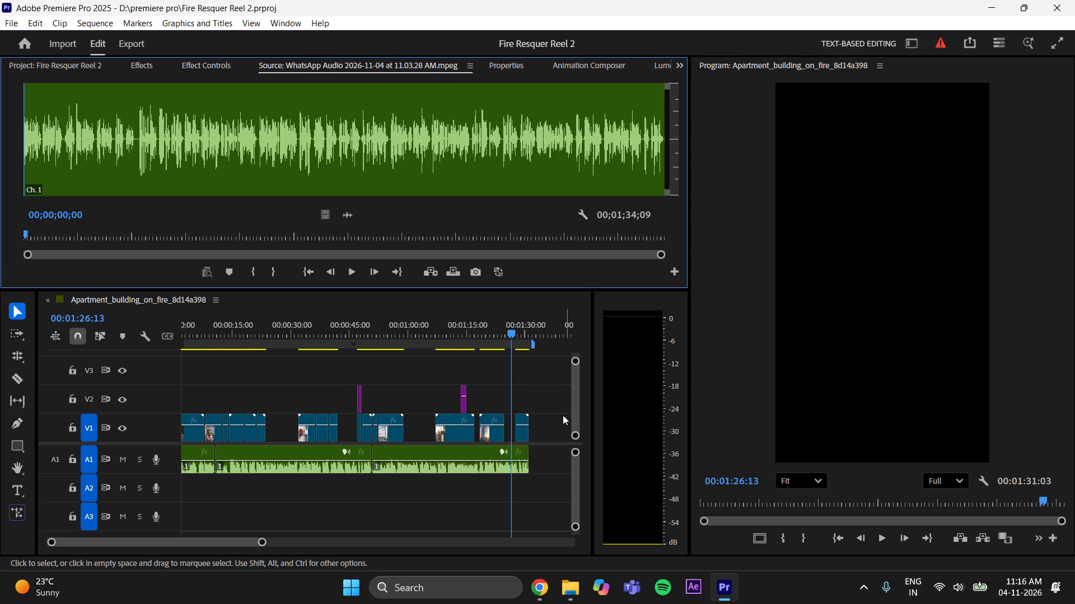
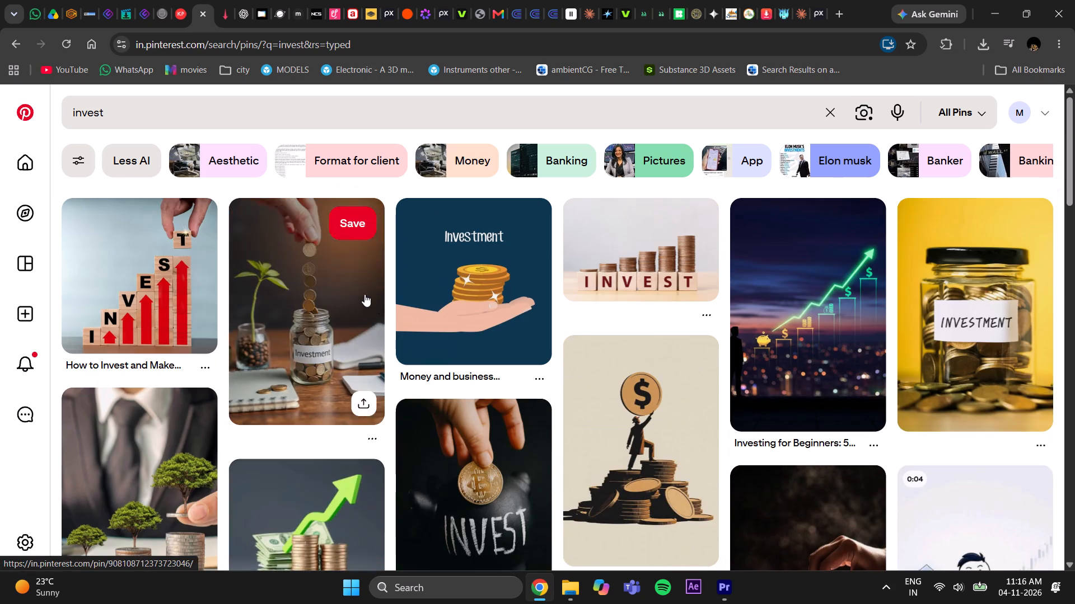
# Search Pinterest for "investment video" and open the video pin of hands counting banknotes at a desk.
pyautogui.click(310, 98)
pyautogui.press('space')
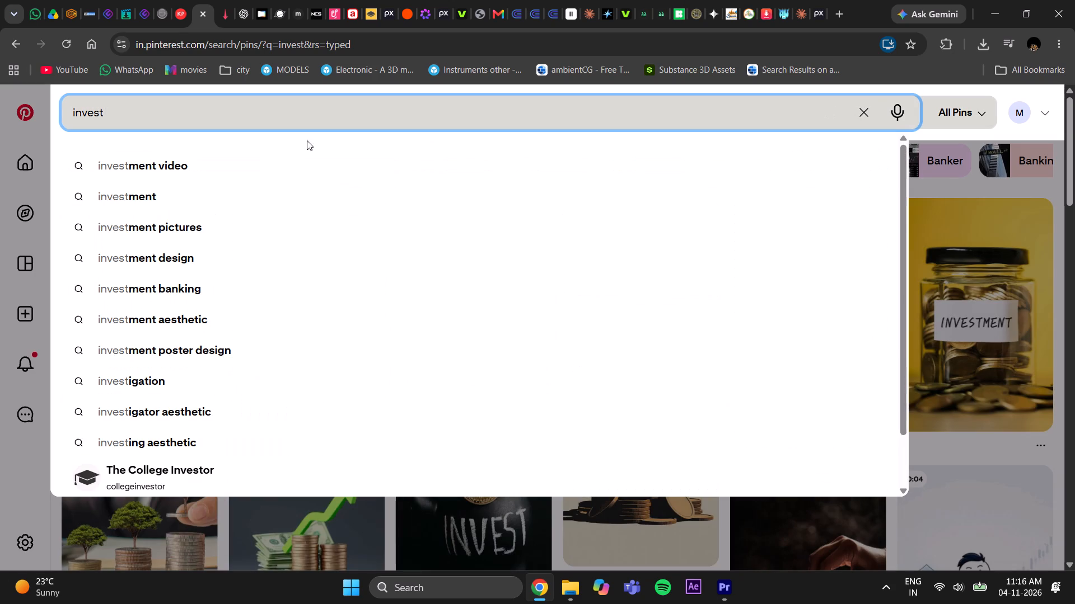
pyautogui.click(305, 181)
pyautogui.click(305, 167)
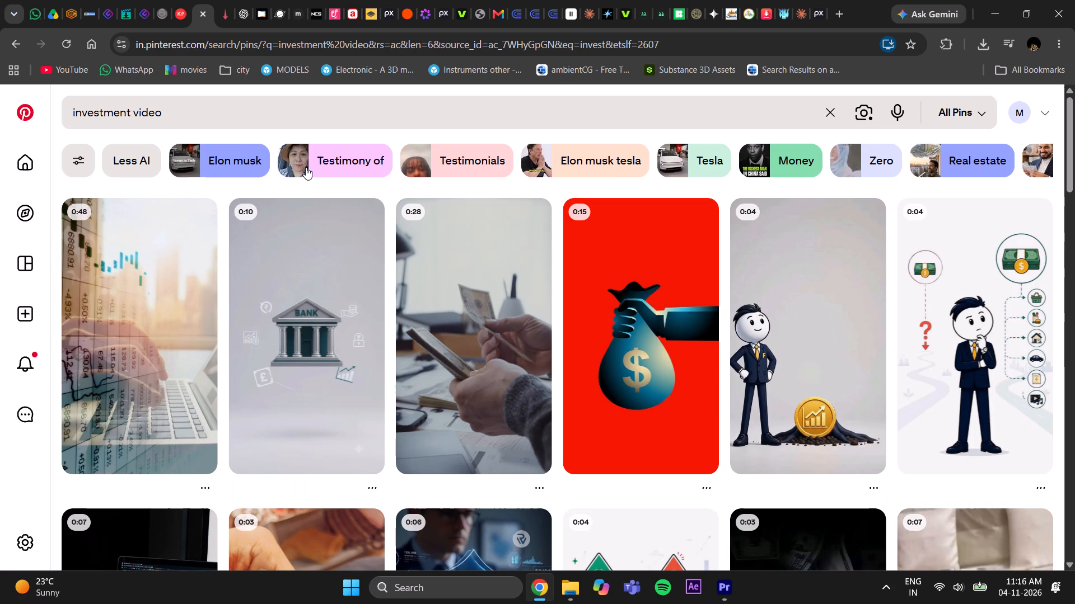
pyautogui.click(484, 377)
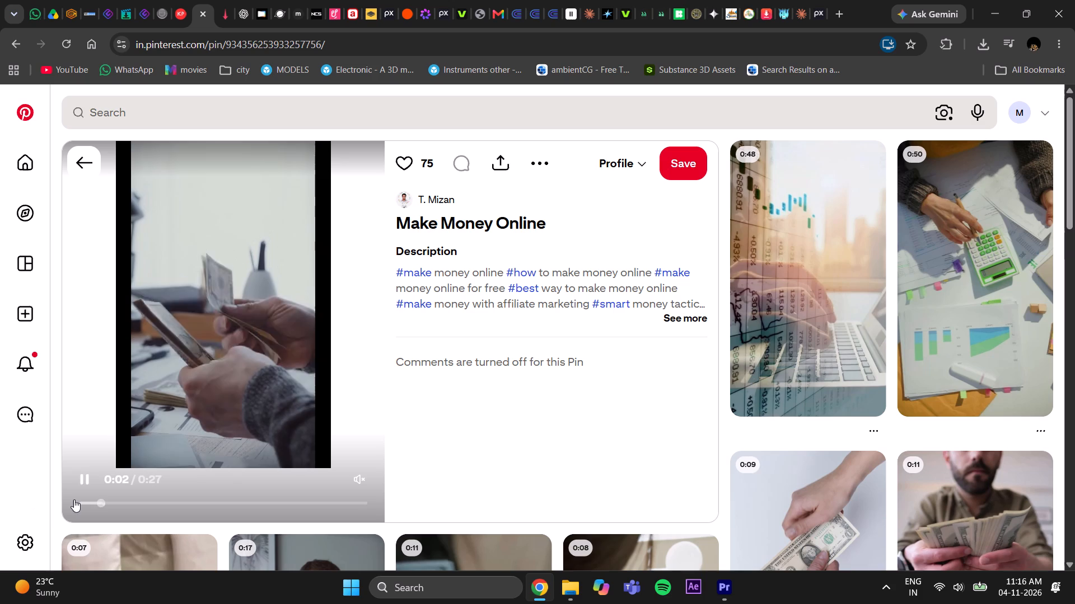
# Preview the banknote-counting video by skimming forward through it and returning to its start.
pyautogui.moveTo(115, 503); pyautogui.dragTo(286, 502)
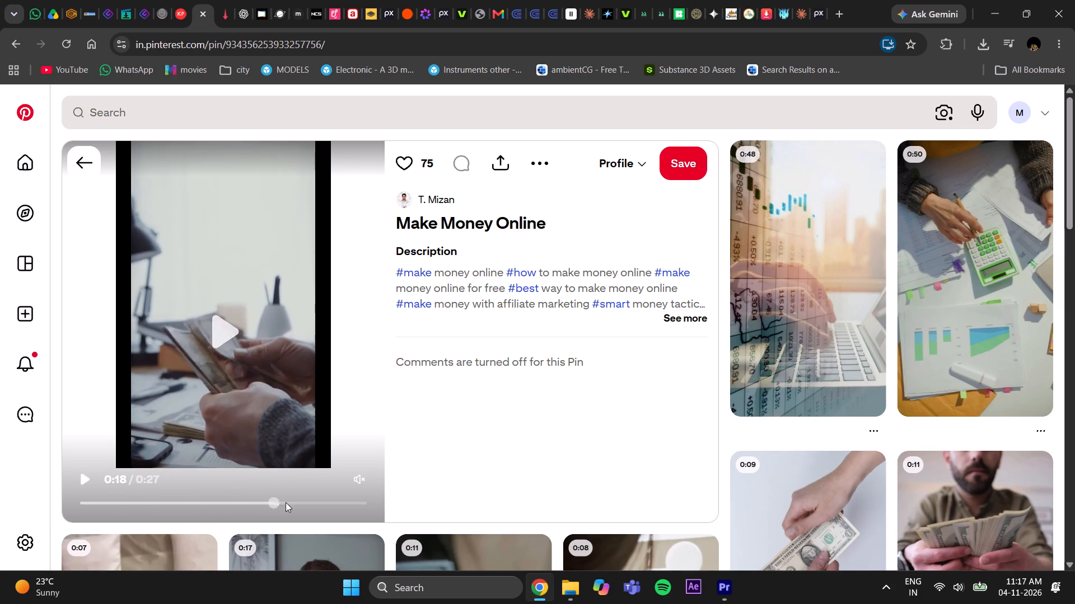
pyautogui.moveTo(286, 502); pyautogui.dragTo(55, 507)
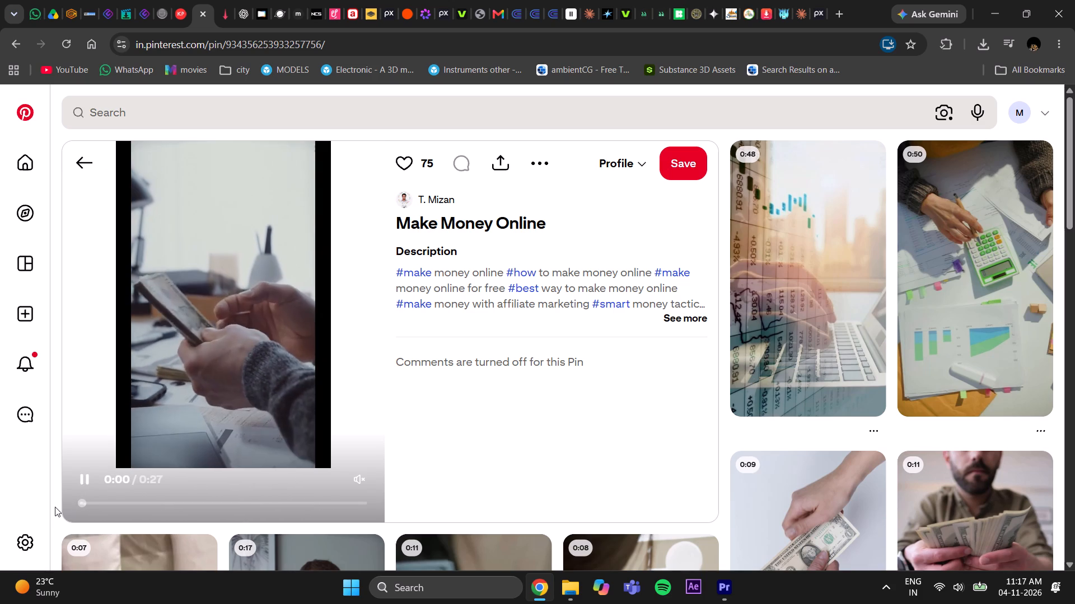
pyautogui.press('space')
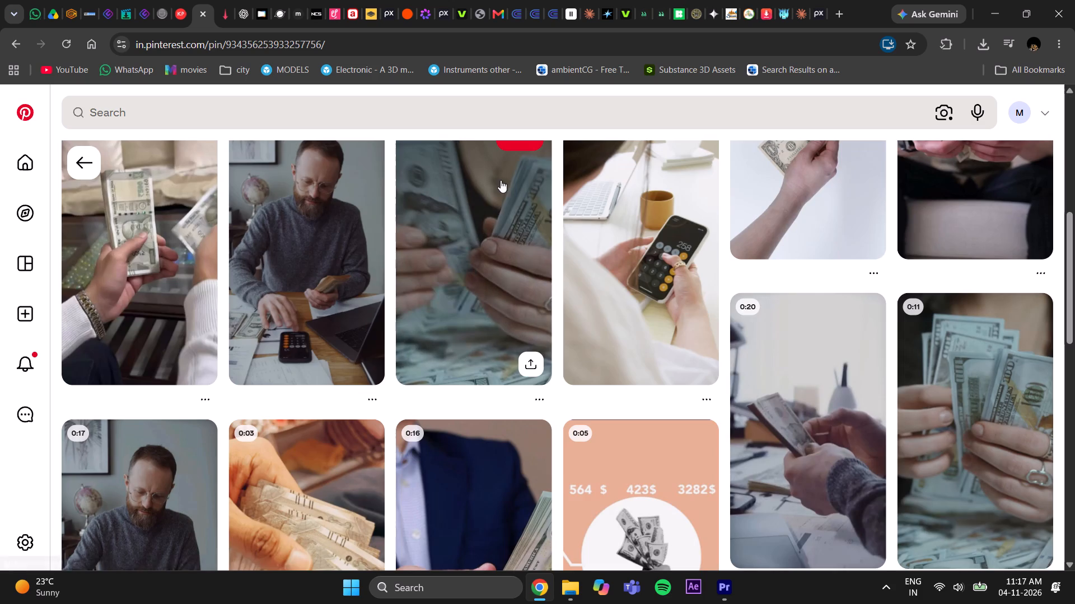
pyautogui.scroll(6, 389, 356)
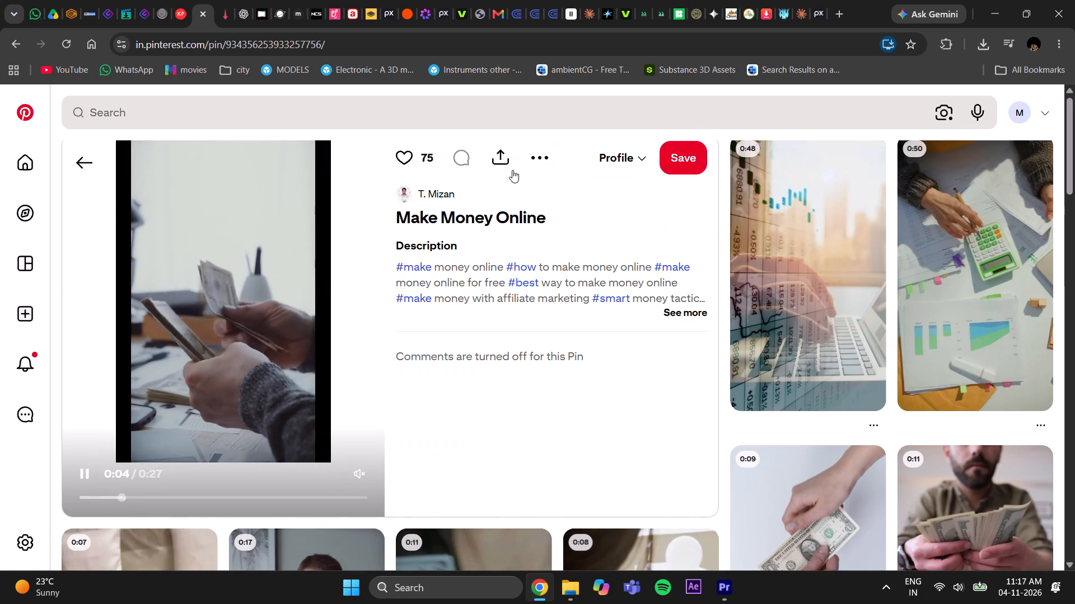
# Copy the banknote-counting pin's link and submit it to Pinterest Downloader to download the video.
pyautogui.click(501, 159)
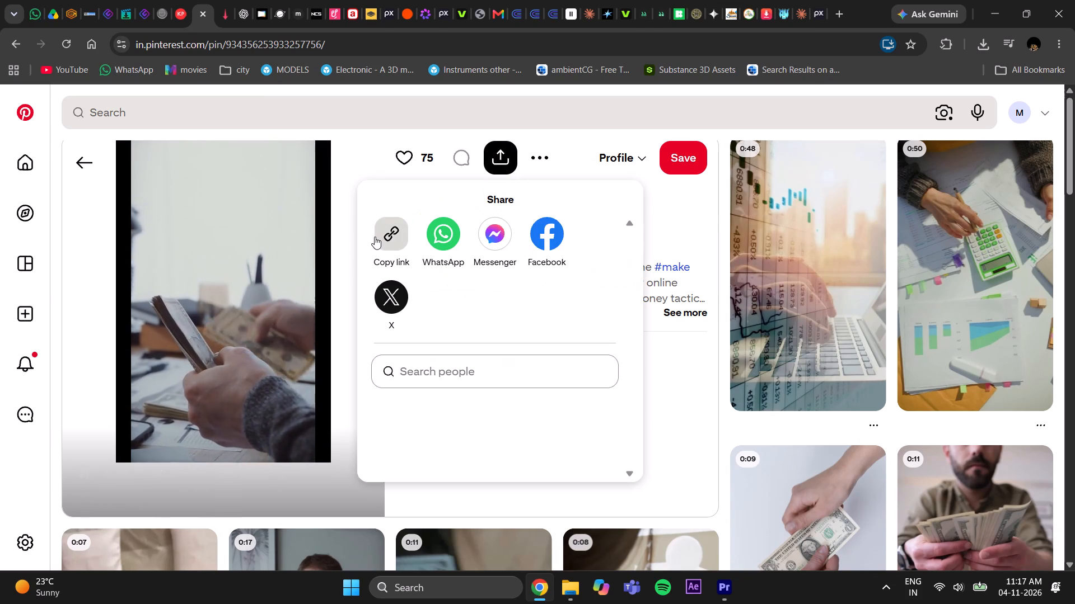
pyautogui.click(377, 237)
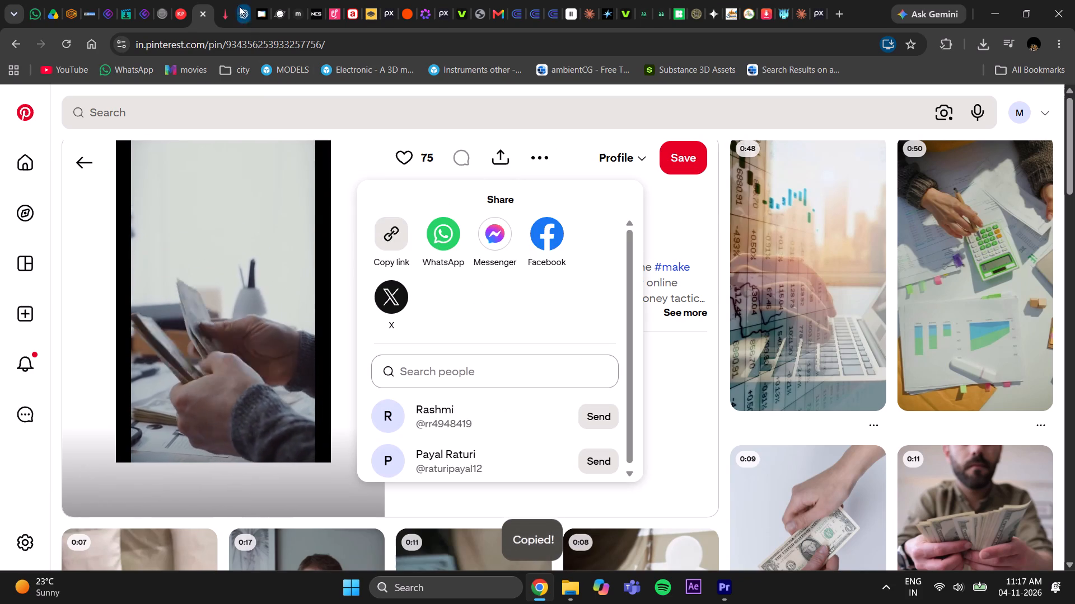
pyautogui.click(218, 14)
pyautogui.click(469, 295)
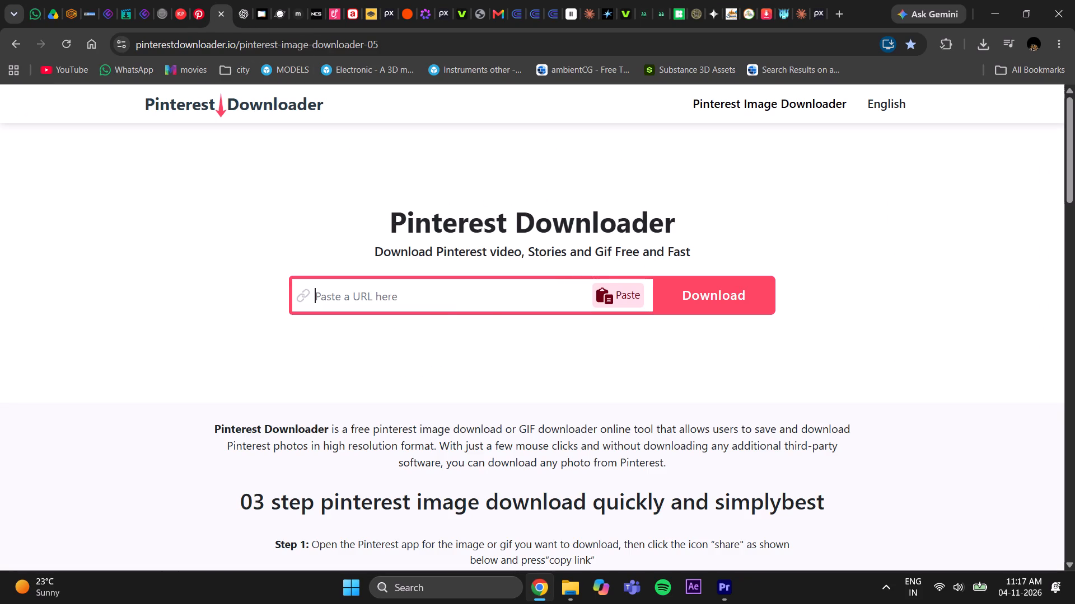
pyautogui.hotkey('ctrl', 'v')
pyautogui.press('Return')
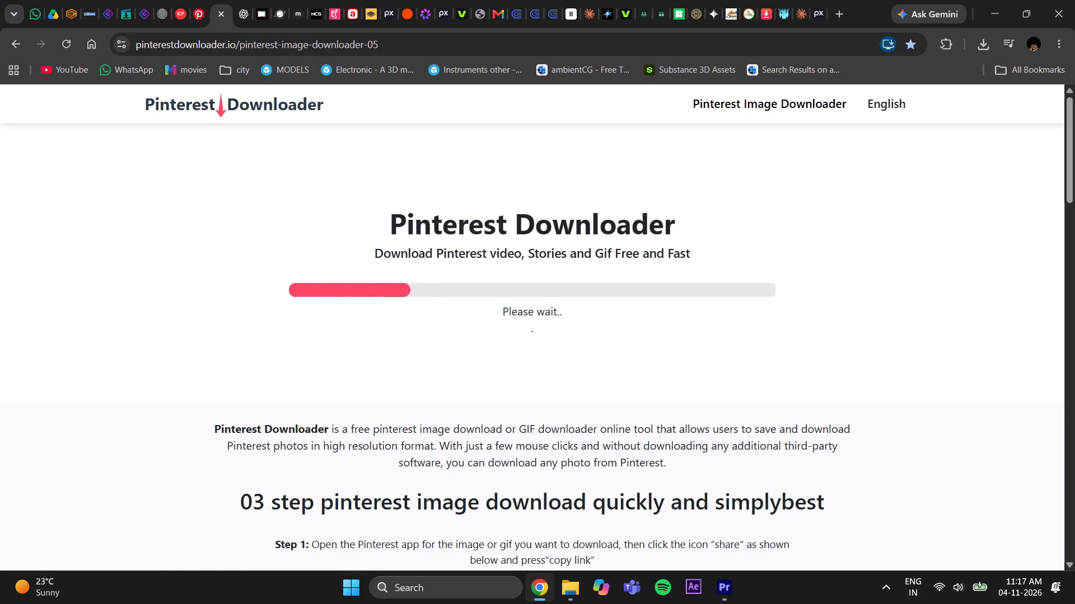
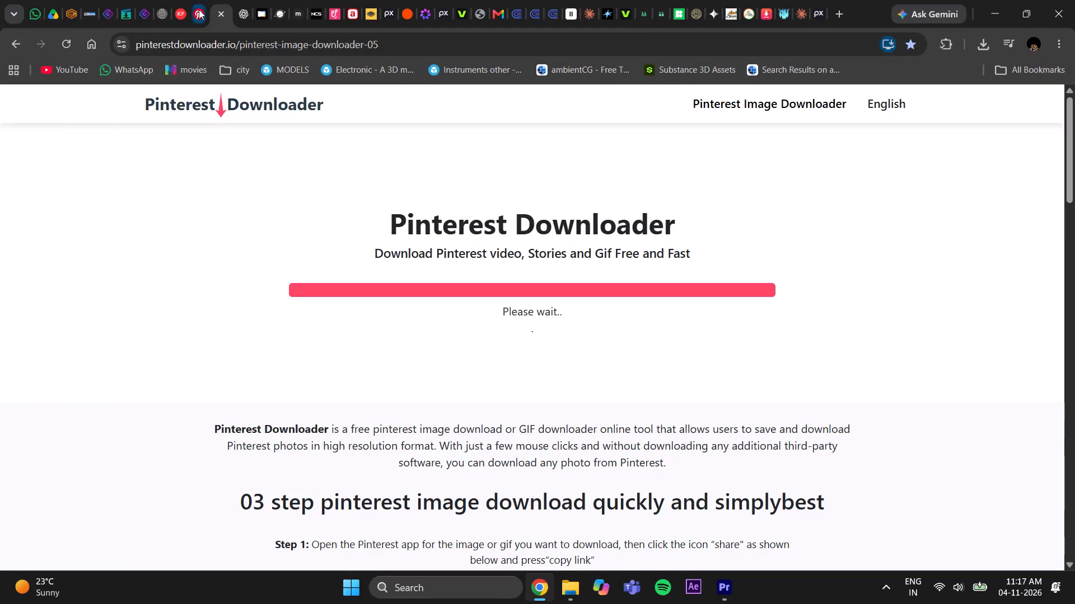
# Submit the copied banknote-counting pin link to KlickPin and download the video.
pyautogui.click(183, 11)
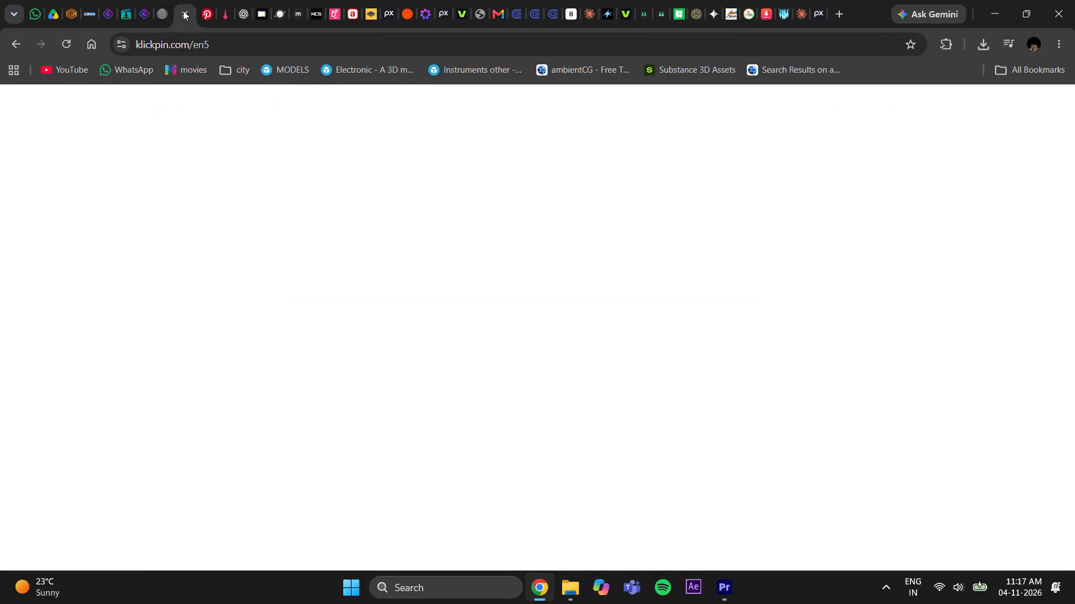
pyautogui.click(58, 45)
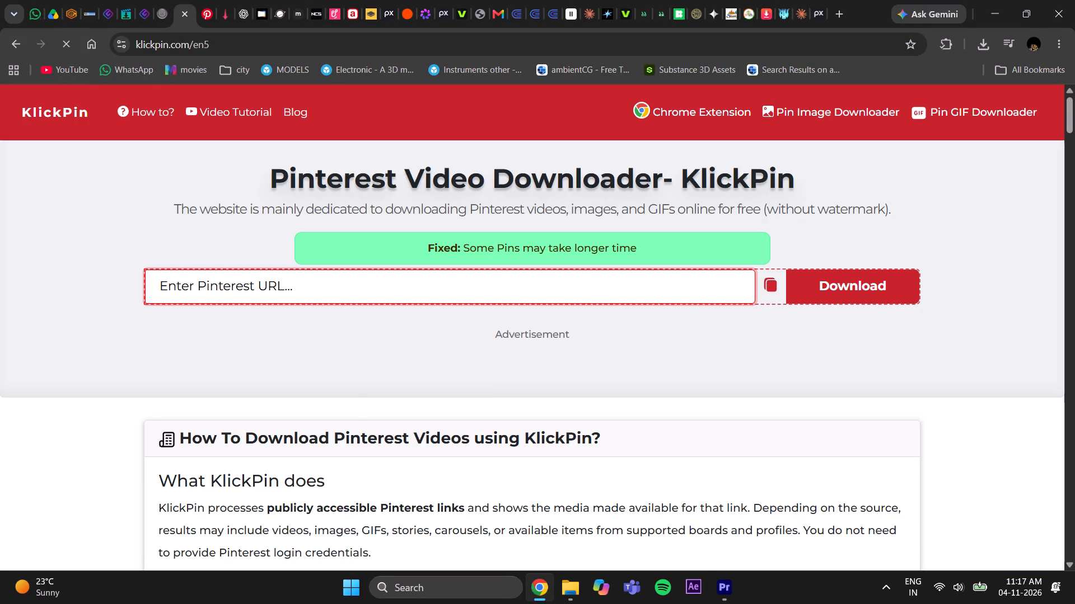
pyautogui.click(329, 279)
pyautogui.hotkey('ctrl', 'v')
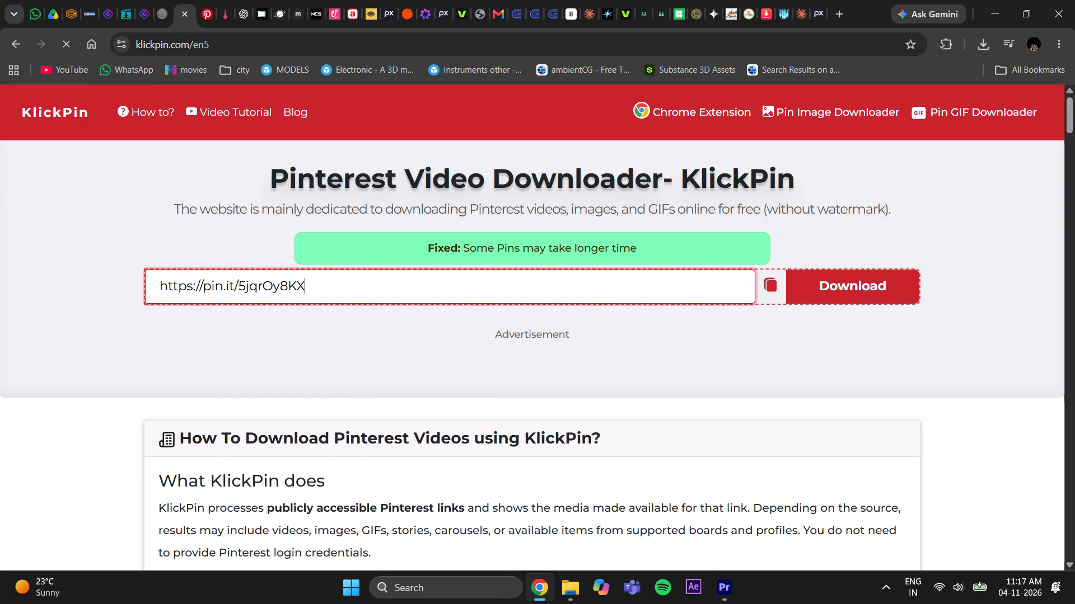
pyautogui.press('Return')
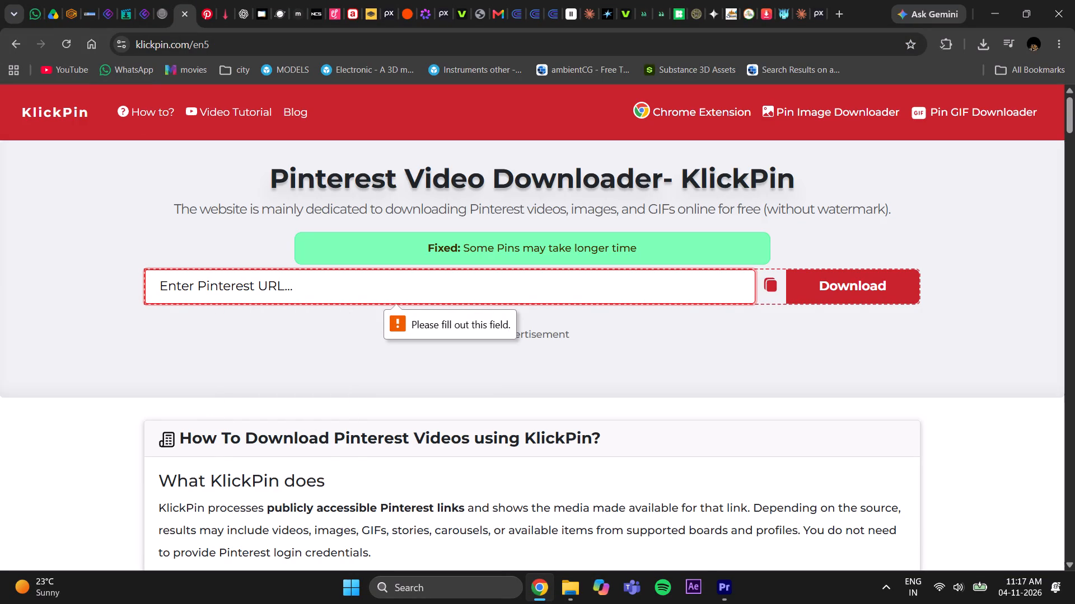
pyautogui.click(332, 296)
pyautogui.hotkey('ctrl', 'v')
pyautogui.press('Return')
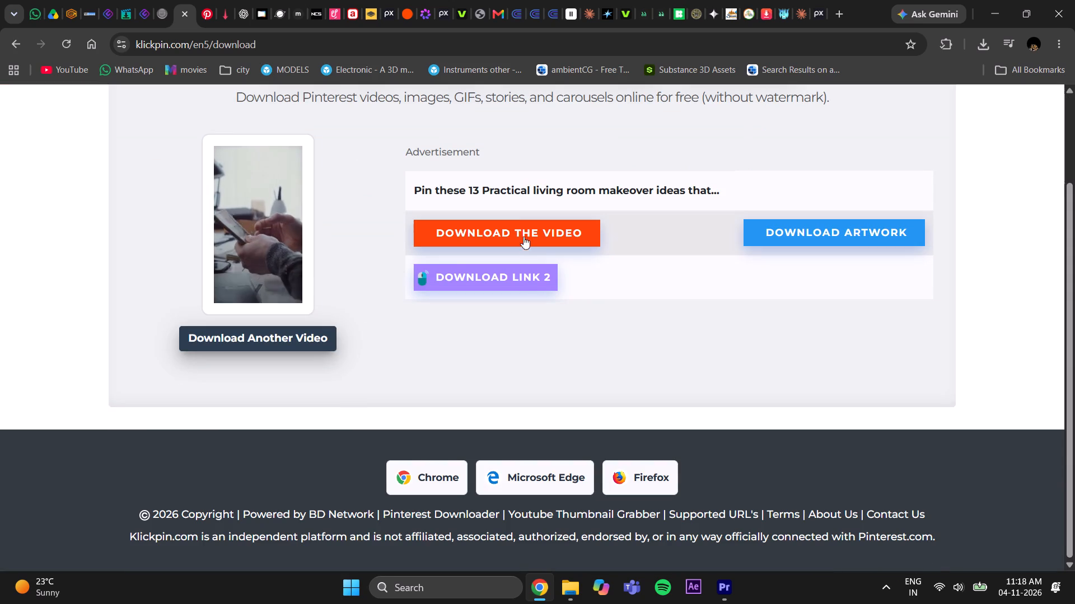
pyautogui.click(524, 225)
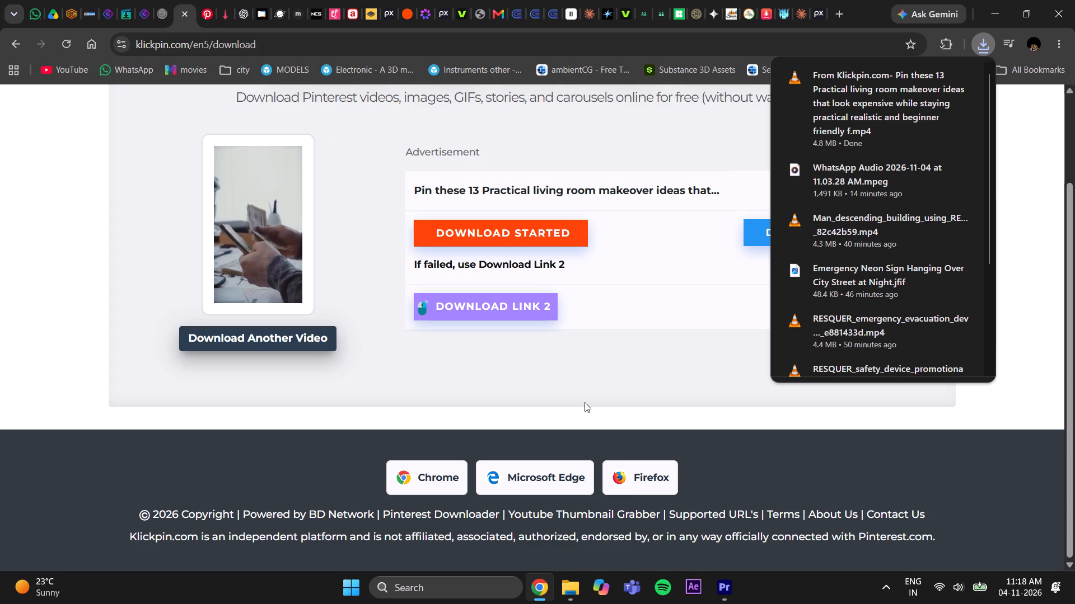
# Bring the newly downloaded KlickPin video from the Downloads folder into Premiere Pro, placing it on V2 above the V1 gap near 1:25.
pyautogui.click(725, 588)
pyautogui.click(582, 588)
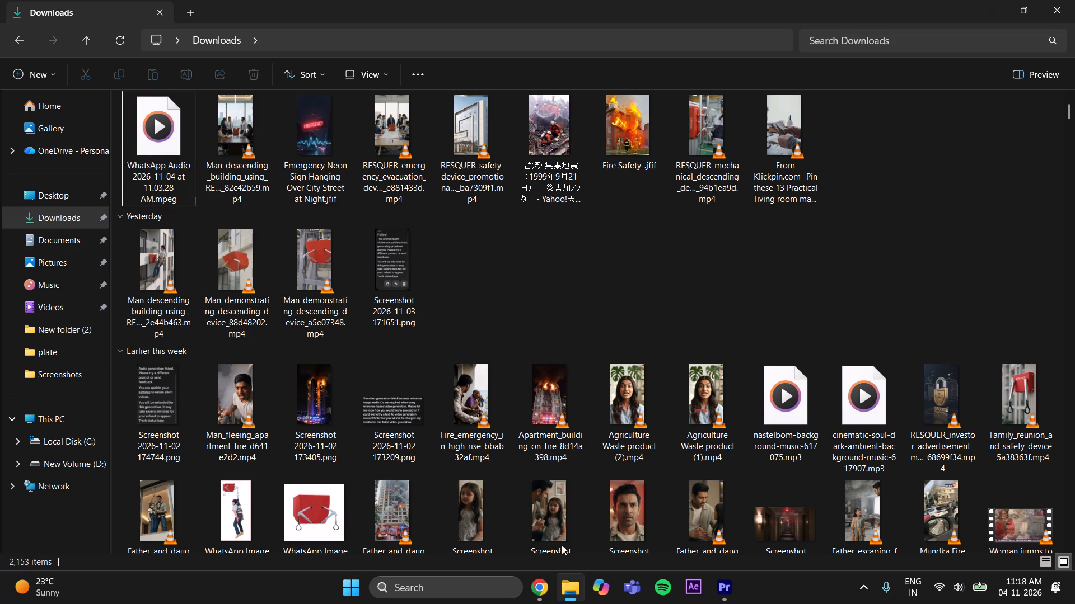
pyautogui.click(113, 47)
pyautogui.click(183, 151)
pyautogui.moveTo(153, 157); pyautogui.dragTo(160, 158)
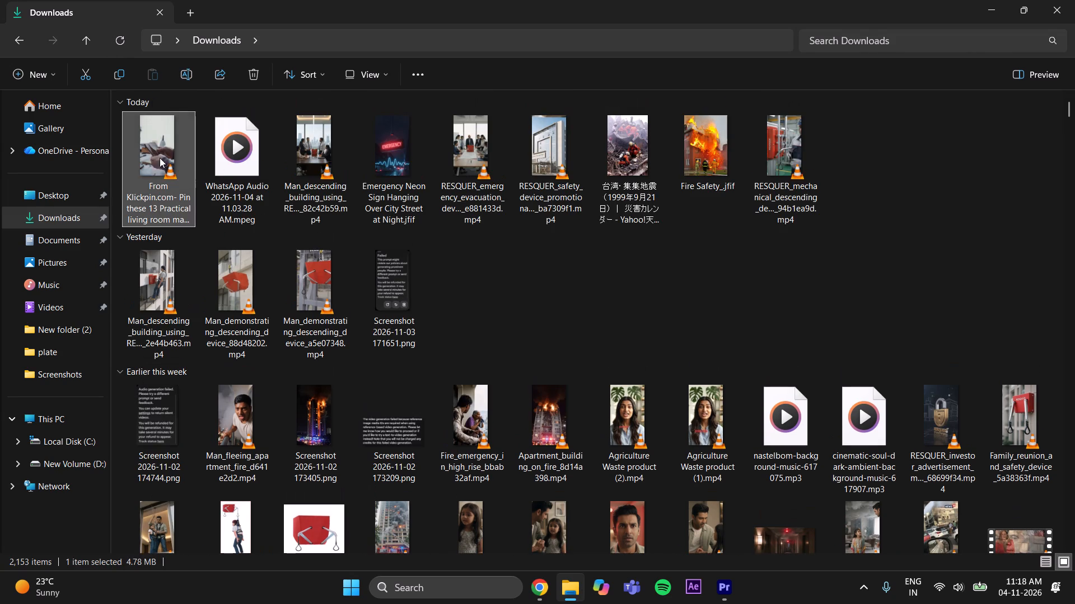
pyautogui.moveTo(160, 158); pyautogui.dragTo(368, 157)
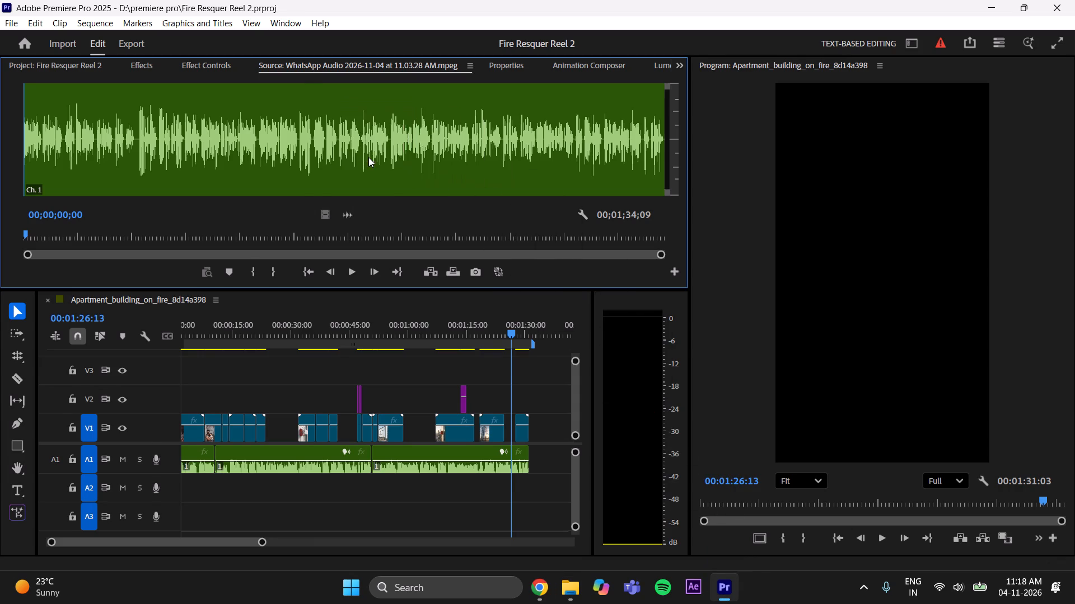
pyautogui.moveTo(326, 213); pyautogui.dragTo(503, 395)
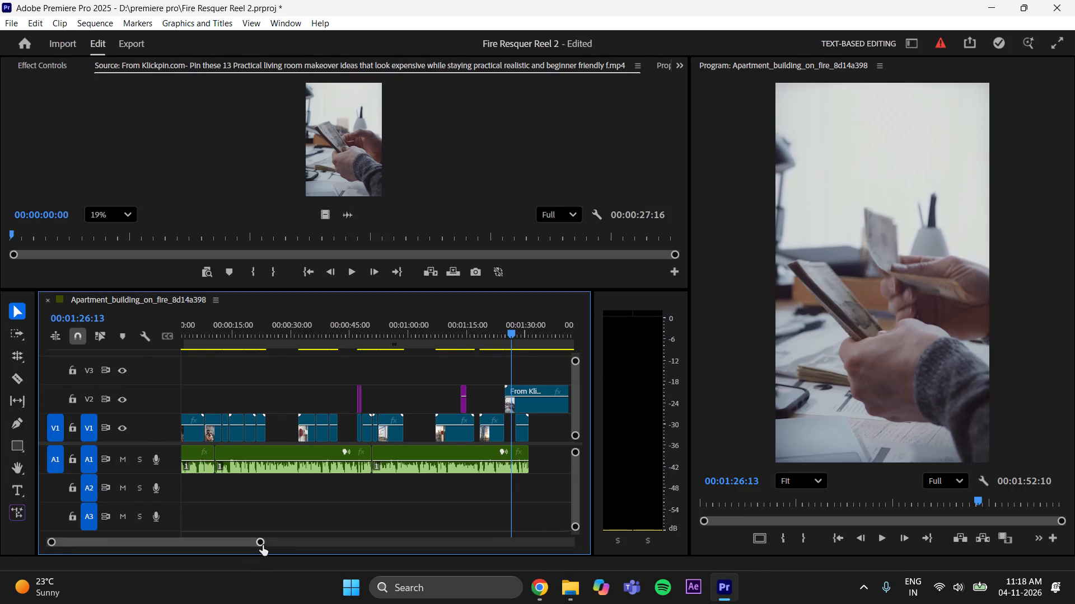
# Trim the banknote clip's end to the length of the V1 gap and move the clip down into that gap.
pyautogui.moveTo(261, 544); pyautogui.dragTo(247, 531)
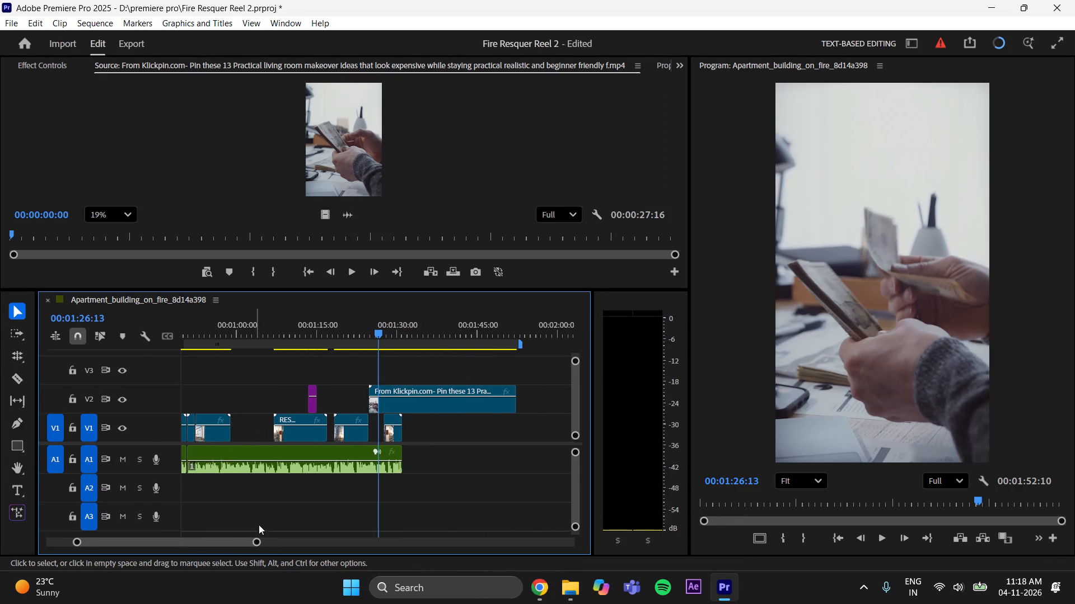
pyautogui.moveTo(518, 402); pyautogui.dragTo(381, 405)
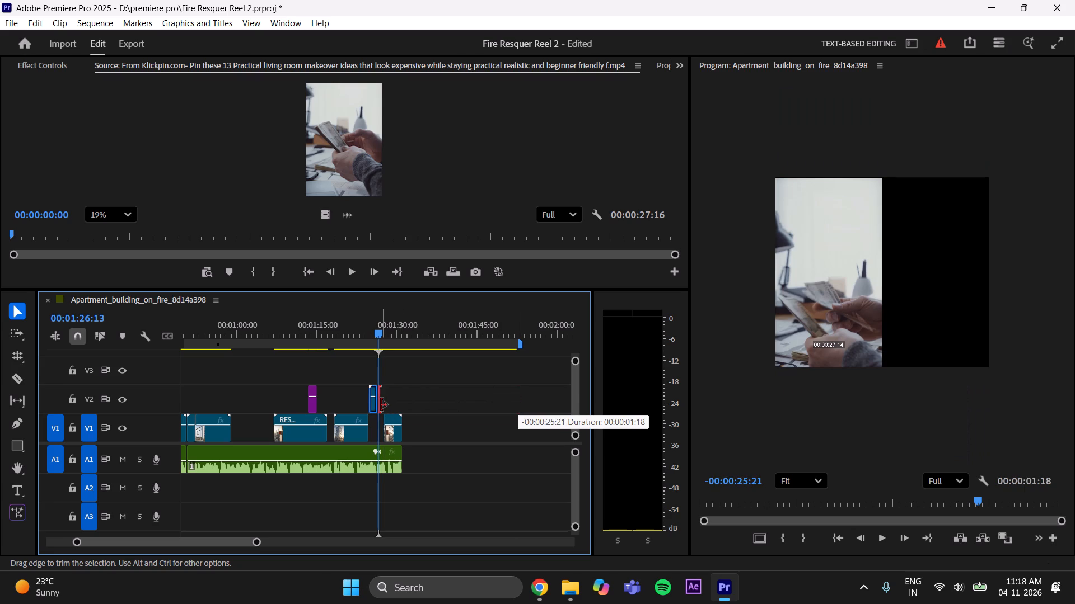
pyautogui.moveTo(381, 405); pyautogui.dragTo(382, 405)
pyautogui.moveTo(369, 328); pyautogui.dragTo(348, 336)
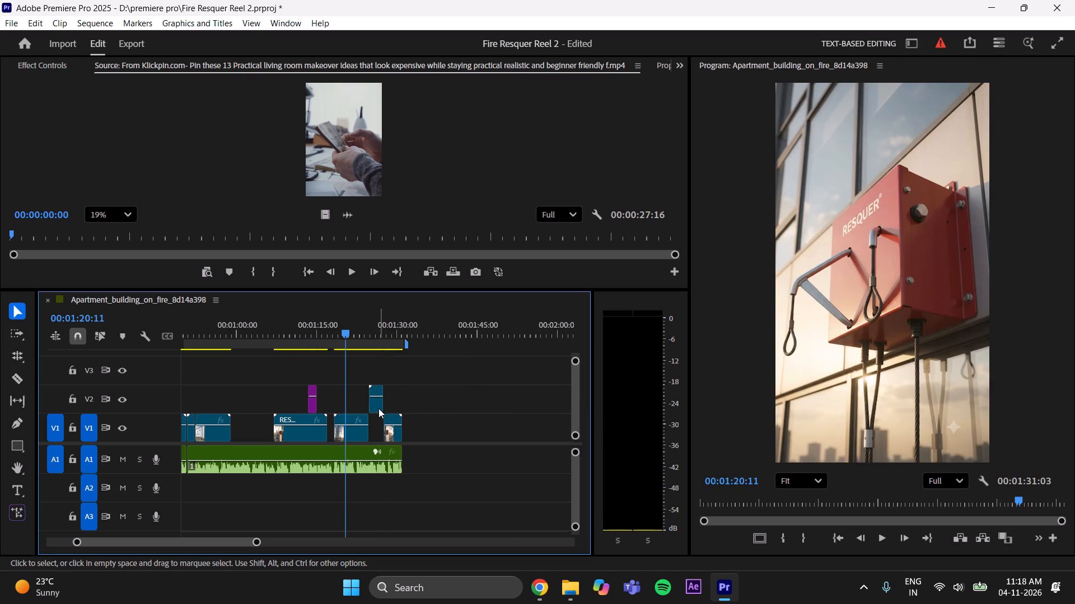
pyautogui.moveTo(378, 408); pyautogui.dragTo(372, 428)
# Play back the filled gap against the voice-over from about 1:23 and save the project.
pyautogui.moveTo(358, 325); pyautogui.dragTo(363, 325)
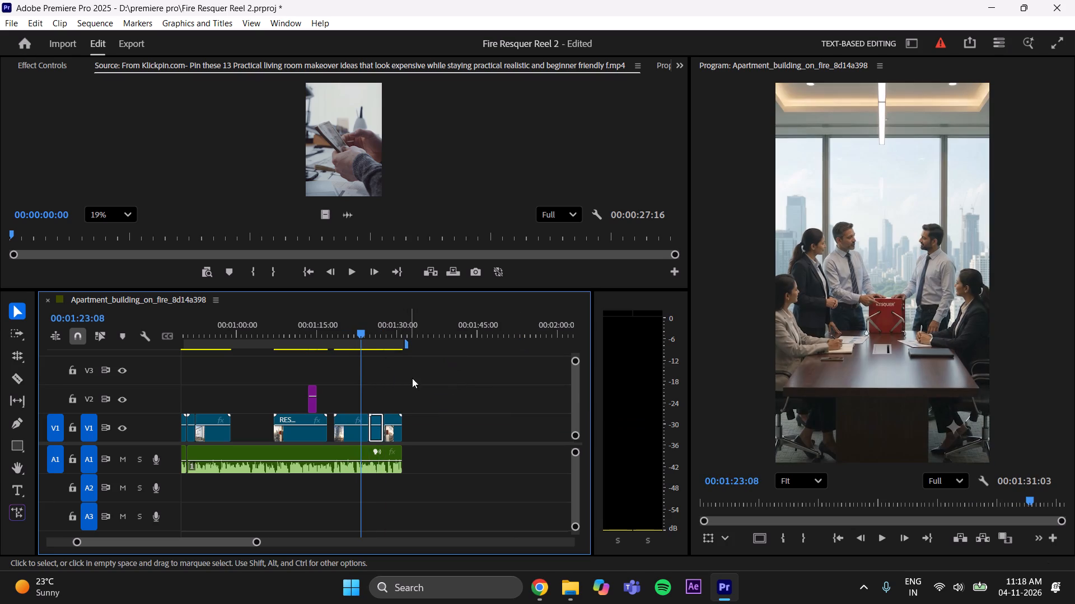
pyautogui.press('space')
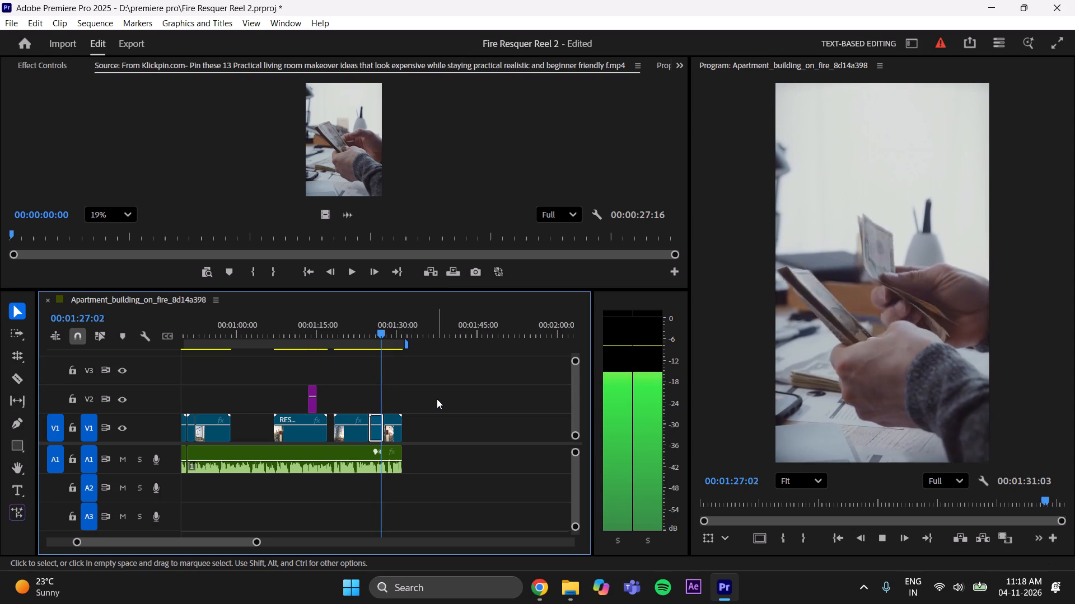
pyautogui.press('space')
pyautogui.moveTo(385, 326); pyautogui.dragTo(383, 332)
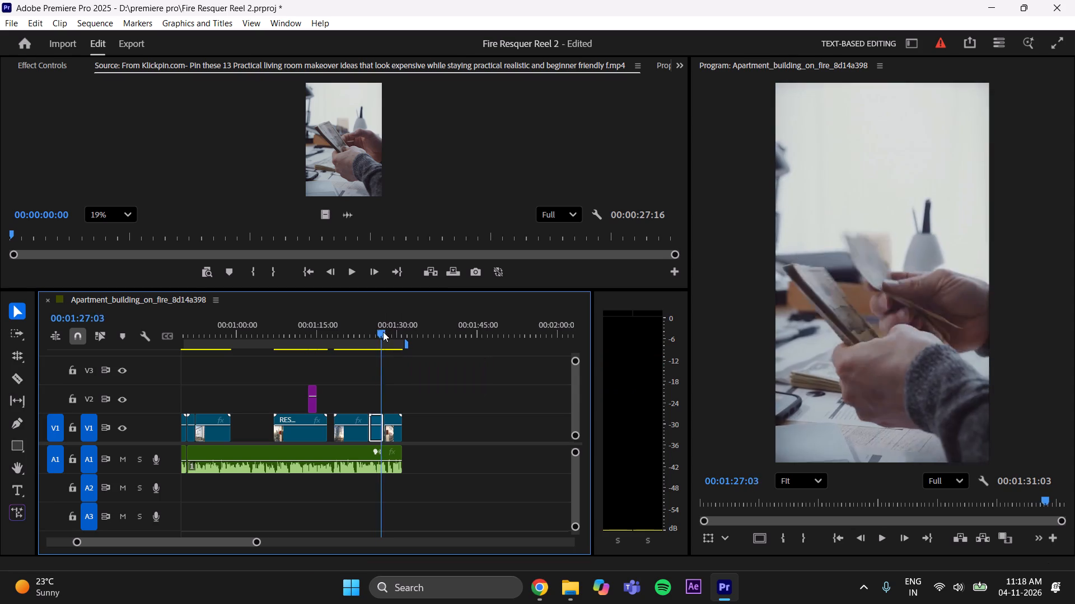
pyautogui.moveTo(383, 332); pyautogui.dragTo(373, 348)
pyautogui.press('space')
pyautogui.press('space')
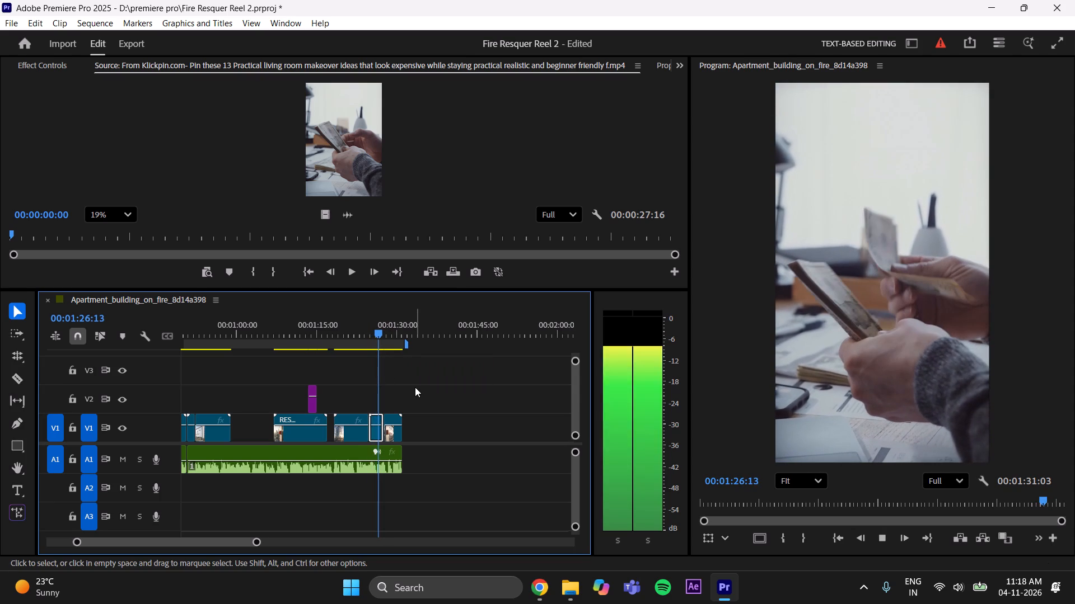
pyautogui.click(412, 386)
pyautogui.hotkey('ctrl', 's')
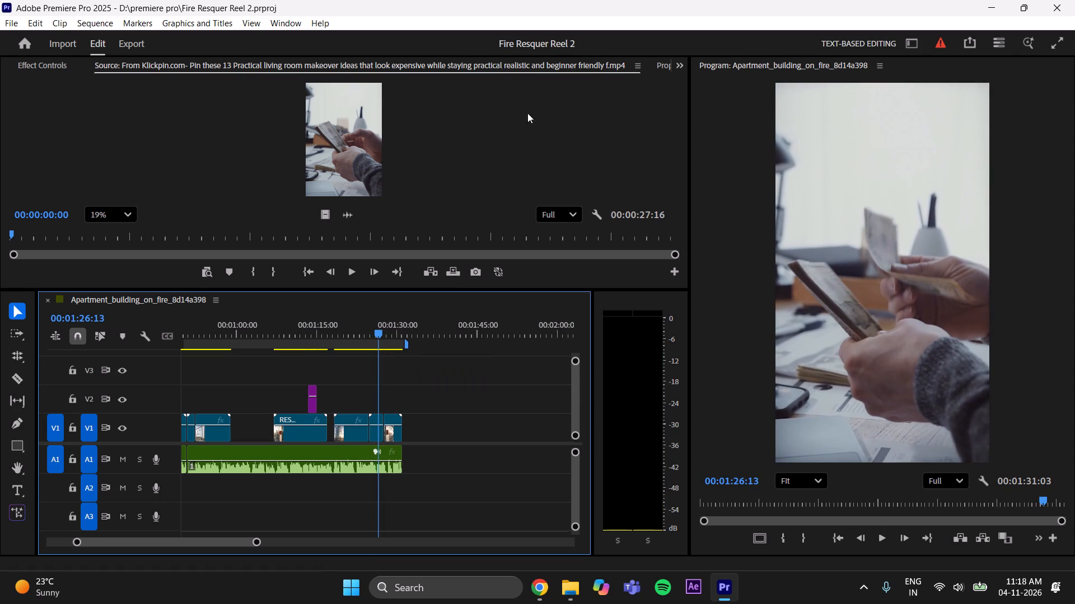
# Add the Overshoot Position Y text preset from Animation Composer at 00:01:26:13, above the banknote clip.
pyautogui.click(667, 66)
pyautogui.click(663, 69)
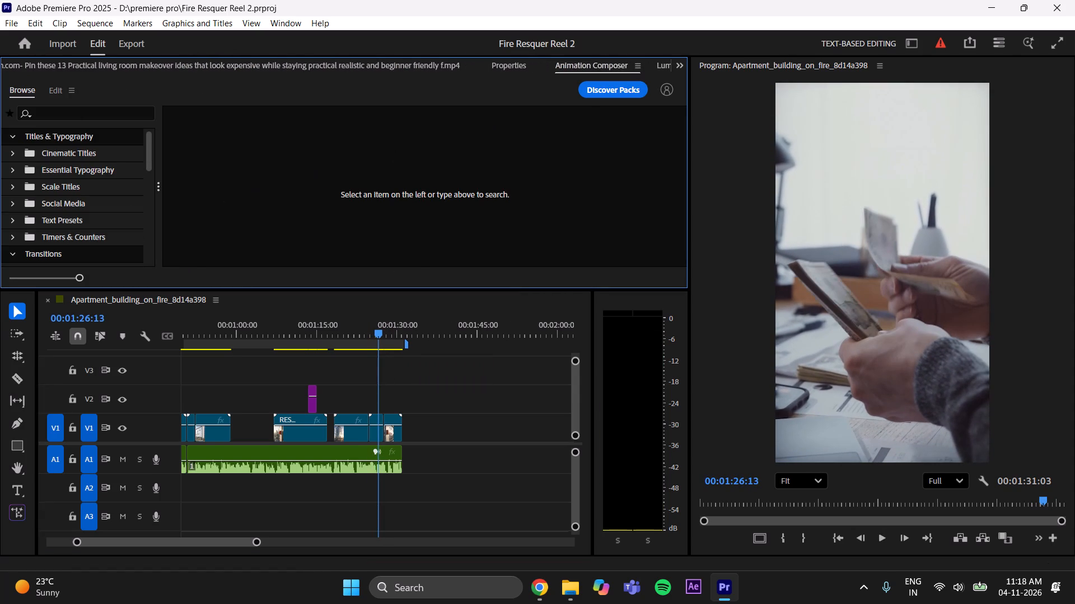
pyautogui.click(81, 220)
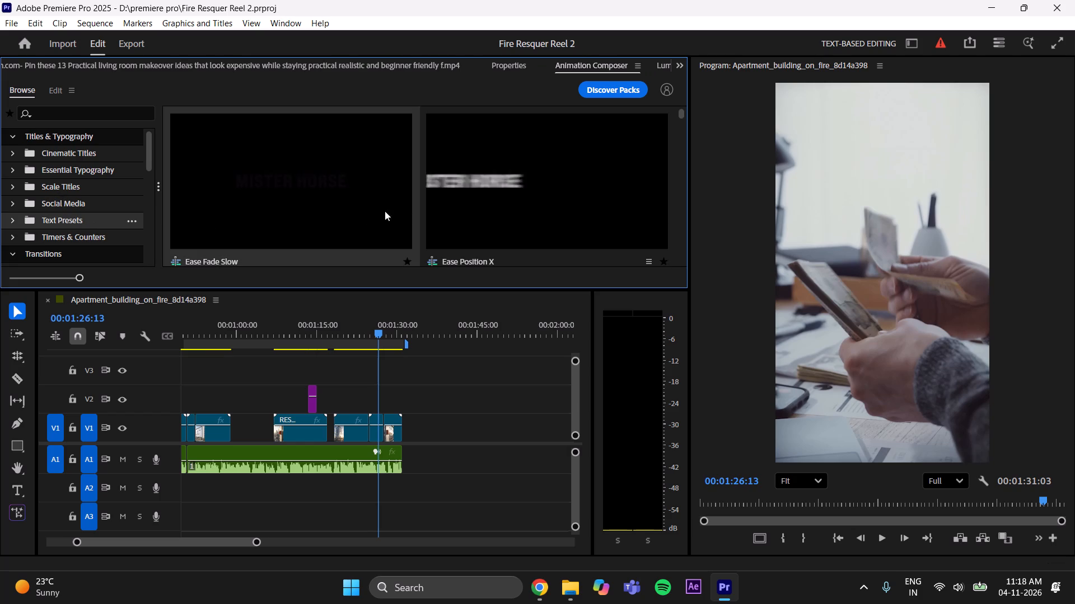
pyautogui.scroll(-5, 521, 211)
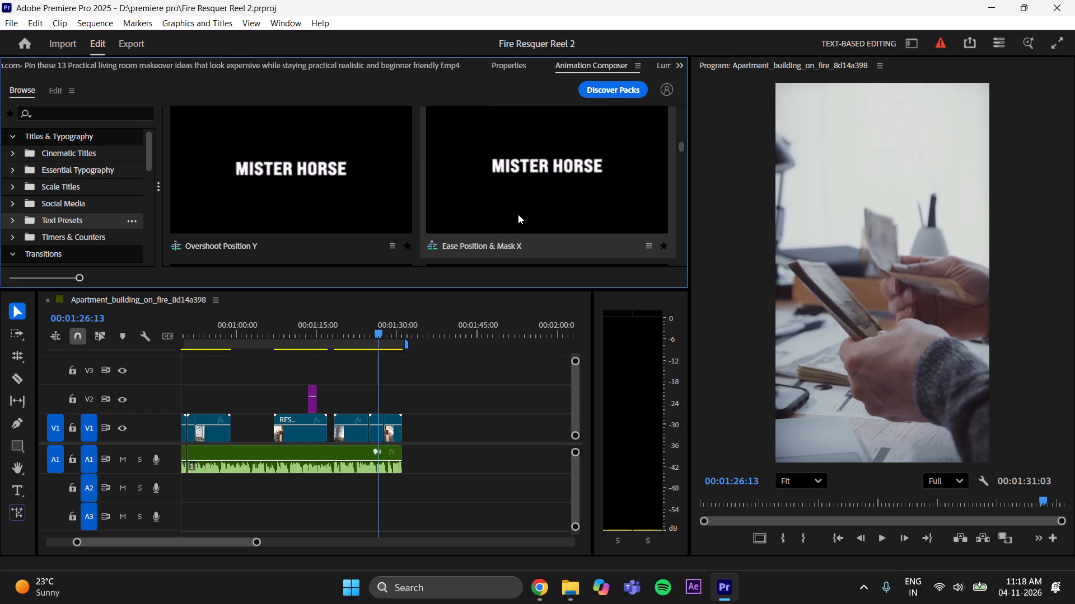
pyautogui.click(352, 205)
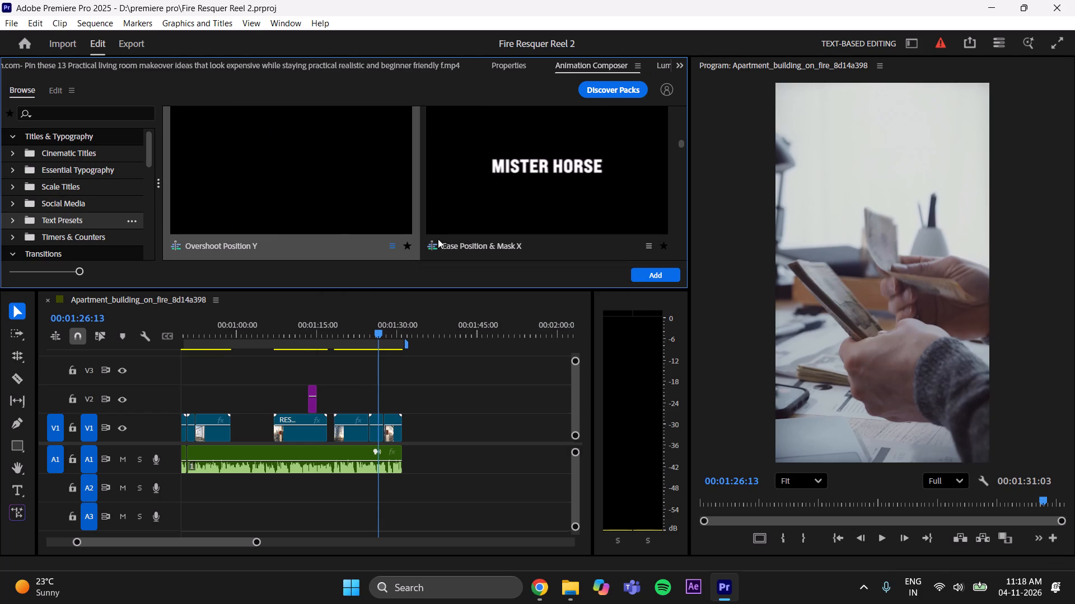
pyautogui.click(658, 275)
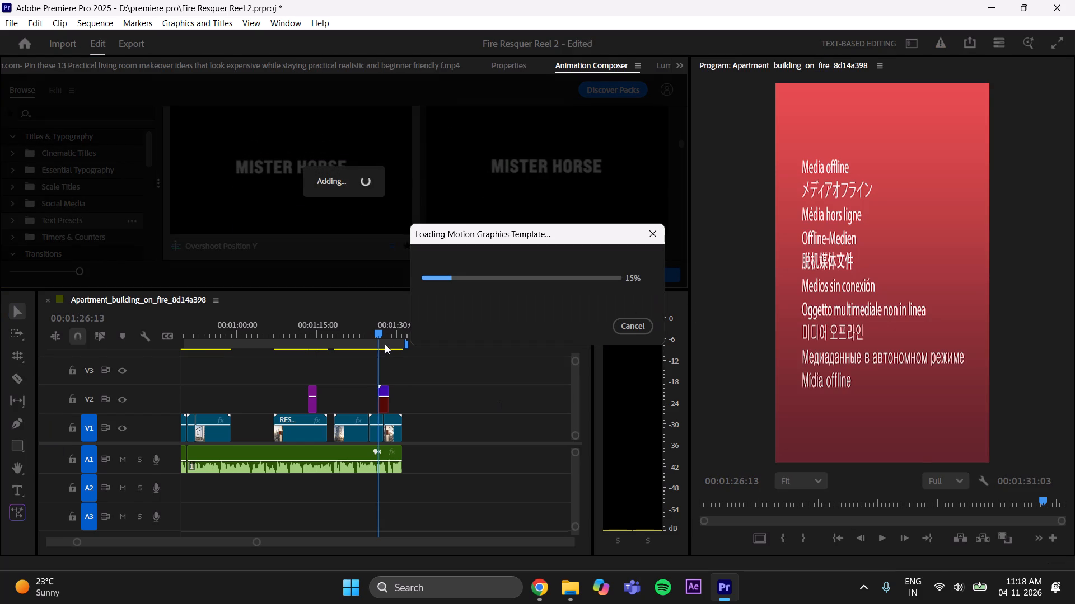
# Move the new MISTER HORSE title earlier to start at 00:01:25:20 and check its timing by playback.
pyautogui.click(378, 328)
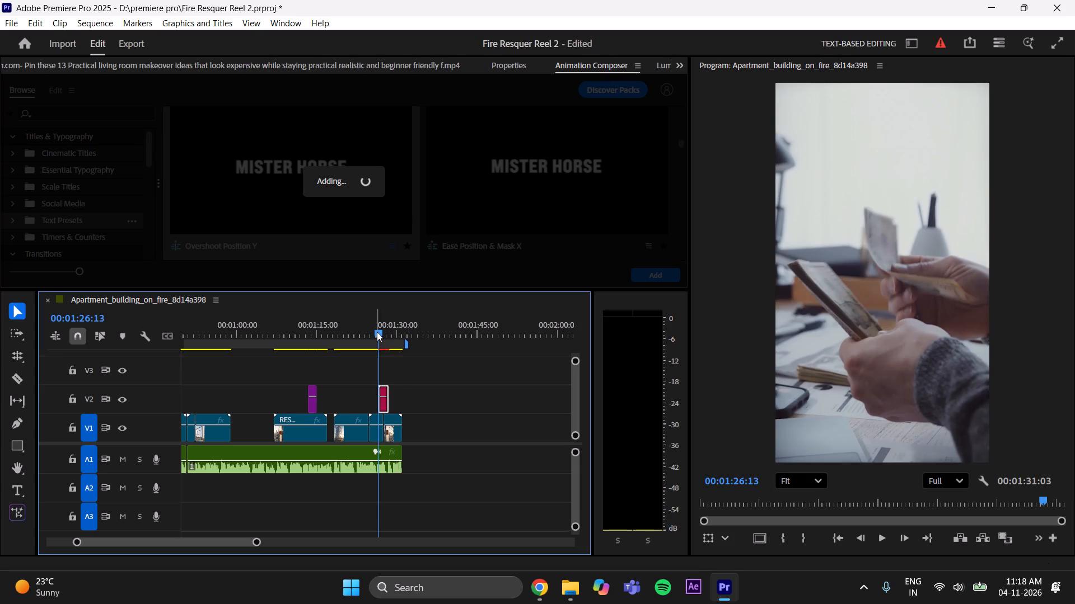
pyautogui.click(378, 332)
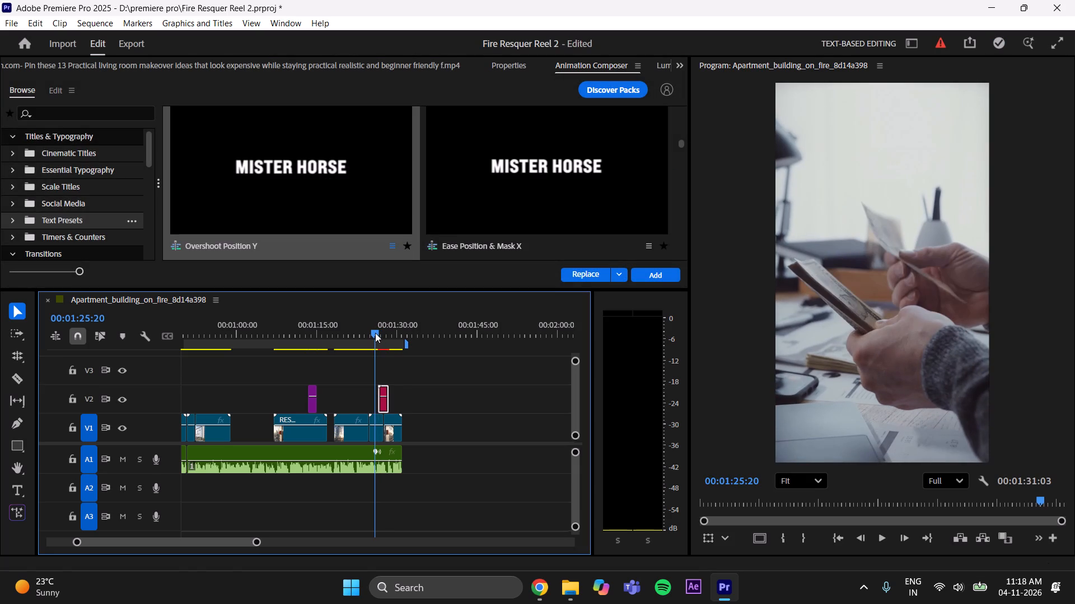
pyautogui.click(383, 407)
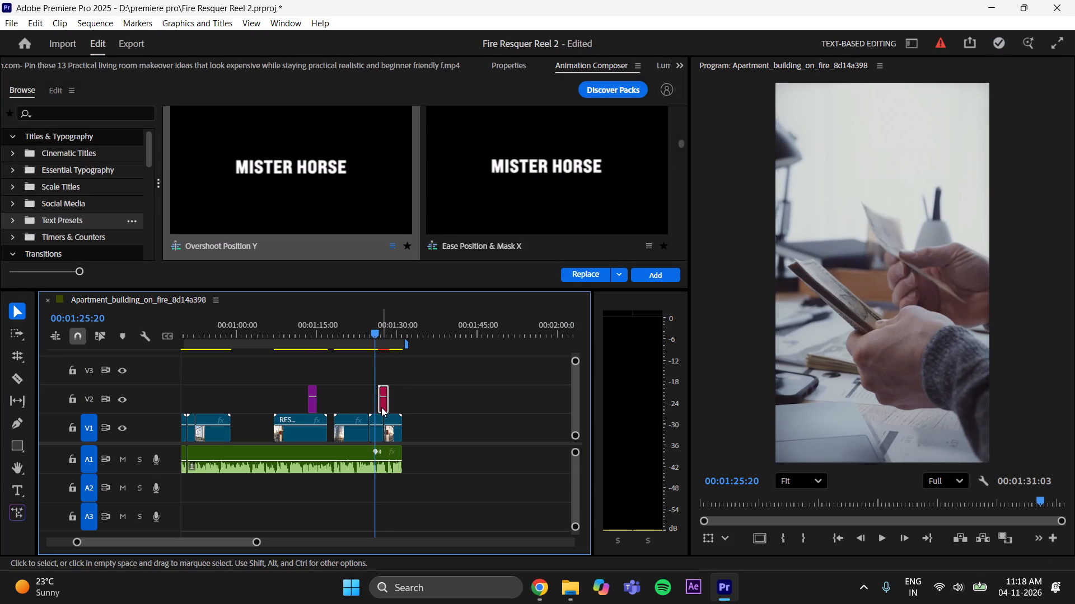
pyautogui.press('space')
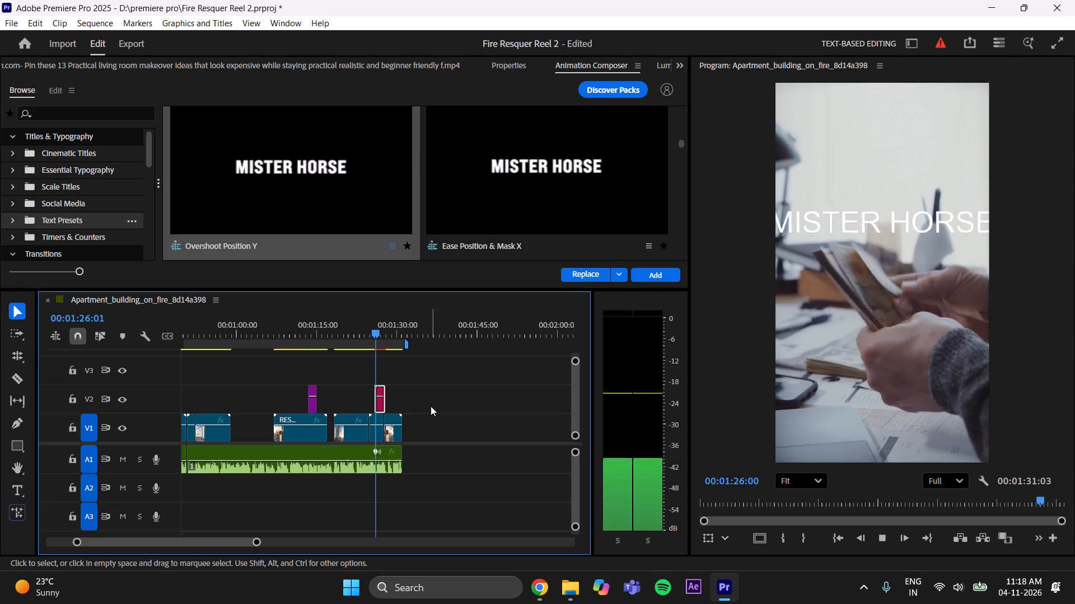
pyautogui.press('space')
pyautogui.press('space')
pyautogui.press('space')
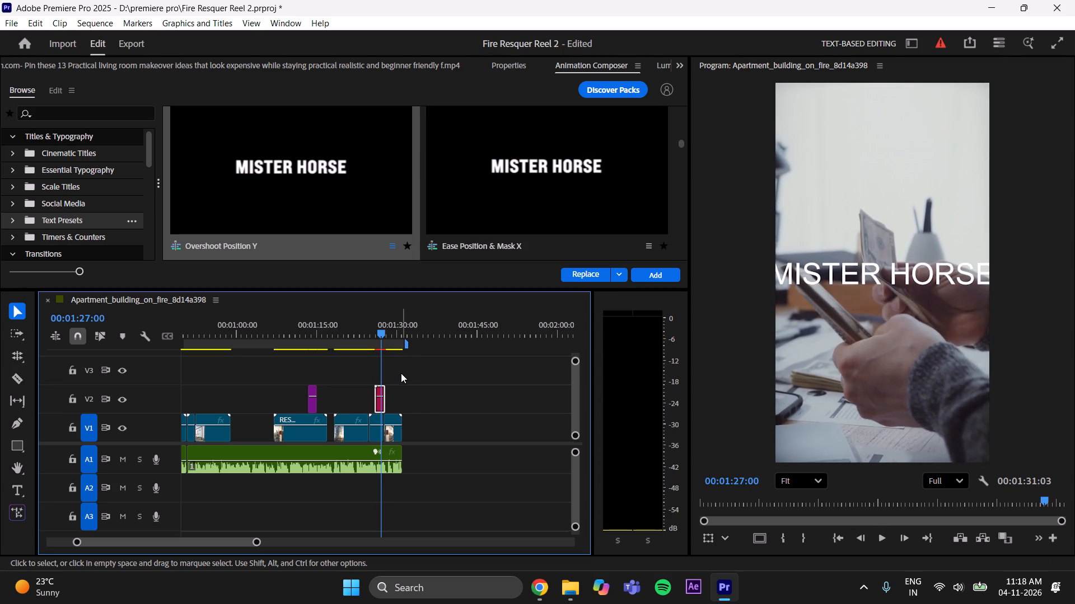
pyautogui.press('space')
pyautogui.press('space')
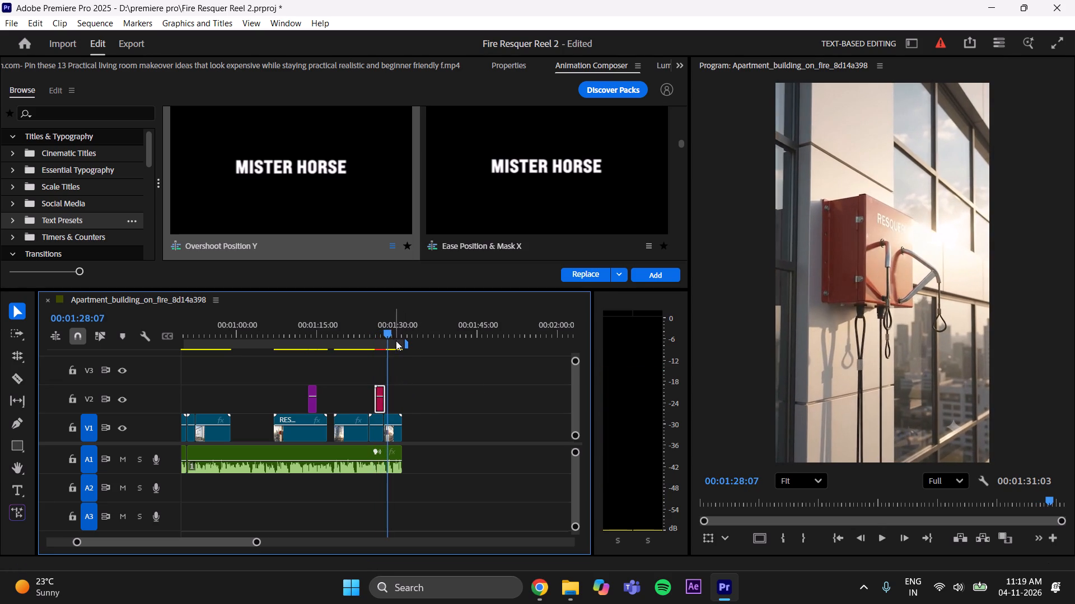
pyautogui.press('space')
pyautogui.press('space')
# Replay the title section, then shift the V1 cut to about 1:28 by shortening the RESQUER clip's start and extending the banknote clip's end.
pyautogui.moveTo(389, 322); pyautogui.dragTo(379, 343)
pyautogui.press('space')
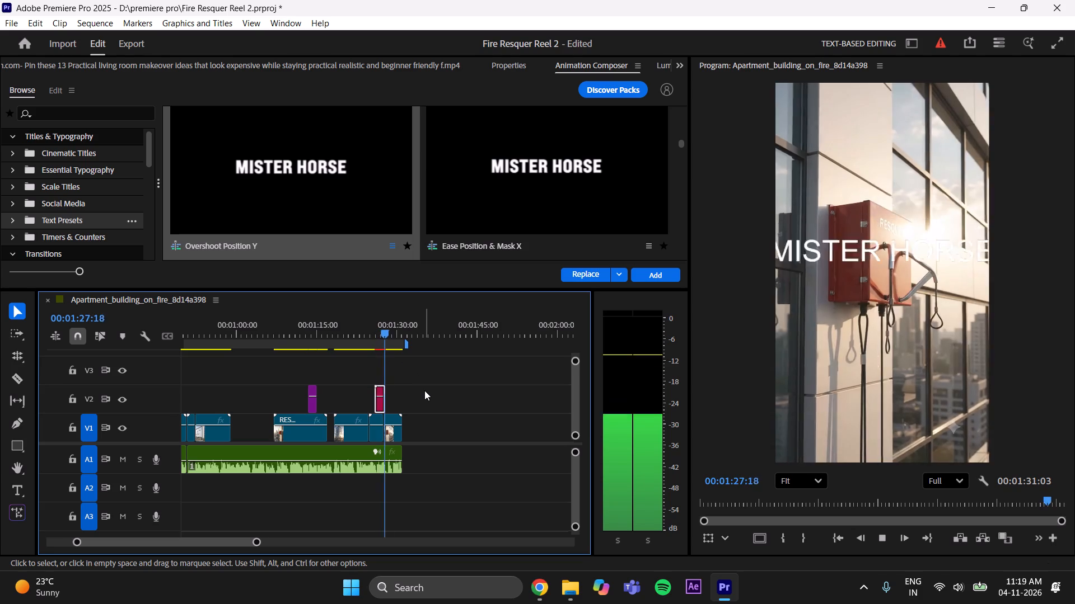
pyautogui.press('space')
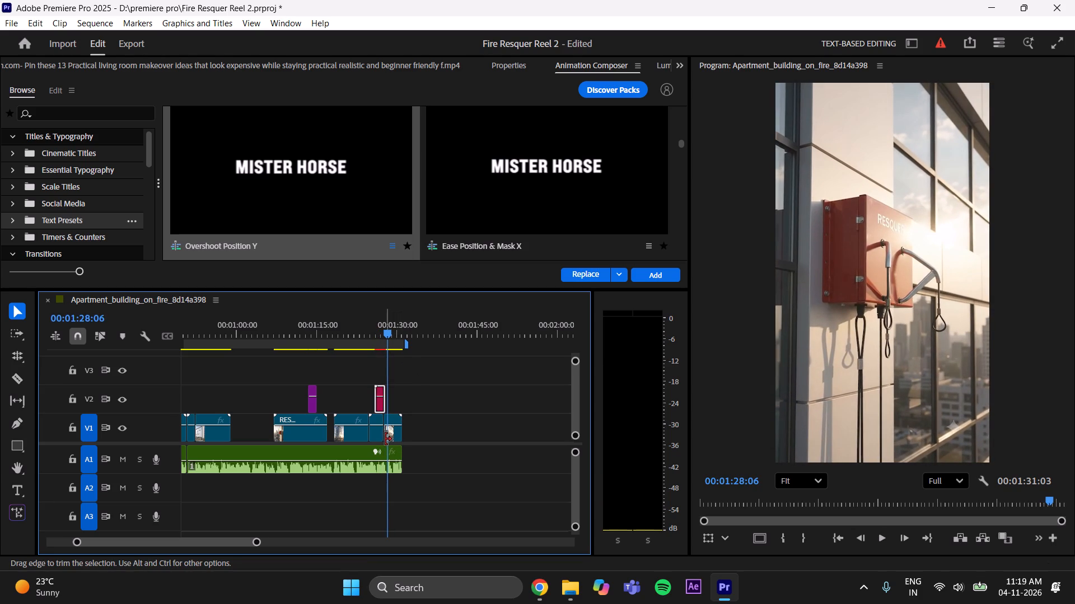
pyautogui.click(384, 438)
pyautogui.press('space')
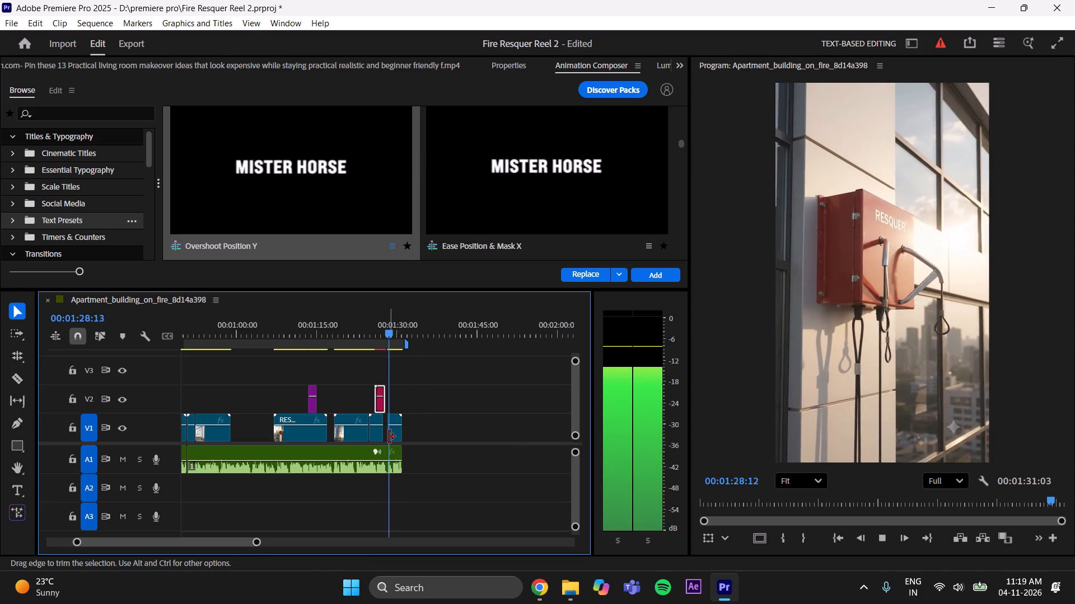
pyautogui.press('space')
pyautogui.click(382, 436)
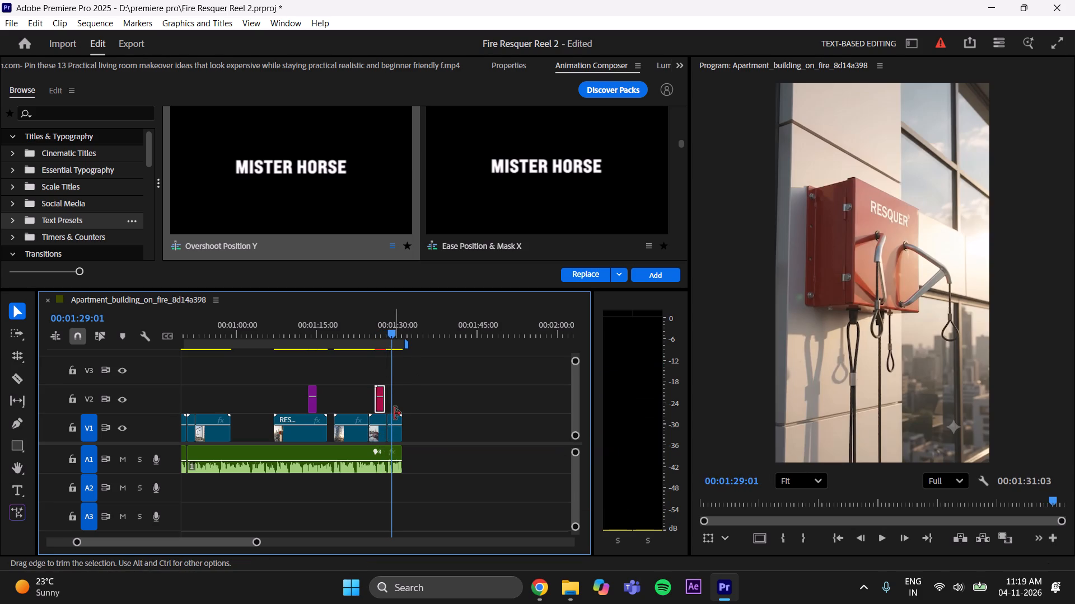
# Shift the MISTER HORSE title slightly later on V2 over the banknote clip and play it back.
pyautogui.click(378, 402)
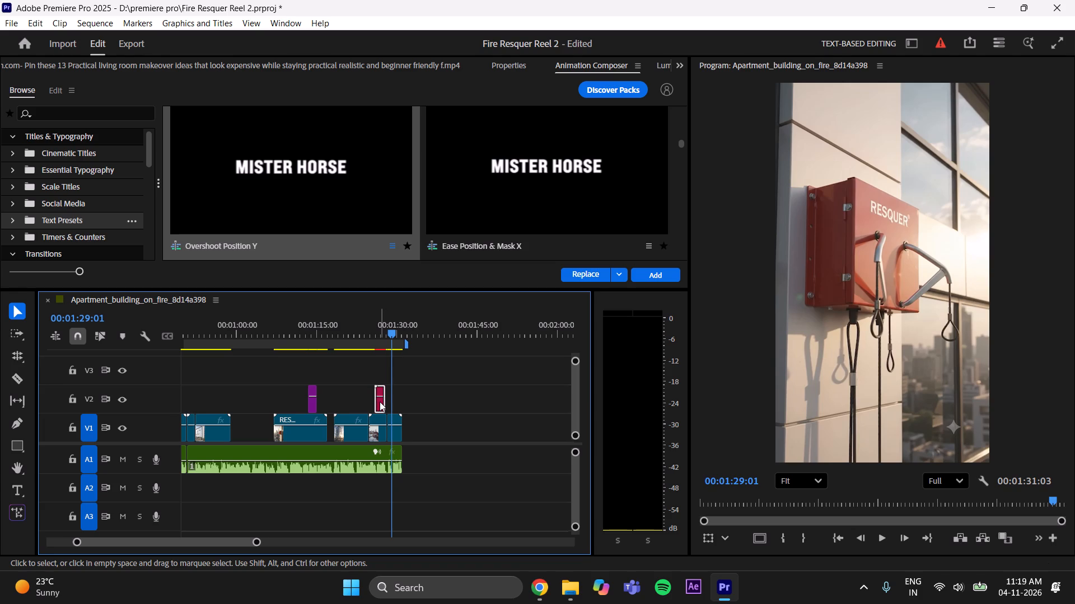
pyautogui.moveTo(396, 320); pyautogui.dragTo(373, 348)
pyautogui.press('space')
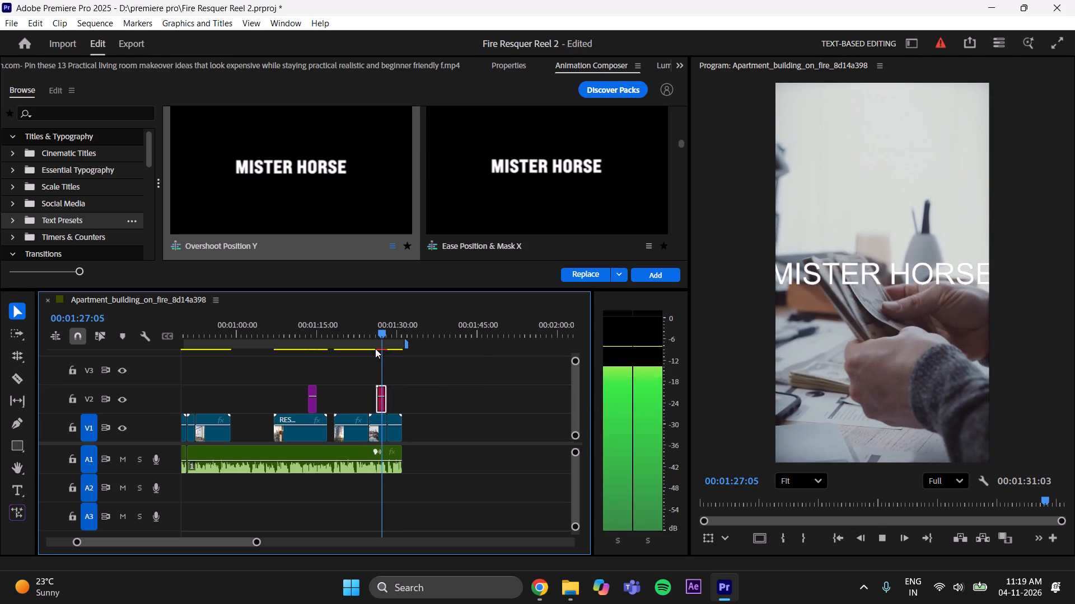
# Stop the title playback, deselect the title and save the project.
pyautogui.press('space')
pyautogui.click(409, 374)
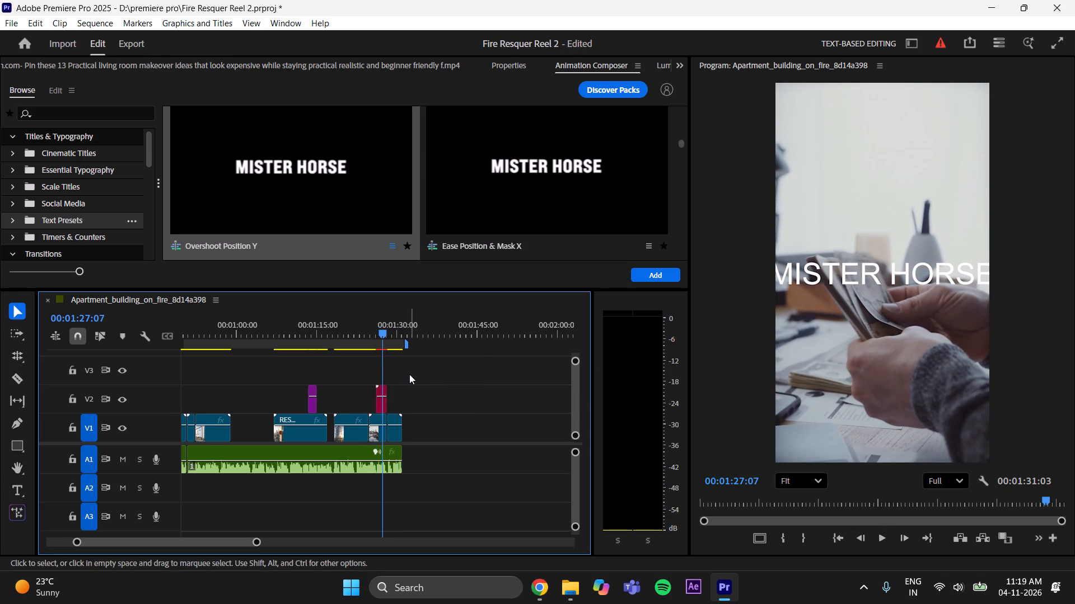
pyautogui.hotkey('ctrl', 's')
# Reposition the MISTER HORSE title on V2 to start at about 00:01:26:20 and check its timing by playback.
pyautogui.moveTo(381, 324); pyautogui.dragTo(377, 333)
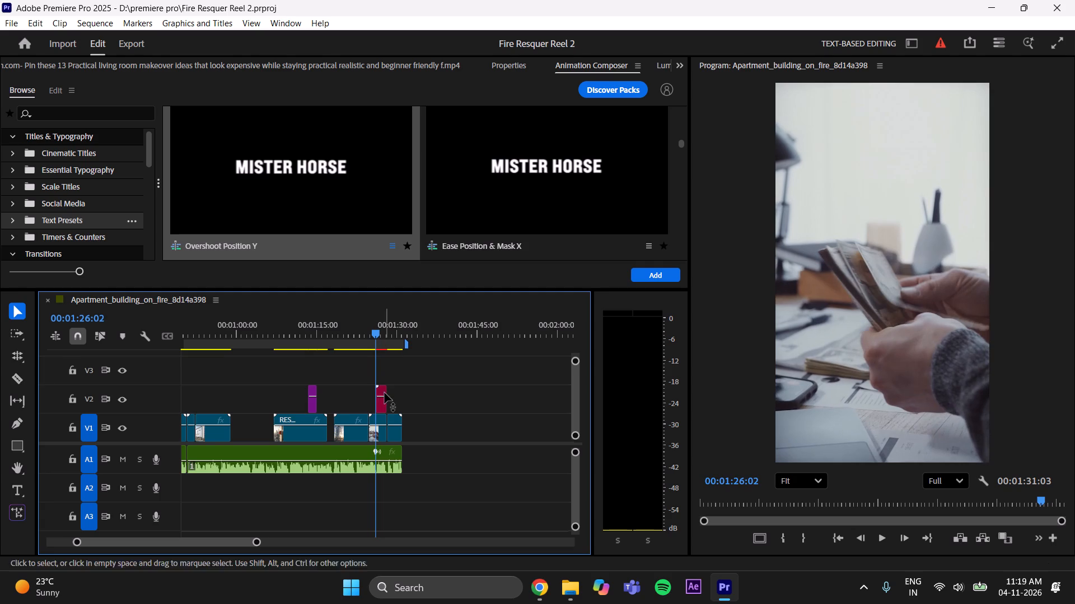
pyautogui.moveTo(381, 404); pyautogui.dragTo(387, 404)
pyautogui.moveTo(258, 544); pyautogui.dragTo(236, 545)
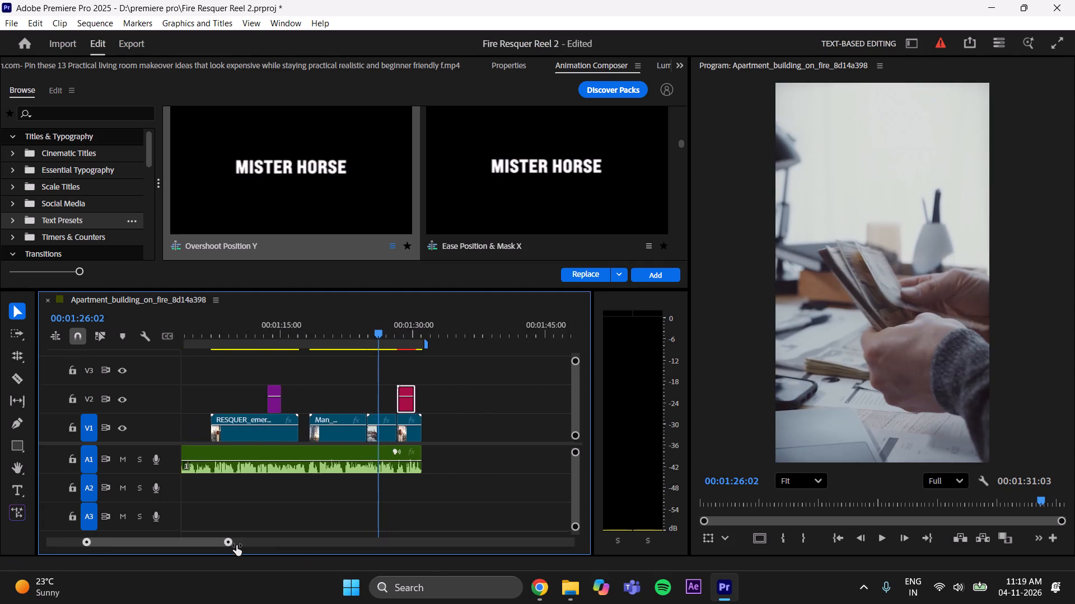
pyautogui.moveTo(236, 545); pyautogui.dragTo(217, 550)
pyautogui.moveTo(434, 404); pyautogui.dragTo(407, 403)
pyautogui.press('space')
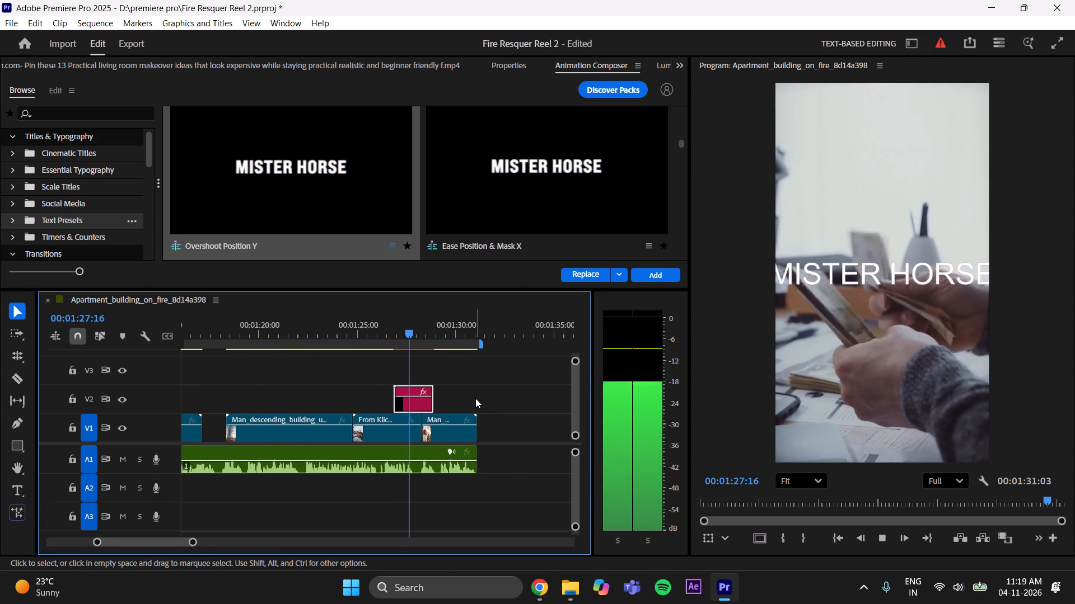
pyautogui.press('space')
pyautogui.press('space')
pyautogui.press('space')
# Trim the end of the MISTER HORSE title back to the V1 cut where the banknote clip ends.
pyautogui.moveTo(434, 400); pyautogui.dragTo(433, 403)
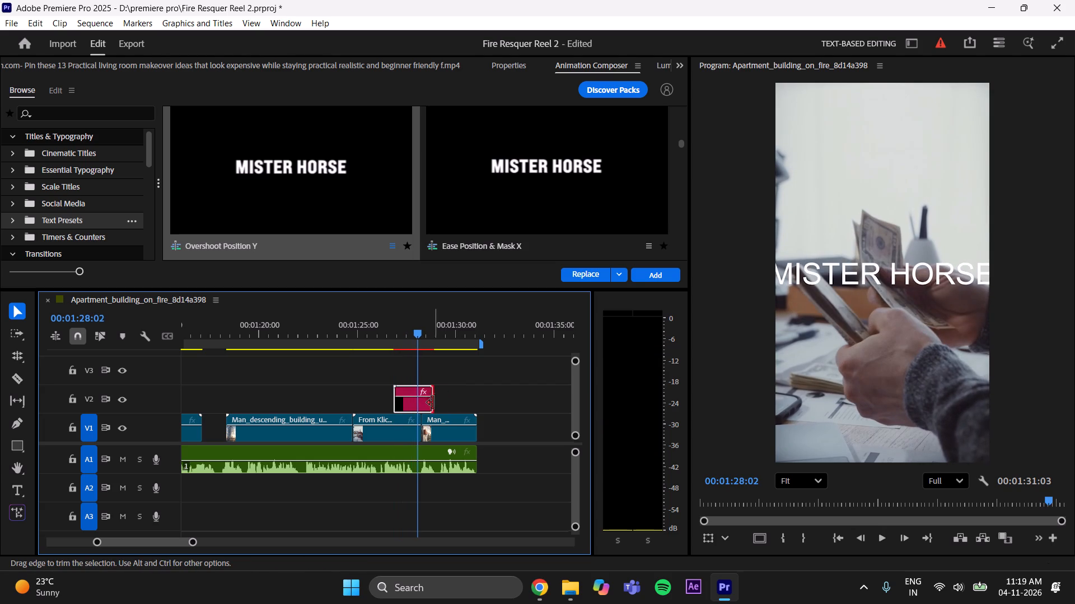
pyautogui.moveTo(433, 403); pyautogui.dragTo(420, 422)
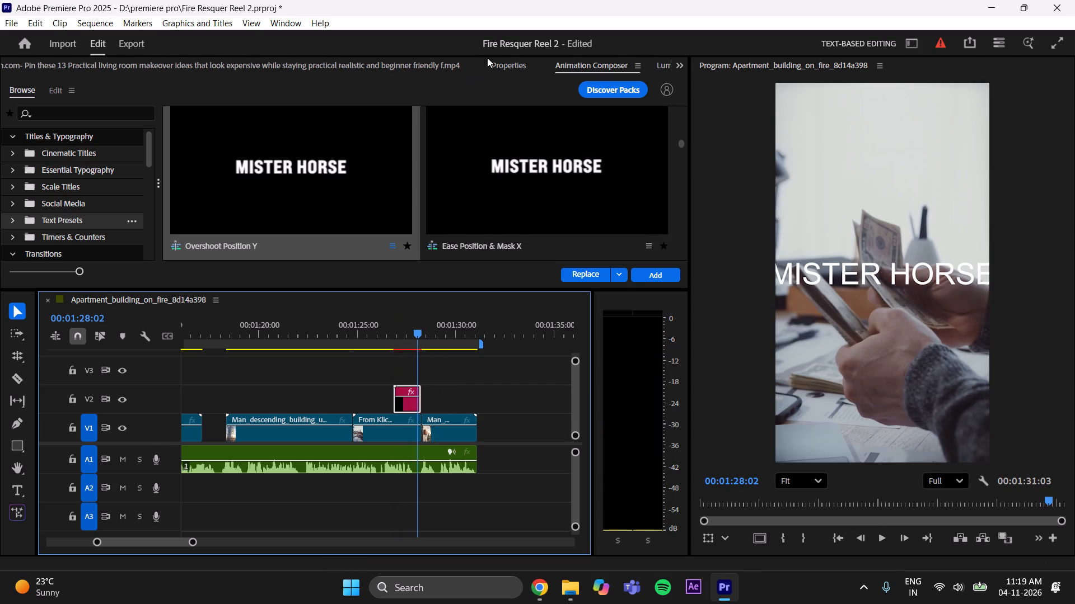
# Turn off Animation Out in the MISTER HORSE title's properties.
pyautogui.click(502, 63)
pyautogui.scroll(-20, 140, 174)
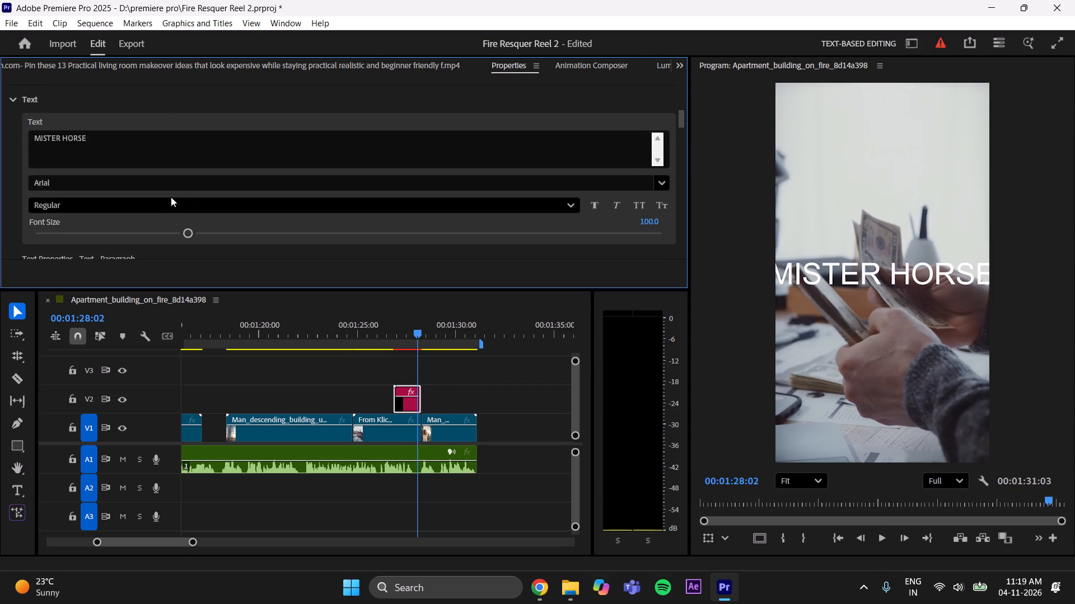
pyautogui.scroll(-20, 171, 197)
pyautogui.scroll(-19, 171, 197)
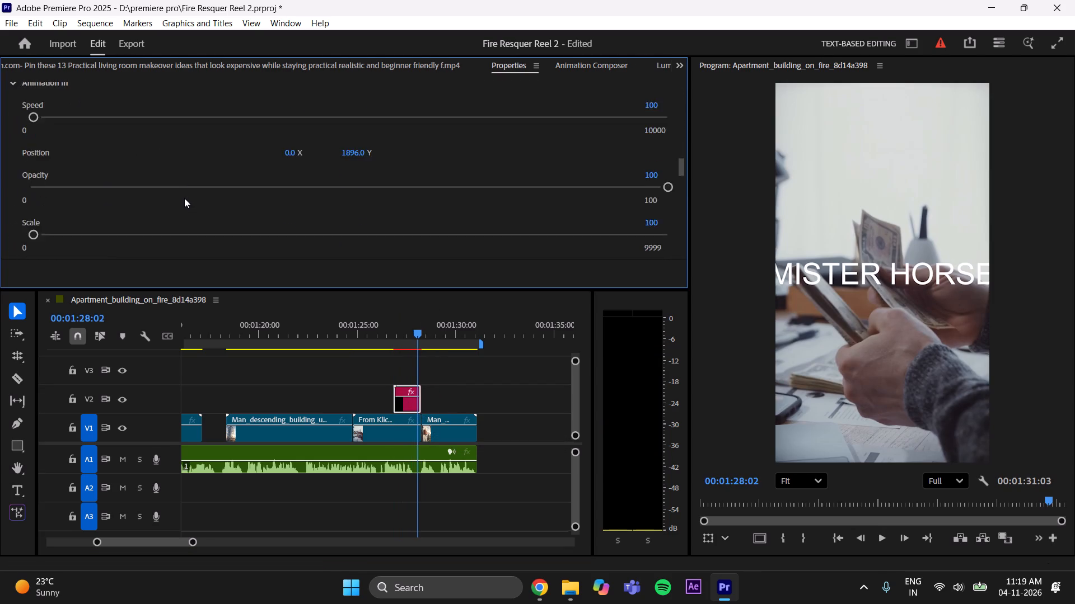
pyautogui.scroll(-18, 184, 198)
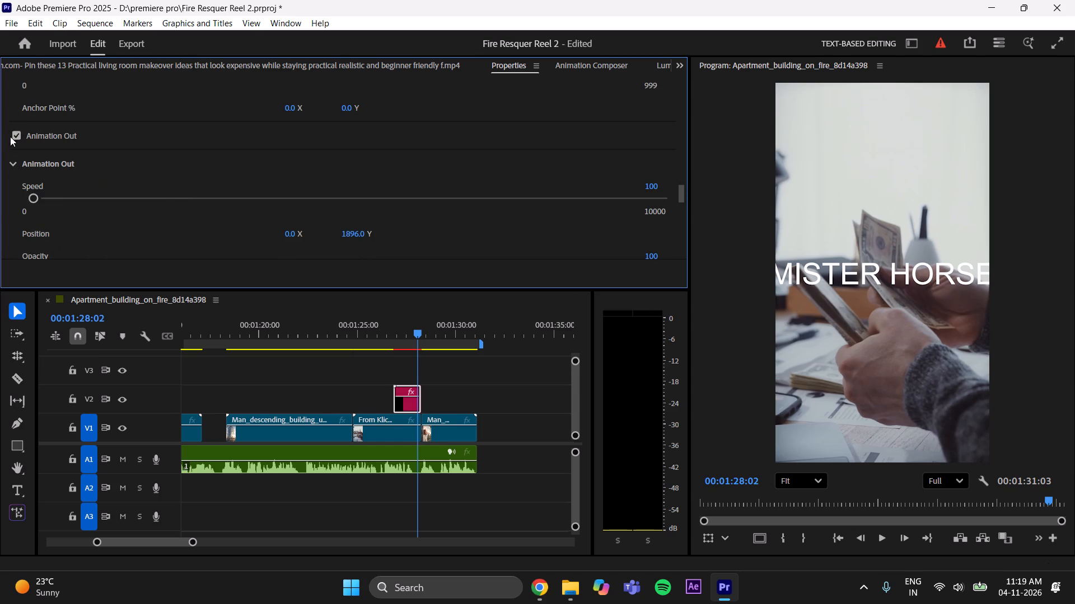
pyautogui.click(11, 136)
pyautogui.click(16, 136)
# Replace the title's MISTER HORSE text with CONTACT in capitals.
pyautogui.scroll(17, 186, 247)
pyautogui.scroll(10, 410, 141)
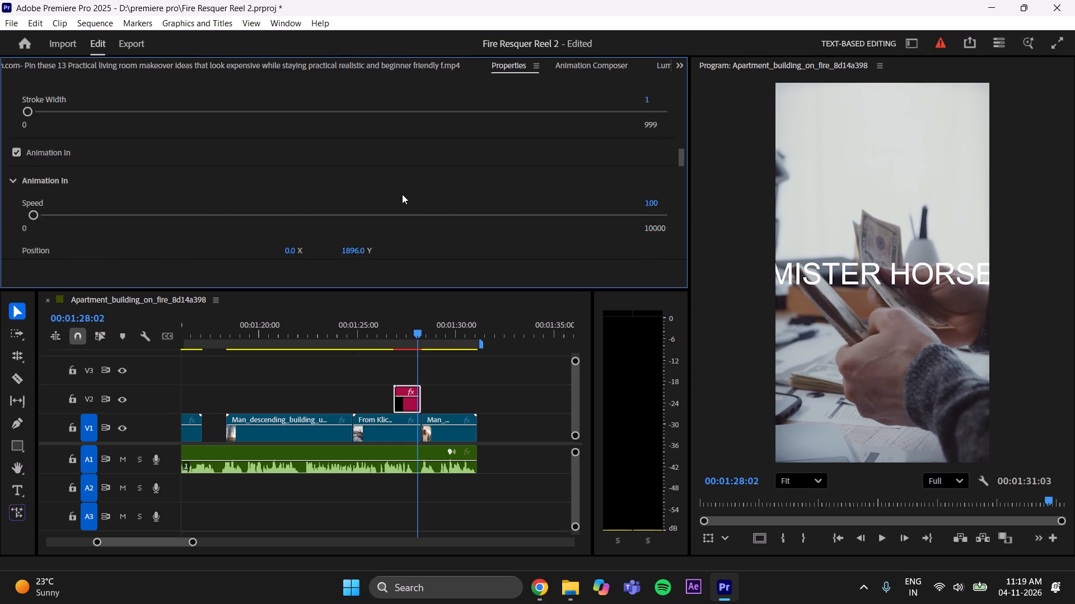
pyautogui.scroll(20, 402, 194)
pyautogui.scroll(11, 402, 194)
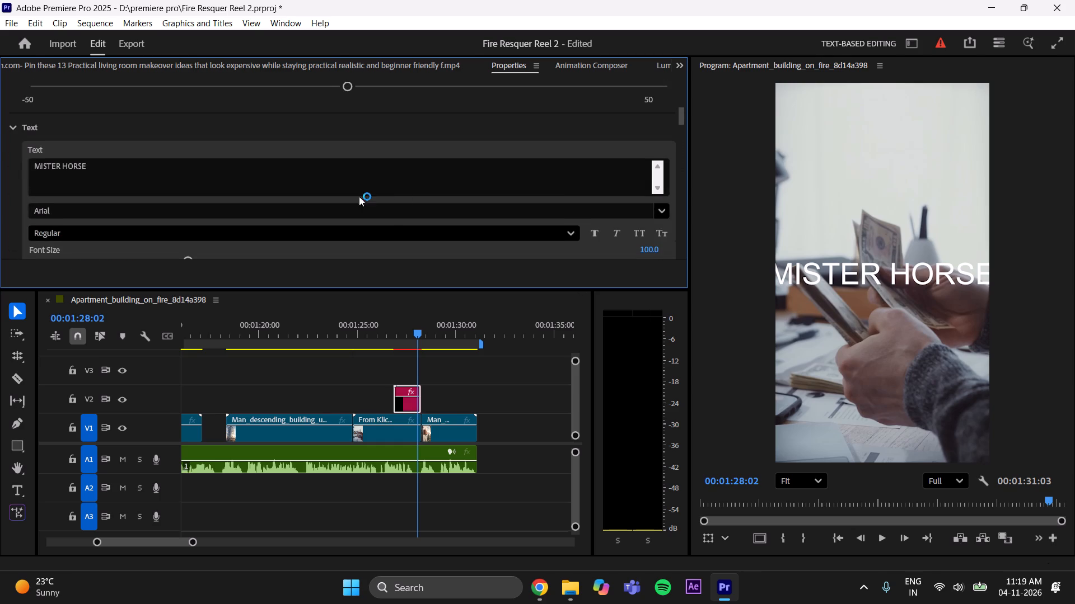
pyautogui.click(190, 168)
pyautogui.press('BackSpace')
pyautogui.press('BackSpace')
pyautogui.press('BackSpace')
pyautogui.press('BackSpace')
pyautogui.press('BackSpace')
pyautogui.press('BackSpace')
pyautogui.press('BackSpace')
pyautogui.press('BackSpace')
pyautogui.press('BackSpace')
pyautogui.press('BackSpace')
pyautogui.press('BackSpace')
pyautogui.press('BackSpace')
pyautogui.press('BackSpace')
pyautogui.press('BackSpace')
pyautogui.press('BackSpace')
pyautogui.press('BackSpace')
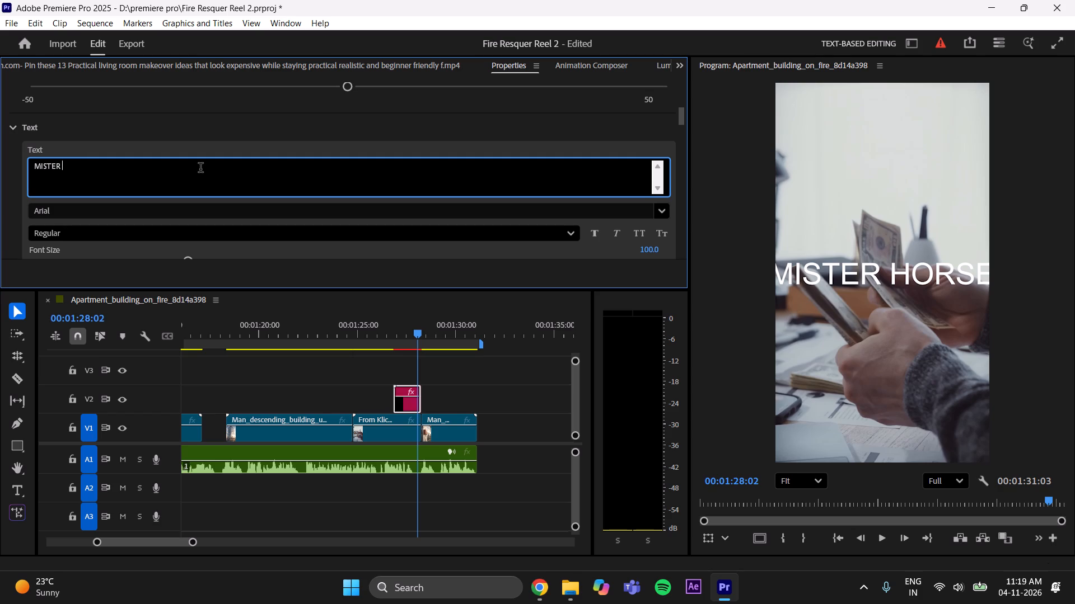
pyautogui.write('co')
pyautogui.write('nt')
pyautogui.press('BackSpace')
pyautogui.press('BackSpace')
pyautogui.press('BackSpace')
pyautogui.press('BackSpace')
pyautogui.press('BackSpace')
pyautogui.press('BackSpace')
pyautogui.press('BackSpace')
pyautogui.press('BackSpace')
pyautogui.press('BackSpace')
pyautogui.press('c')
pyautogui.write('ONTACT')
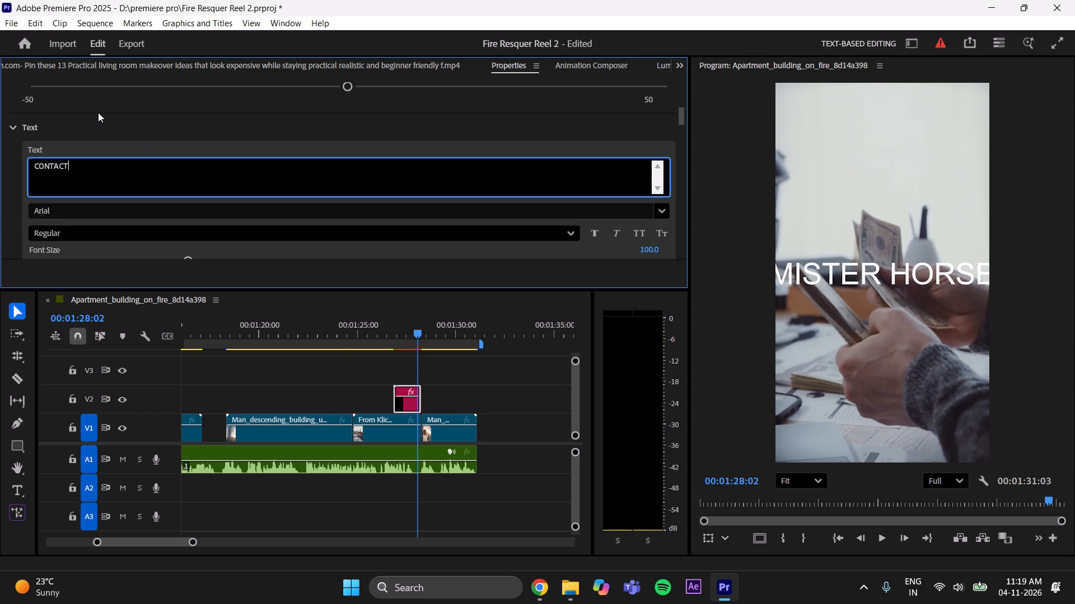
# Change the CONTACT title's font to Franklin Gothic Heavy Regular.
pyautogui.click(98, 204)
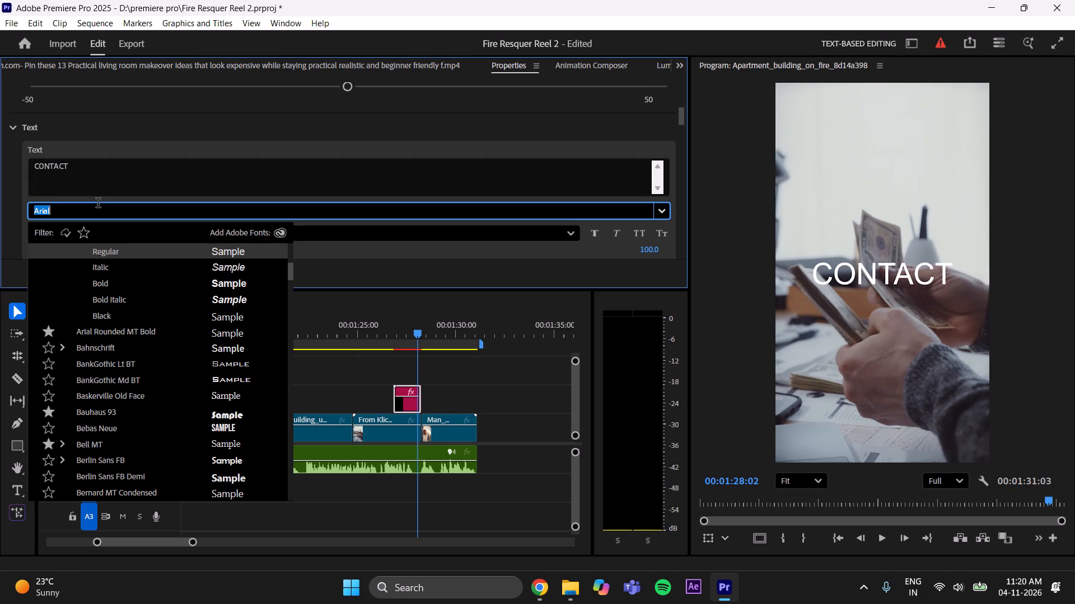
pyautogui.press('BackSpace')
pyautogui.write('FRANKLI')
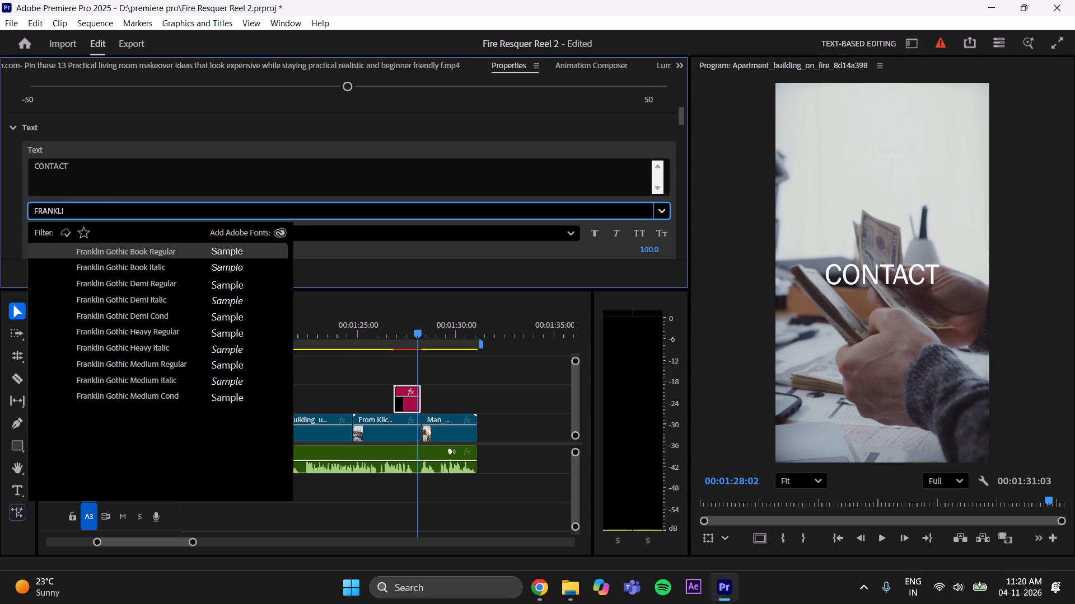
pyautogui.click(178, 329)
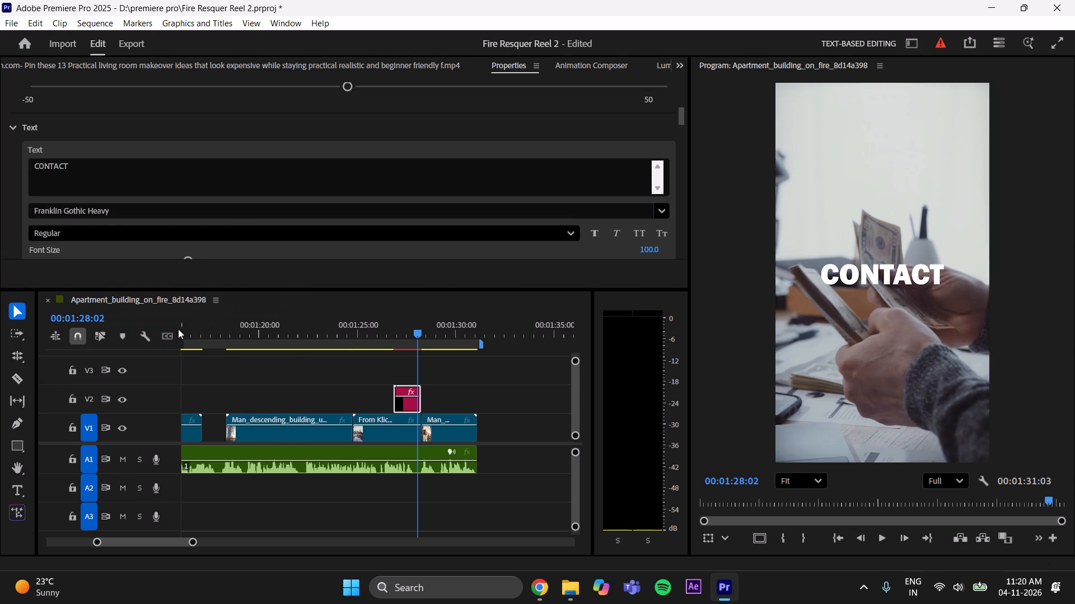
# Reduce the CONTACT title's font size to 86.4 and save the project.
pyautogui.scroll(-2, 8, 216)
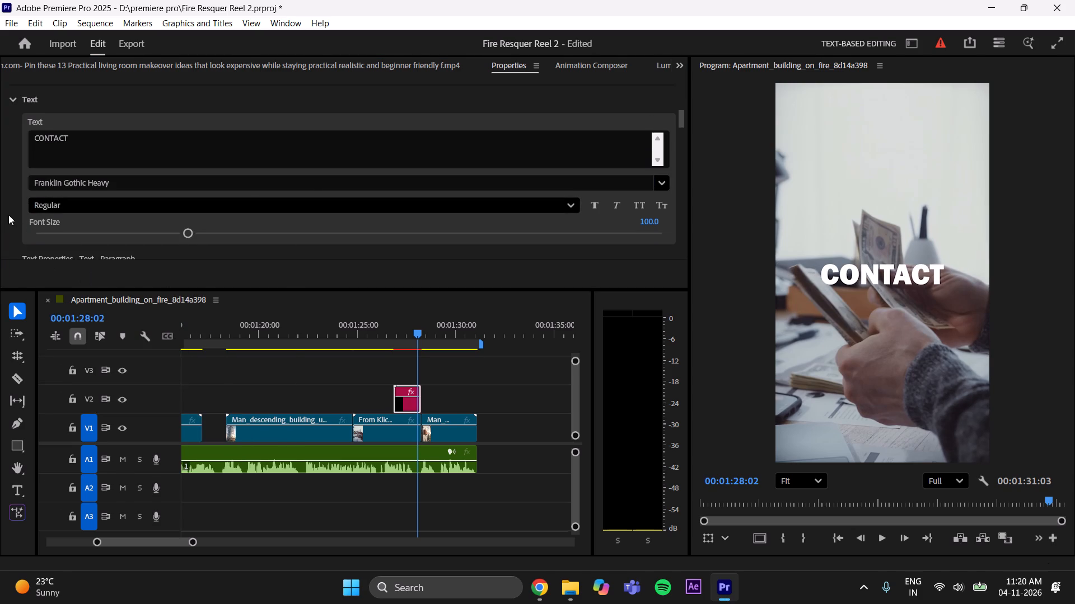
pyautogui.moveTo(185, 234); pyautogui.dragTo(164, 237)
pyautogui.hotkey('ctrl', 's')
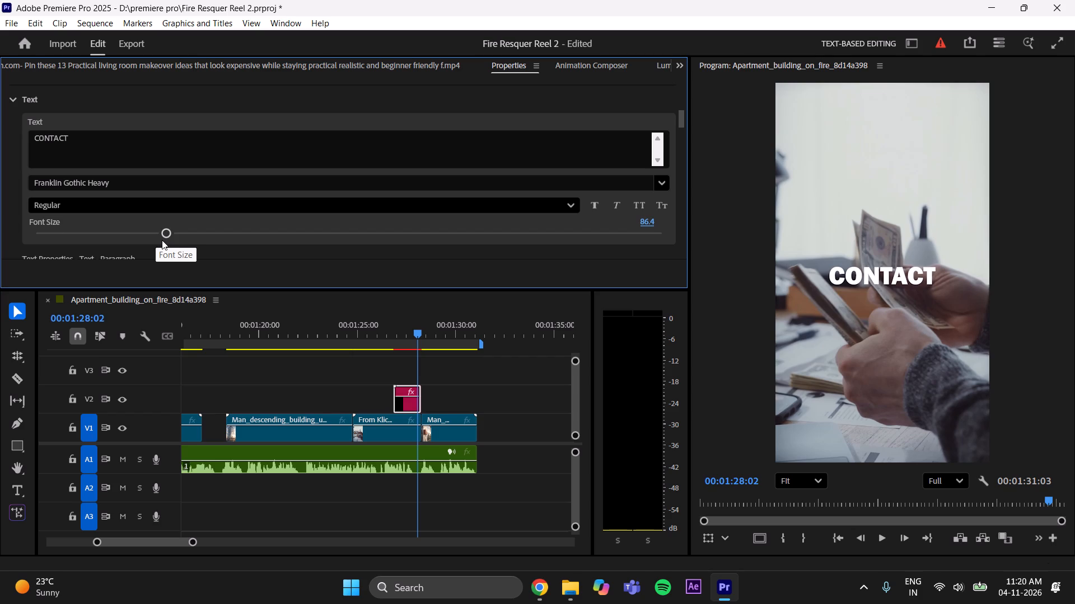
# Enable the black colour stroke on the CONTACT title, adjust its width to a thin outline, and save the project.
pyautogui.scroll(-17, 258, 257)
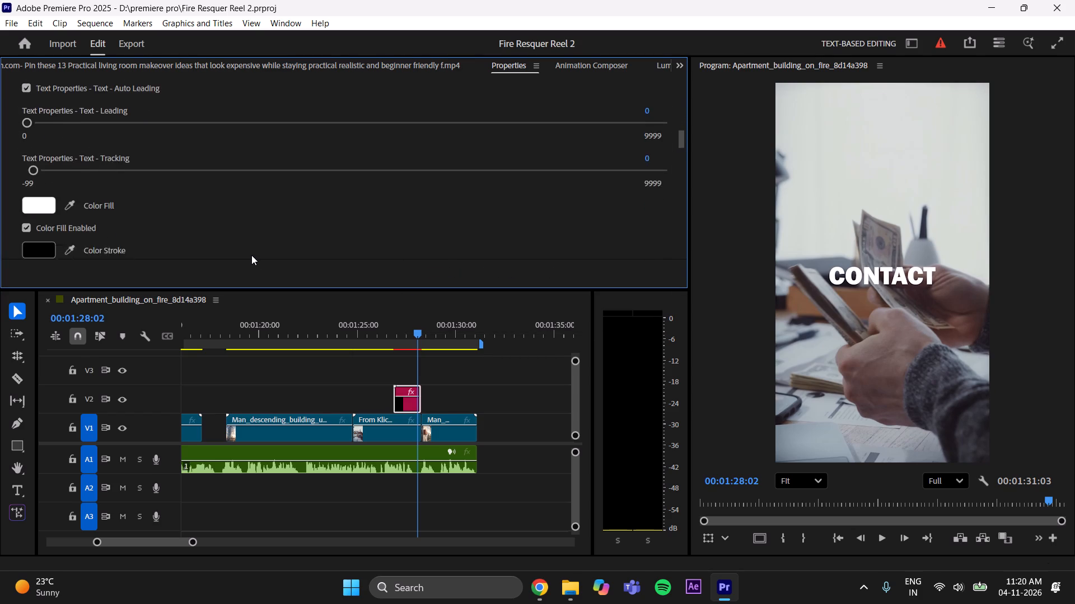
pyautogui.scroll(-2, 251, 255)
pyautogui.click(22, 215)
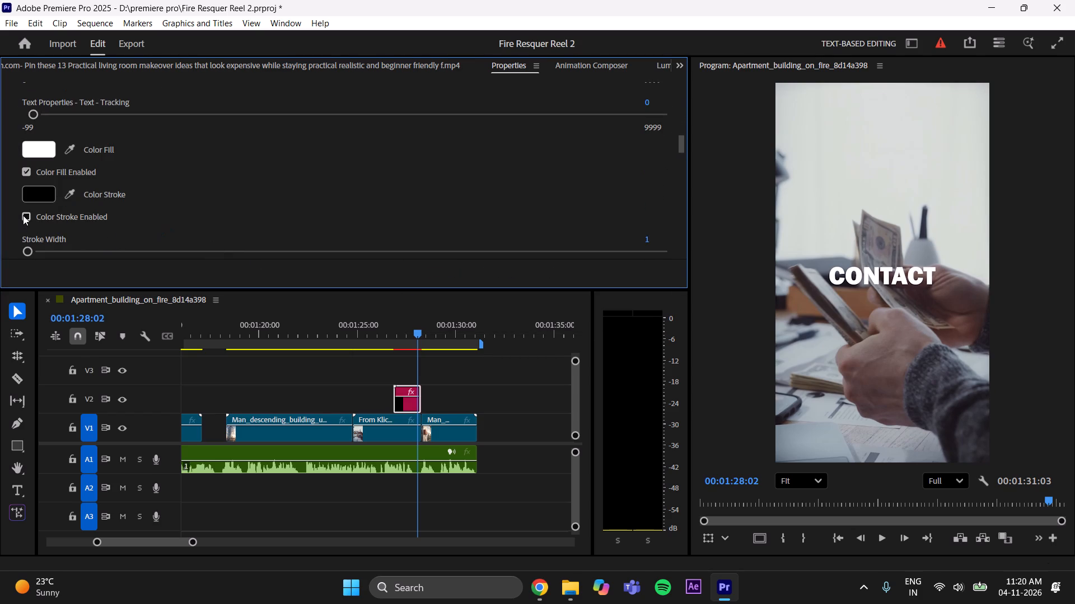
pyautogui.moveTo(26, 249); pyautogui.dragTo(40, 252)
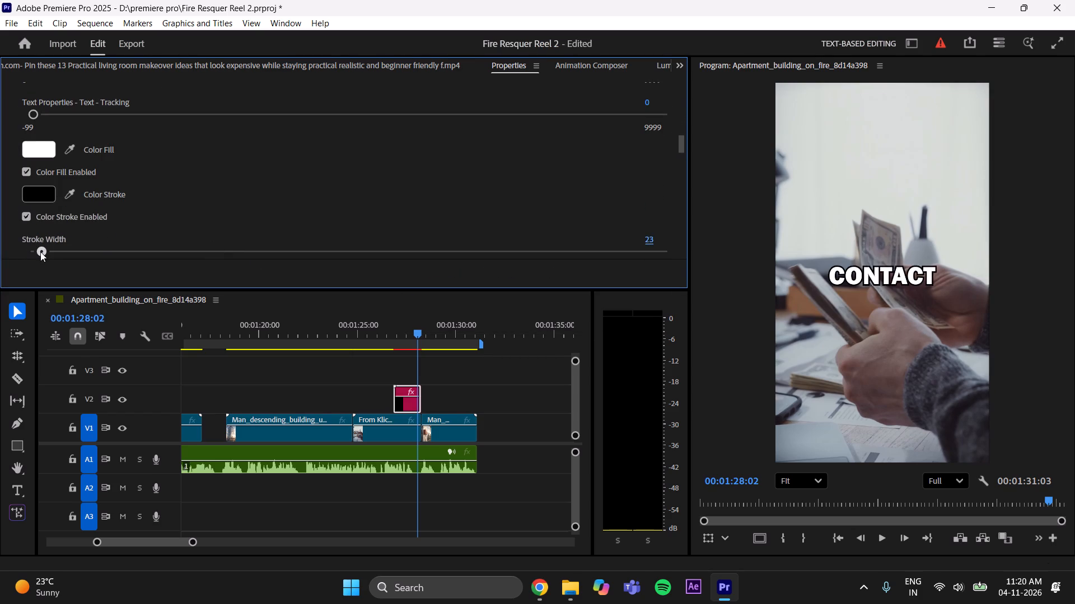
pyautogui.moveTo(40, 252); pyautogui.dragTo(31, 257)
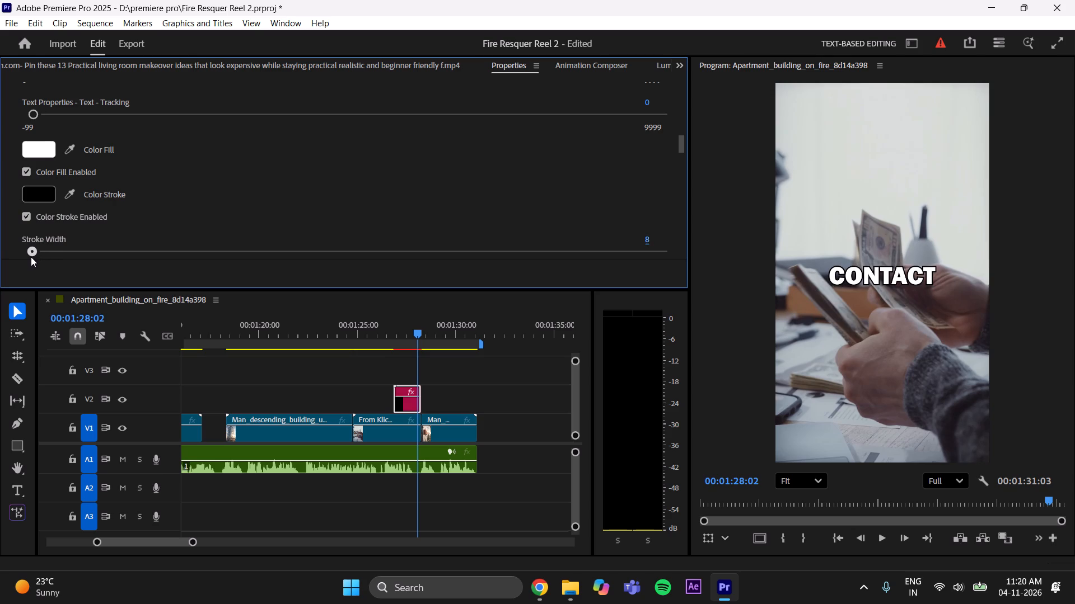
pyautogui.moveTo(31, 257); pyautogui.dragTo(29, 258)
pyautogui.click(494, 393)
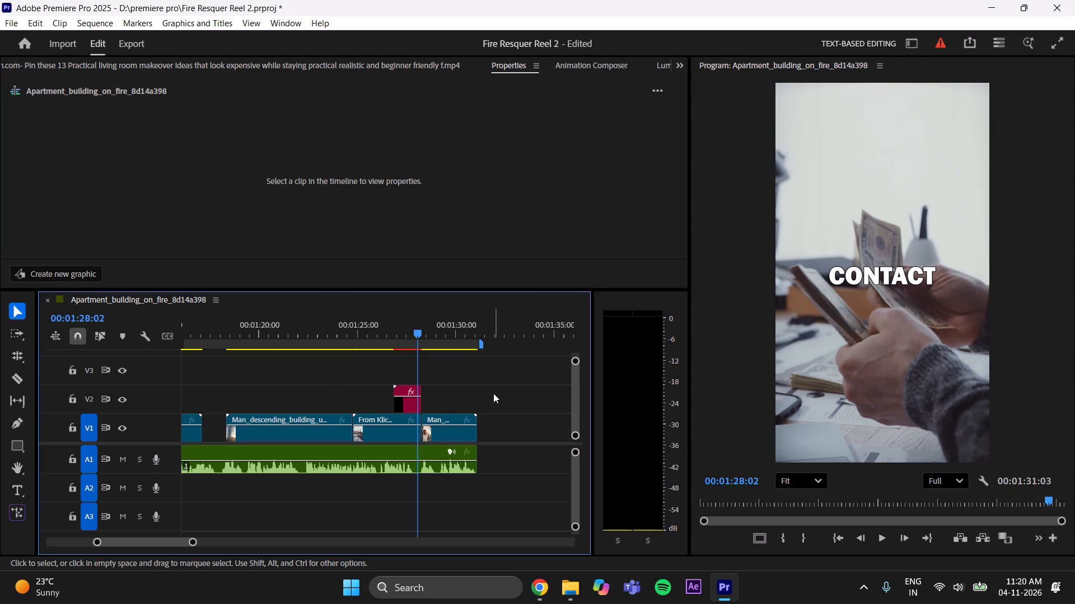
pyautogui.hotkey('ctrl', 's')
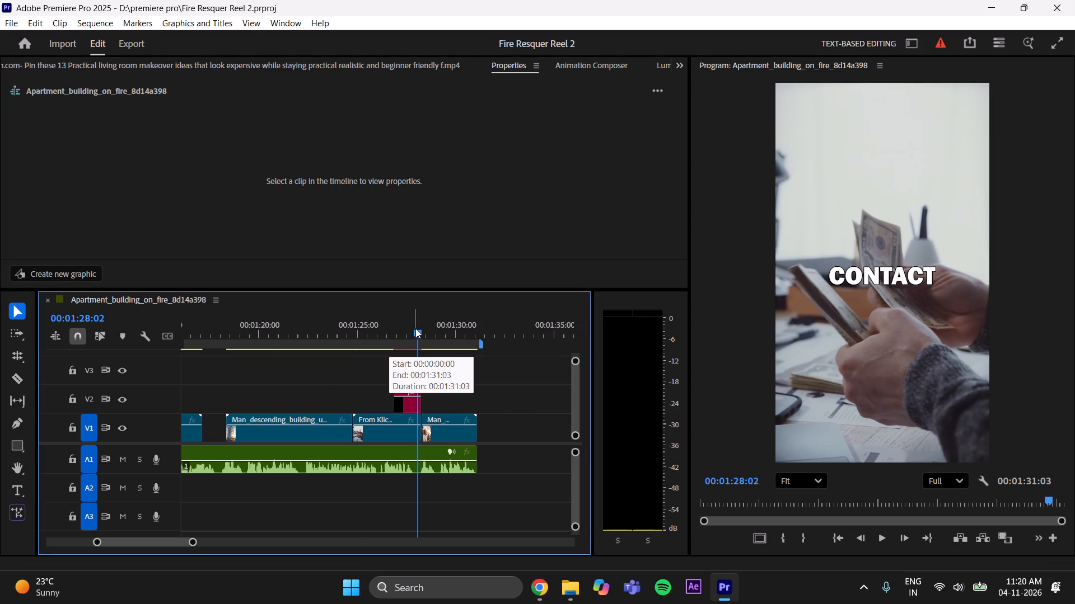
# Play back the banknote section to check the CONTACT title's entrance animation and timing against the voice-over.
pyautogui.moveTo(415, 328); pyautogui.dragTo(350, 358)
pyautogui.press('space')
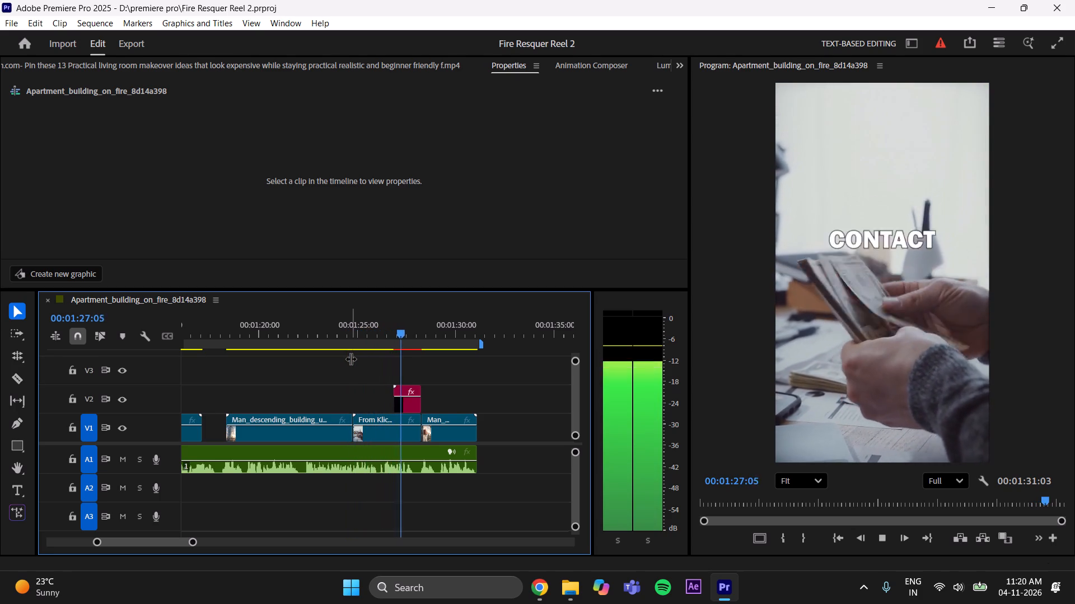
pyautogui.press('space')
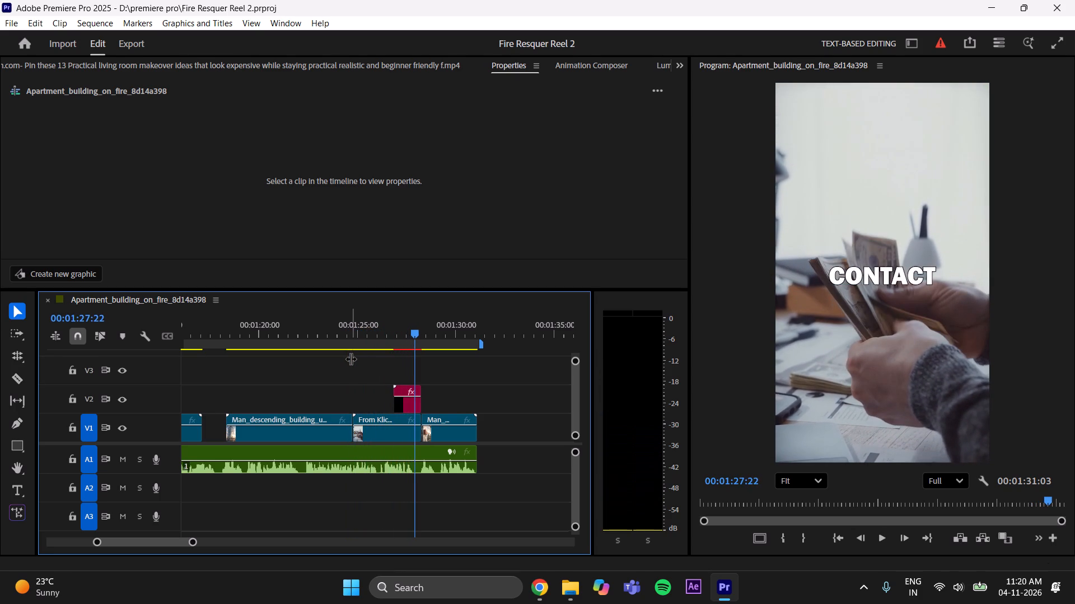
pyautogui.press('space')
pyautogui.press('space')
# Move the CONTACT title up above the banknotes by setting its Position Y to 261, judging it at 00:01:27:11.
pyautogui.moveTo(428, 323); pyautogui.dragTo(408, 353)
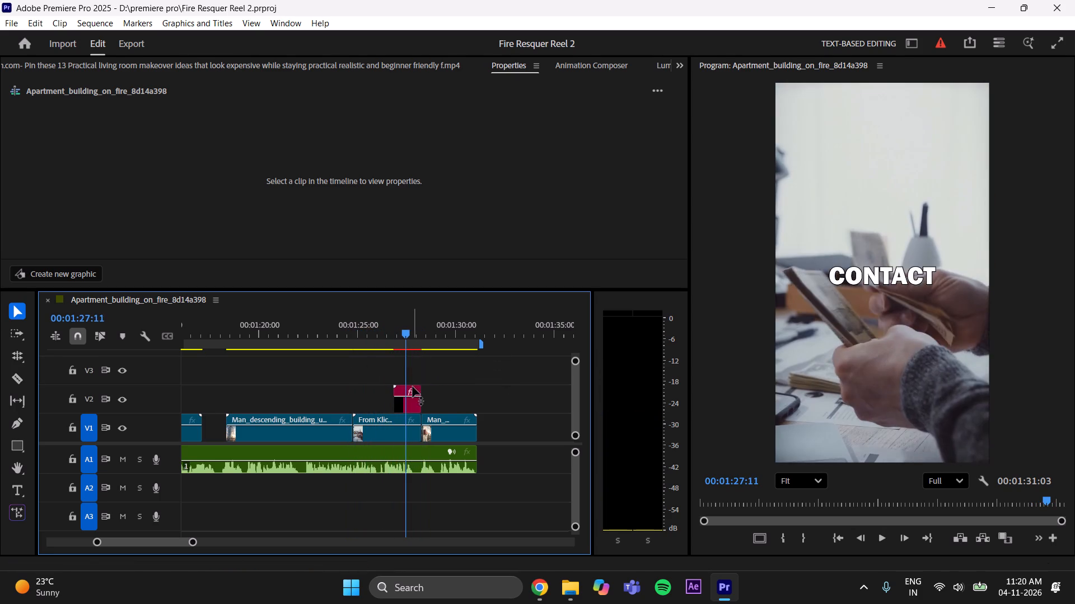
pyautogui.click(412, 407)
pyautogui.moveTo(357, 198); pyautogui.dragTo(274, 208)
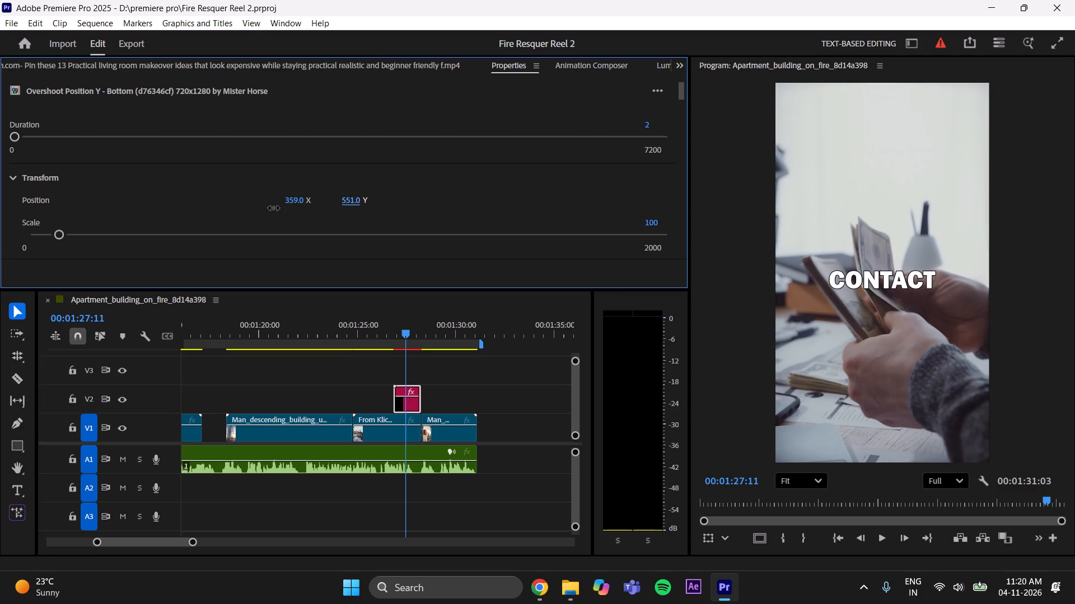
pyautogui.moveTo(274, 208); pyautogui.dragTo(84, 218)
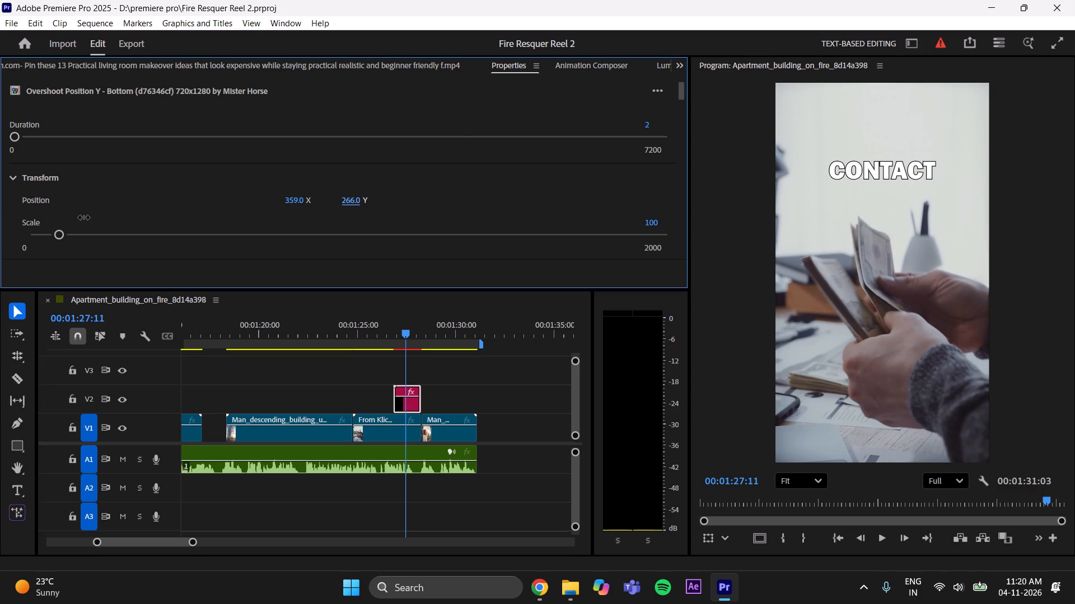
pyautogui.moveTo(84, 218); pyautogui.dragTo(72, 224)
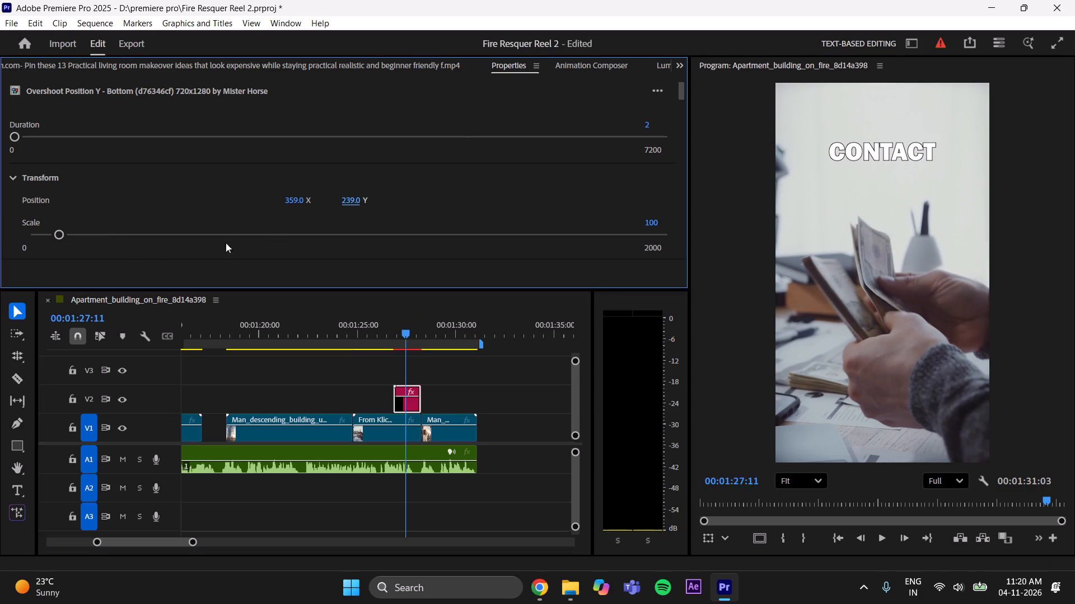
pyautogui.moveTo(345, 199); pyautogui.dragTo(359, 194)
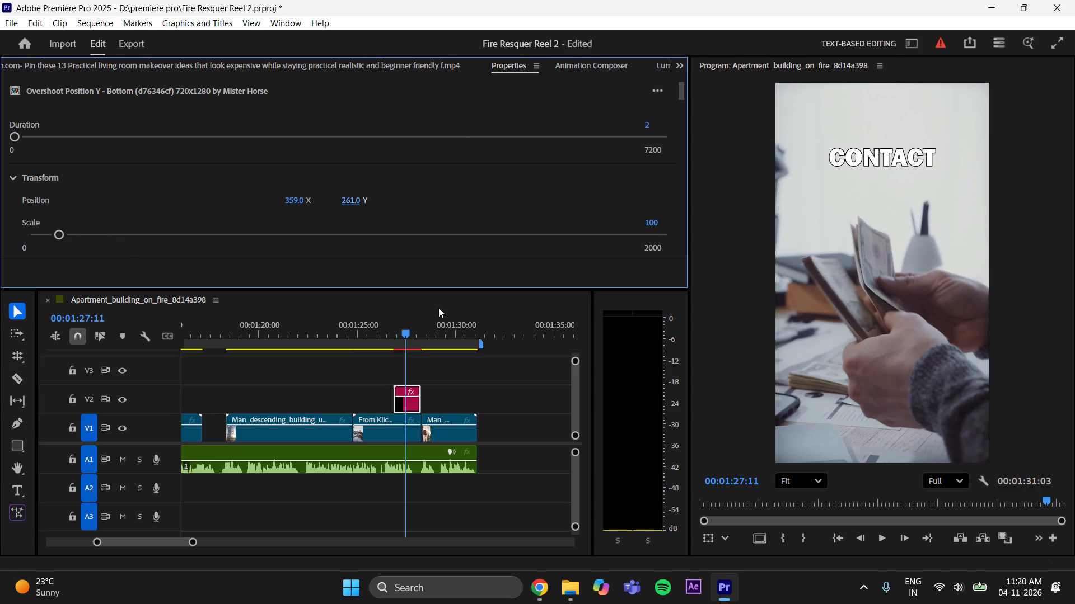
# Save the project with the repositioned CONTACT title.
pyautogui.click(479, 389)
pyautogui.hotkey('ctrl', 's')
# Play back from just before the CONTACT title through the closing Resquer box shot to check the title's timing.
pyautogui.moveTo(393, 323); pyautogui.dragTo(376, 327)
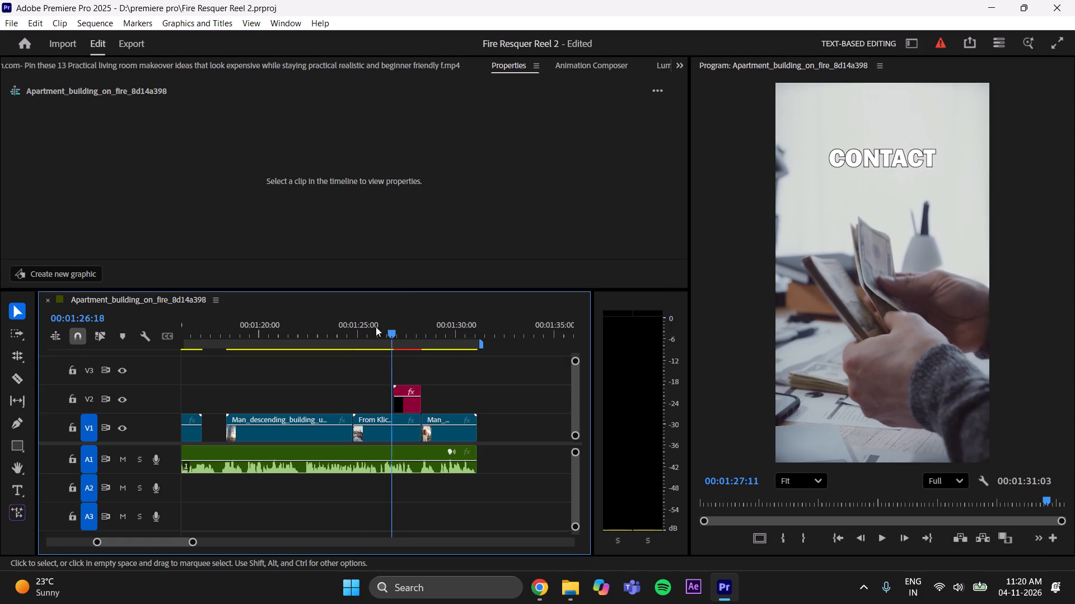
pyautogui.moveTo(376, 327); pyautogui.dragTo(341, 346)
pyautogui.press('space')
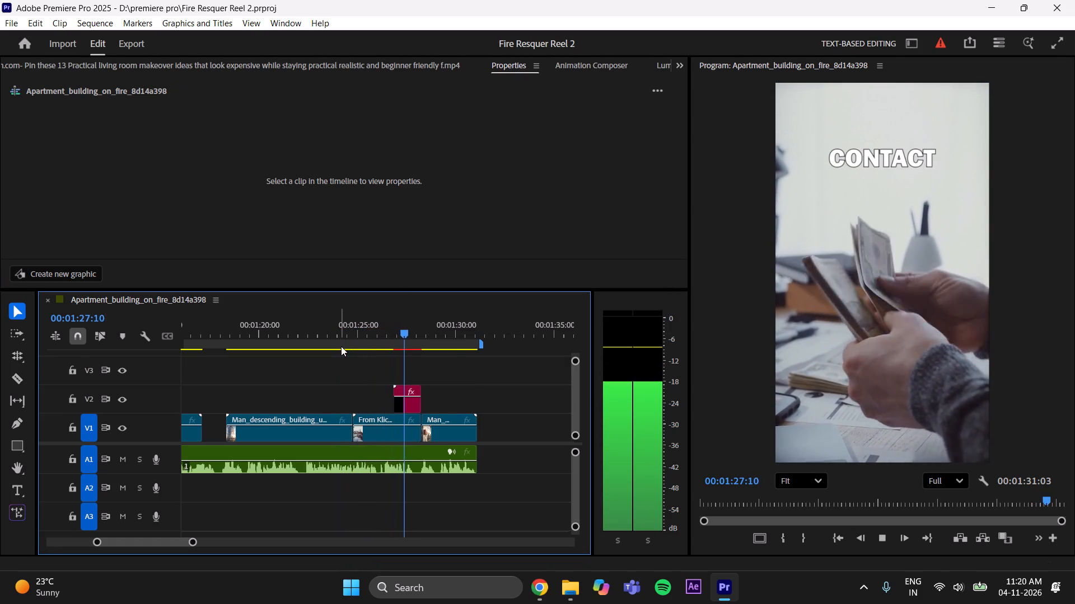
pyautogui.press('space')
pyautogui.press('space')
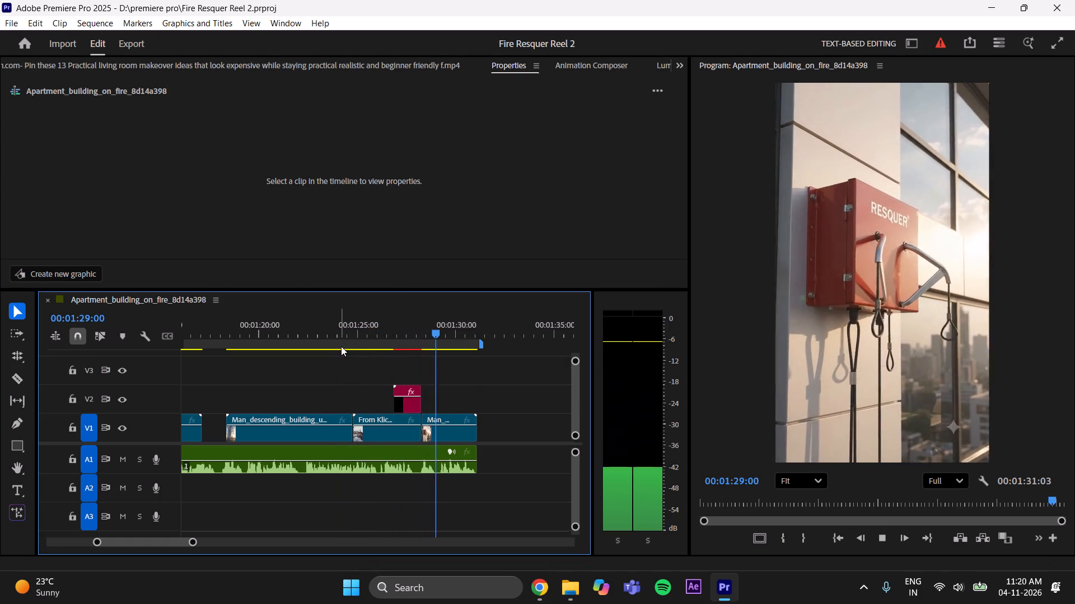
pyautogui.press('space')
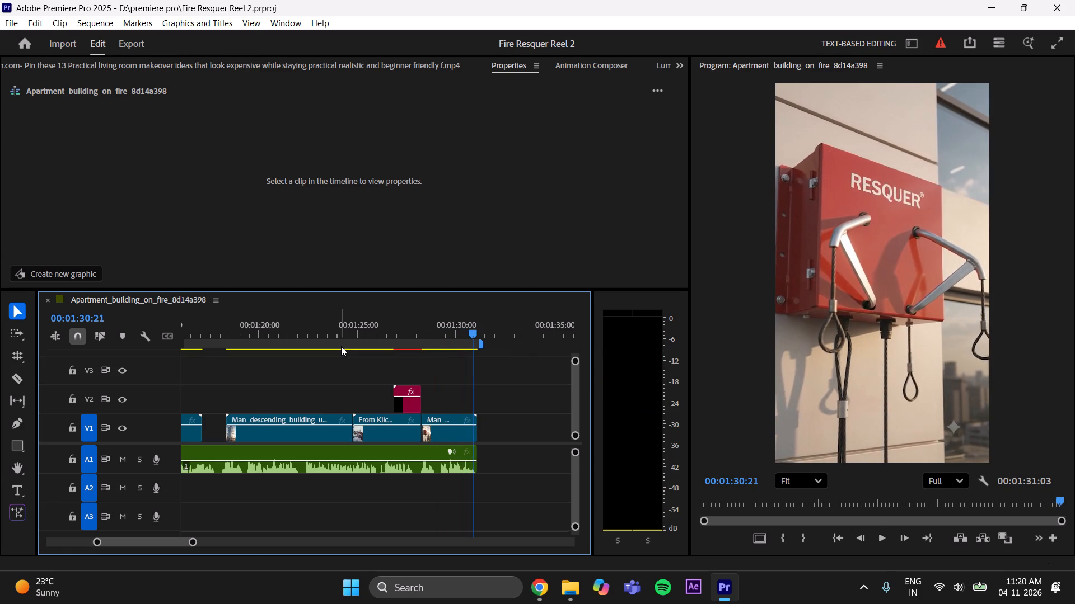
# Review the full timeline layout and play back the section around the V1 gap near 00:01:17 against the voice-over.
pyautogui.moveTo(142, 541); pyautogui.dragTo(73, 537)
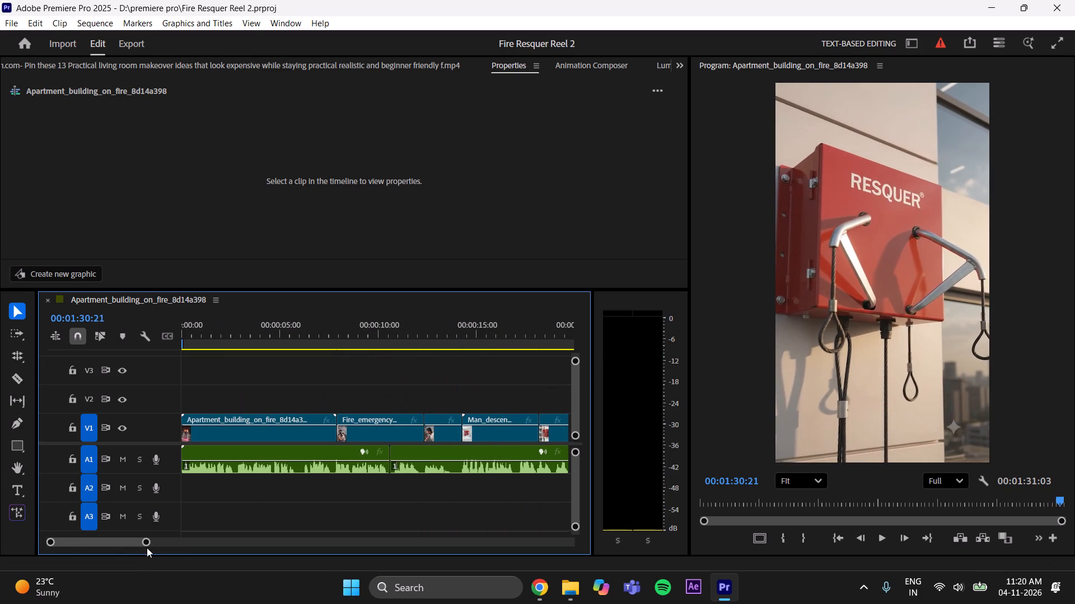
pyautogui.moveTo(147, 544); pyautogui.dragTo(238, 539)
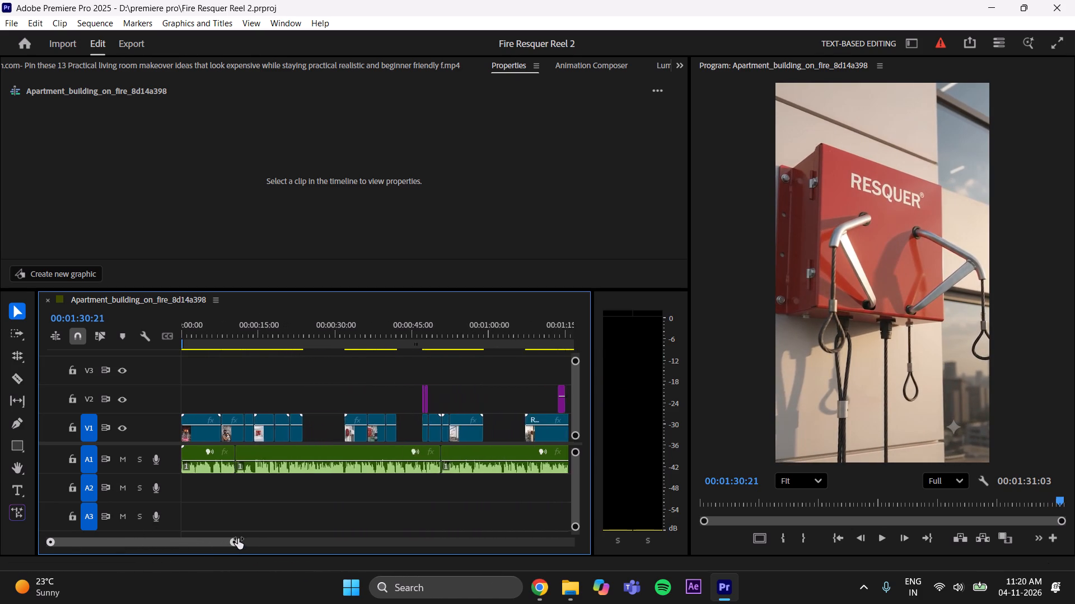
pyautogui.moveTo(238, 539); pyautogui.dragTo(254, 532)
pyautogui.hotkey('ctrl', 's')
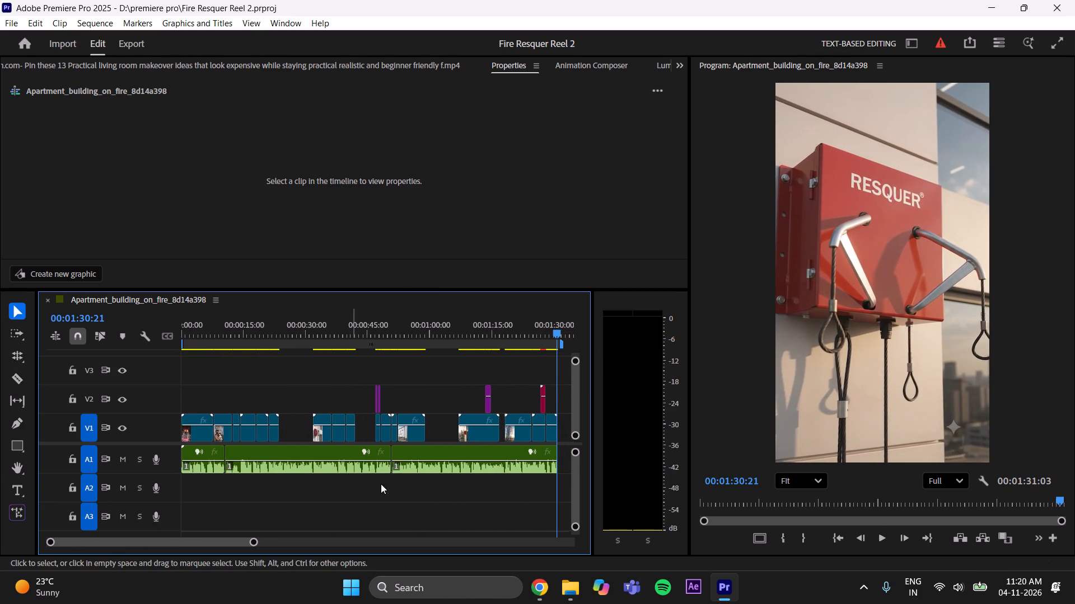
pyautogui.moveTo(552, 326); pyautogui.dragTo(497, 368)
pyautogui.press('space')
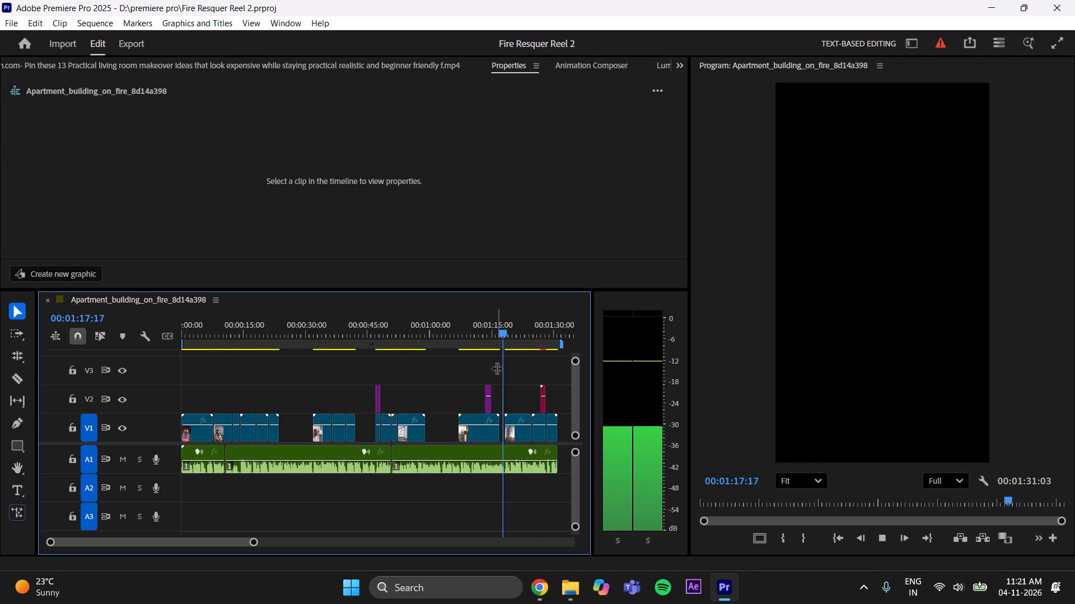
pyautogui.press('space')
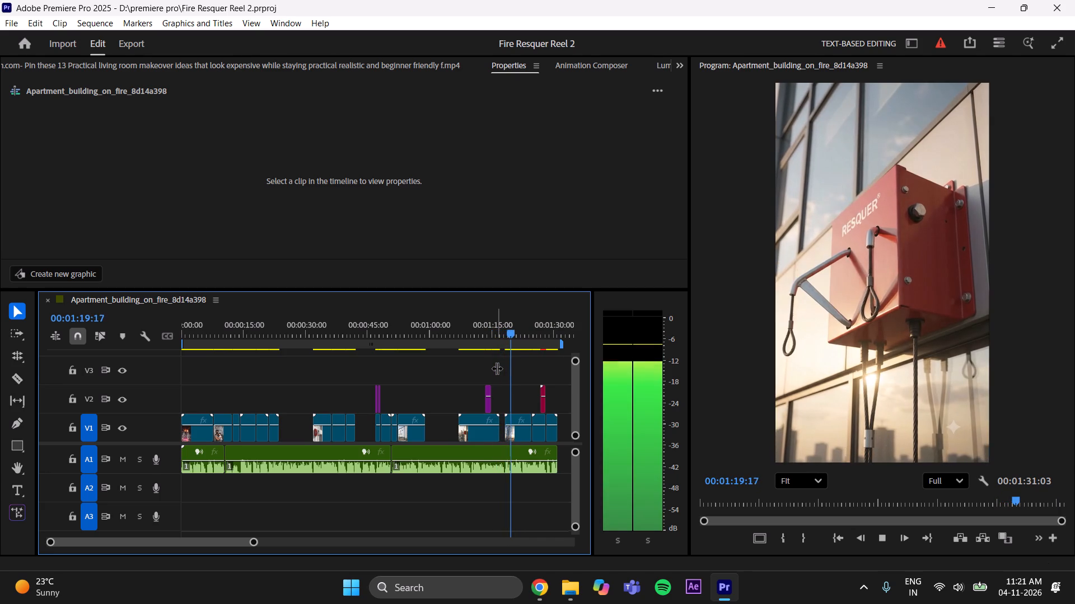
pyautogui.moveTo(513, 328); pyautogui.dragTo(500, 332)
pyautogui.press('space')
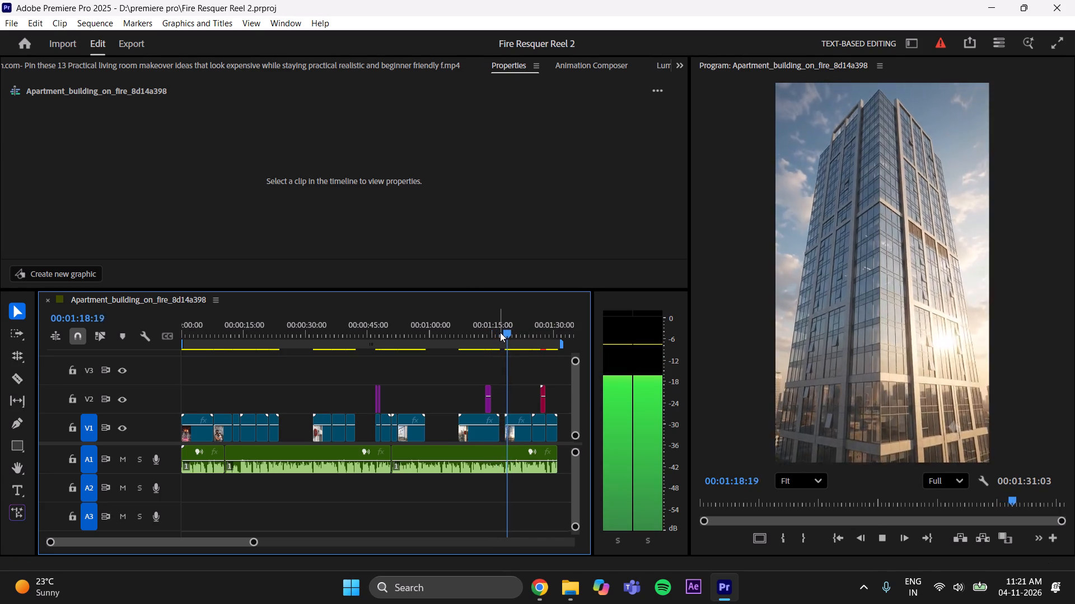
pyautogui.press('space')
pyautogui.press('space')
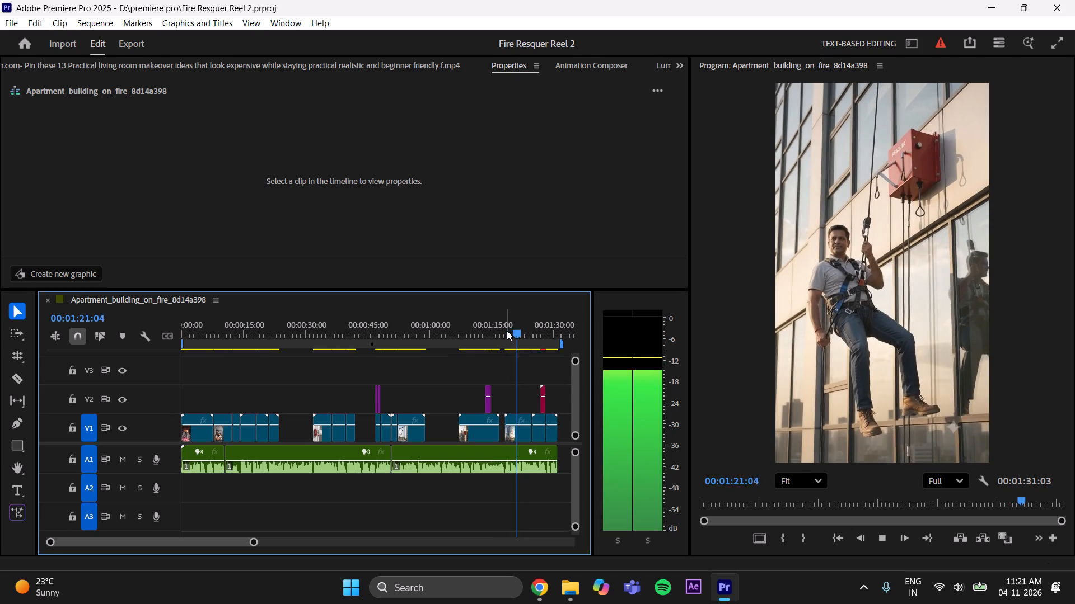
pyautogui.press('space')
# Play back the clips leading up to the V1 gap near 00:01:17, starting before the boardroom section, against the voice-over.
pyautogui.moveTo(511, 329); pyautogui.dragTo(456, 388)
pyautogui.press('space')
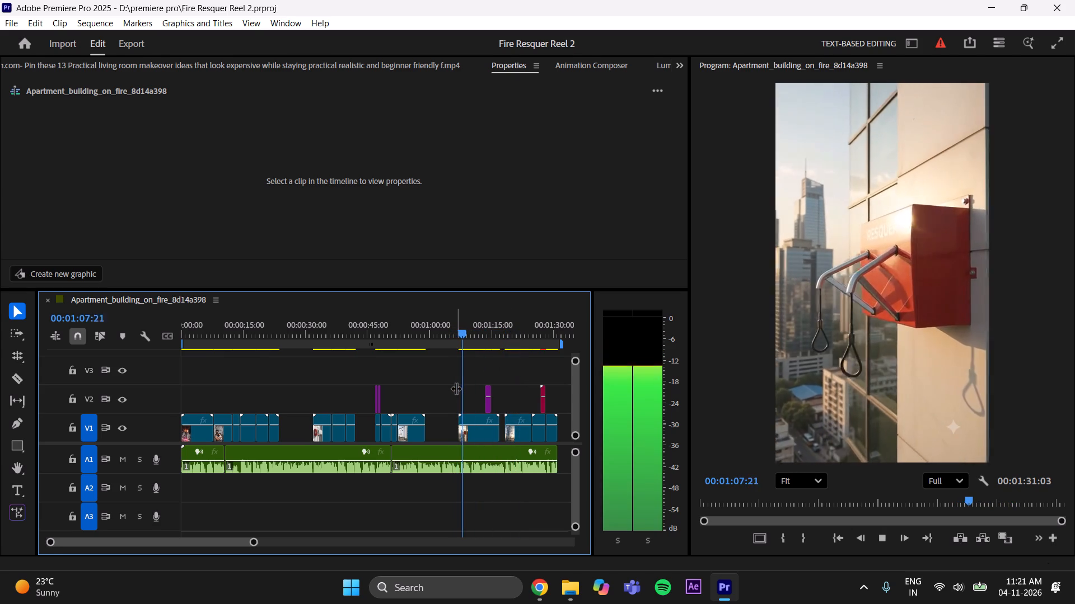
pyautogui.press('space')
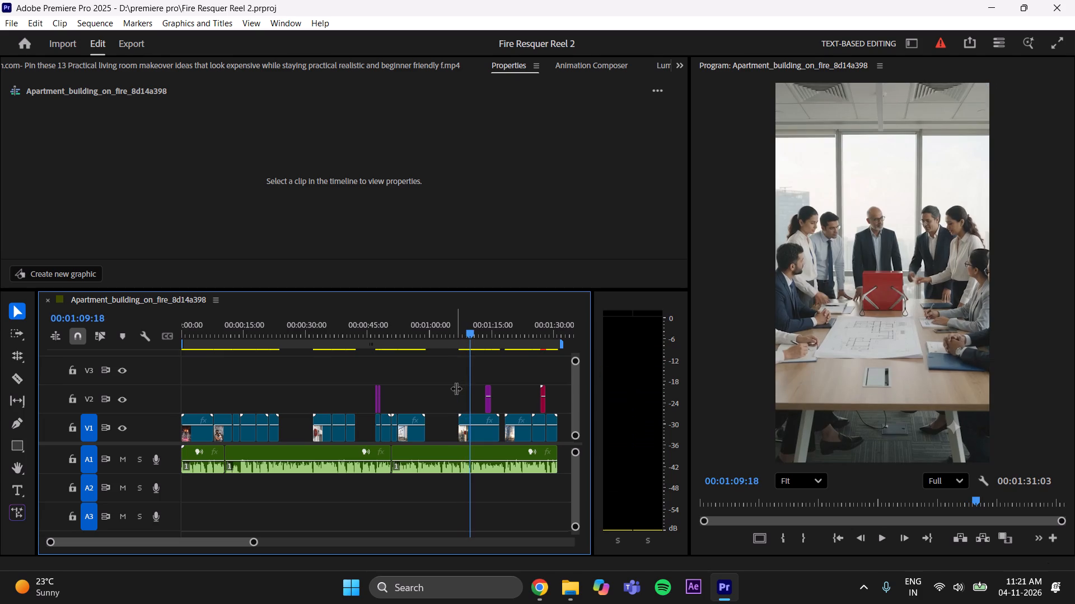
pyautogui.moveTo(468, 329); pyautogui.dragTo(444, 333)
pyautogui.press('space')
pyautogui.press('space')
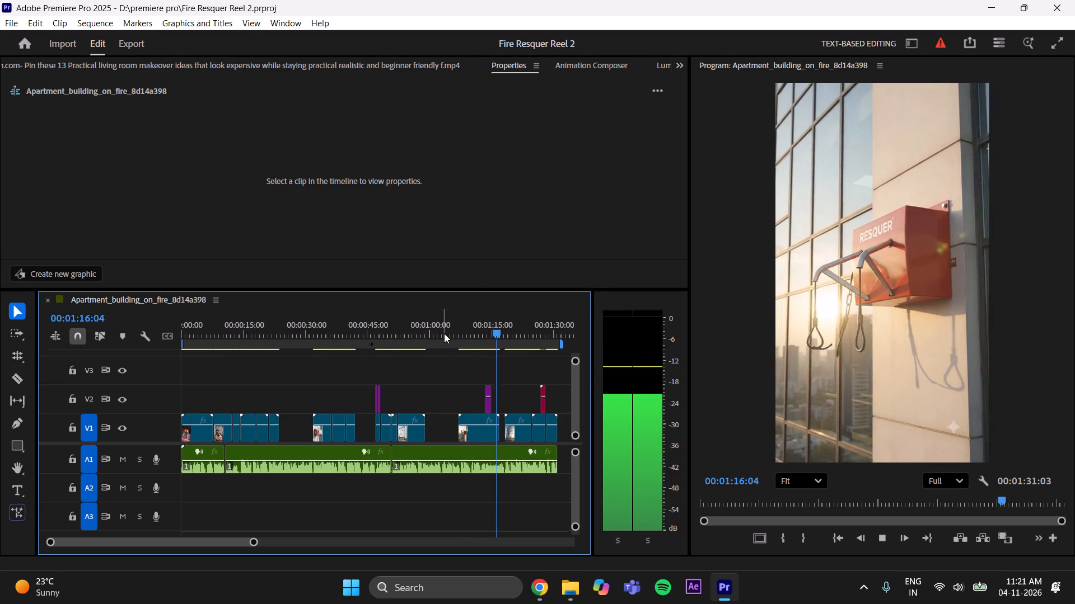
pyautogui.press('space')
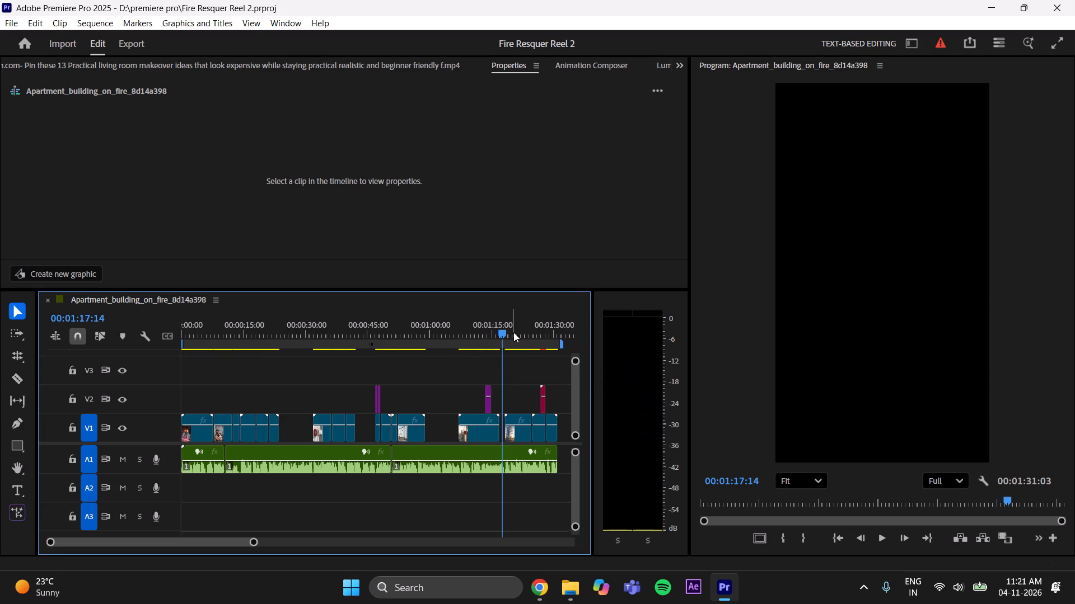
# Review the V1 clips from about 00:00:32 to 00:00:43 against the voice-over, checking where the wall-mounted Resquer box clip ends.
pyautogui.moveTo(509, 332); pyautogui.dragTo(354, 428)
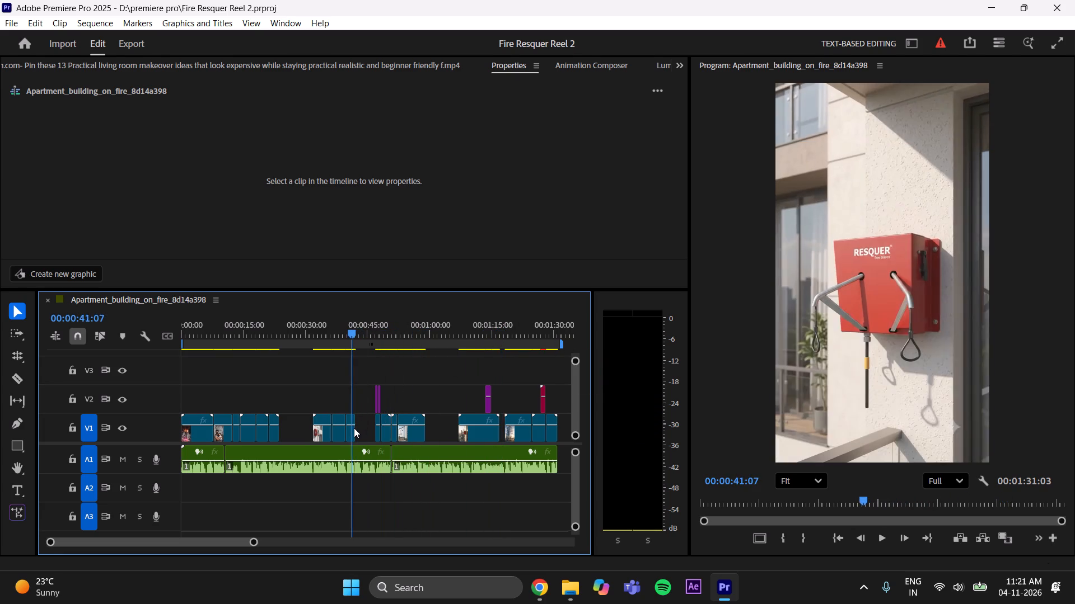
pyautogui.moveTo(354, 428); pyautogui.dragTo(352, 432)
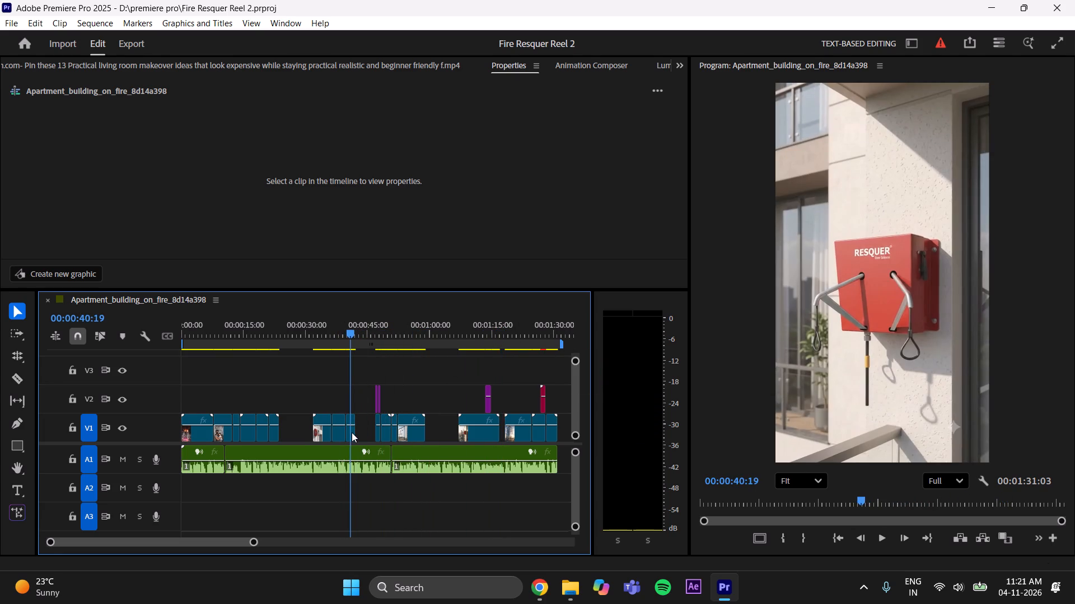
pyautogui.moveTo(352, 432); pyautogui.dragTo(321, 446)
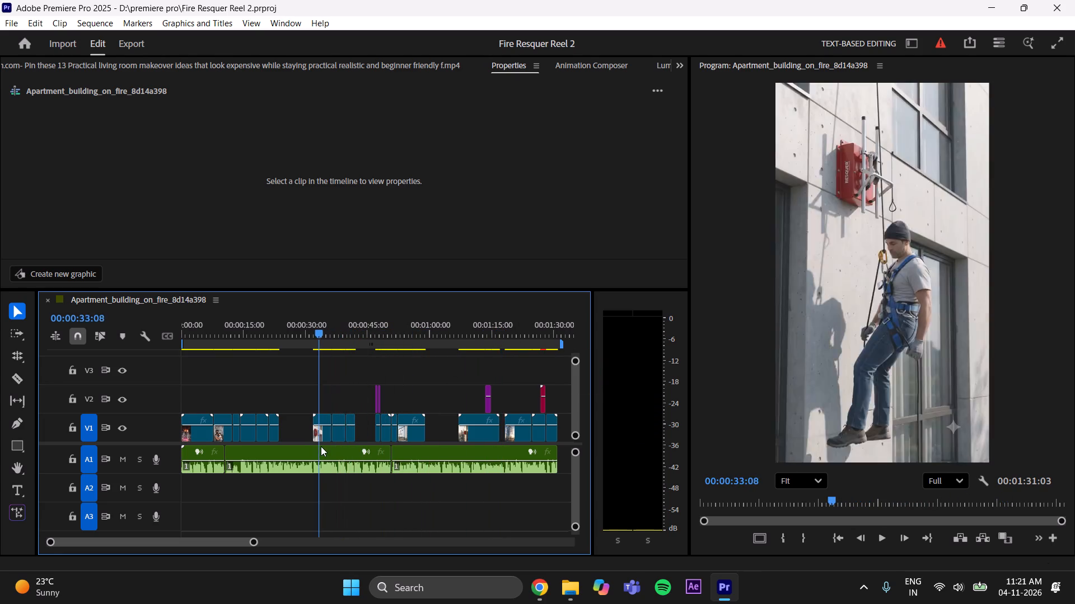
pyautogui.moveTo(321, 446); pyautogui.dragTo(317, 448)
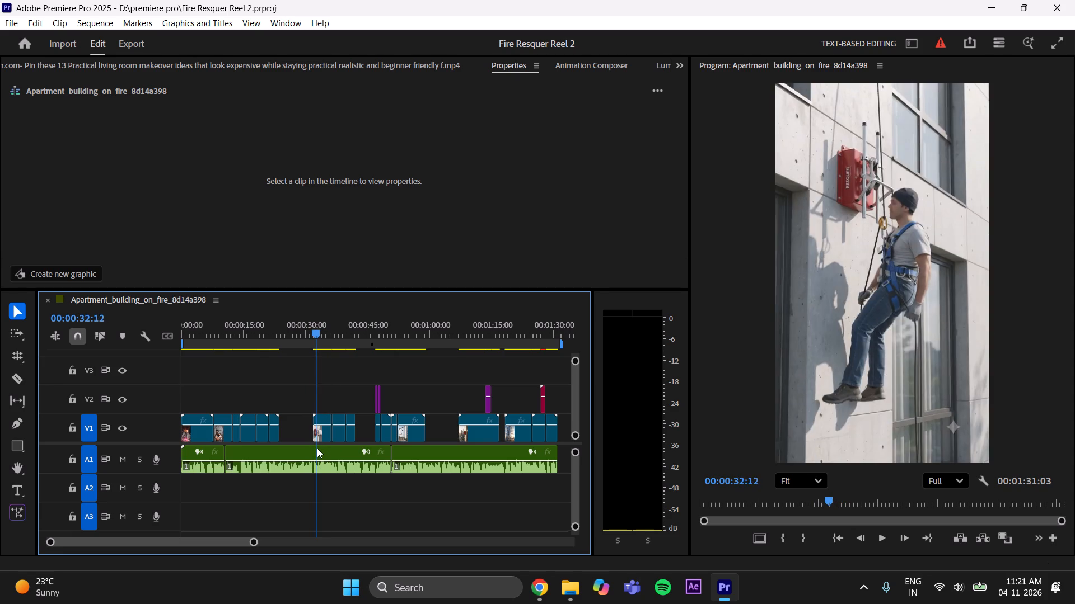
pyautogui.moveTo(317, 448); pyautogui.dragTo(320, 447)
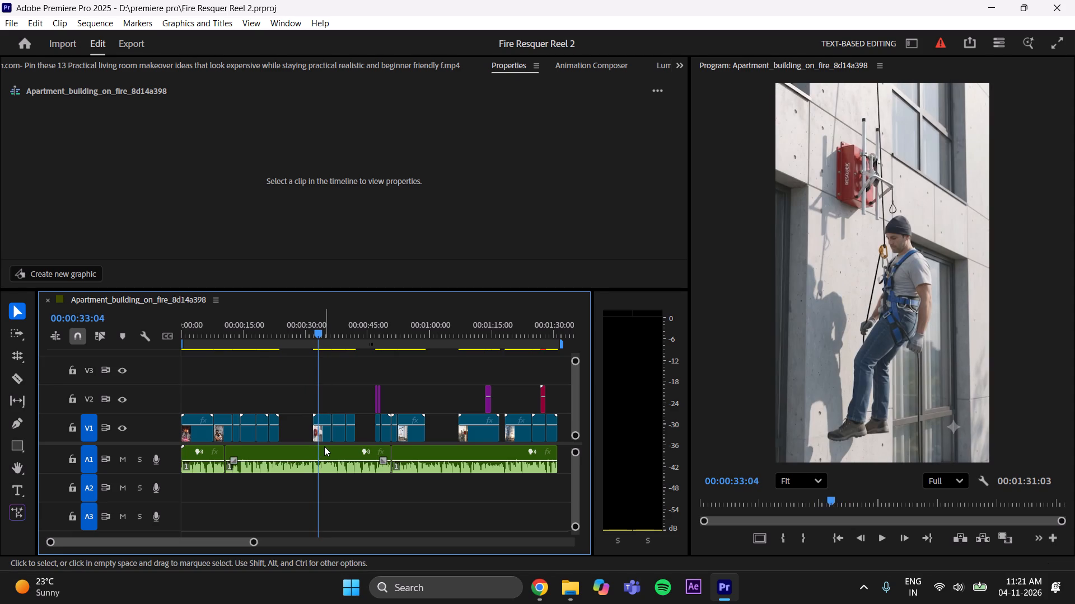
pyautogui.press('space')
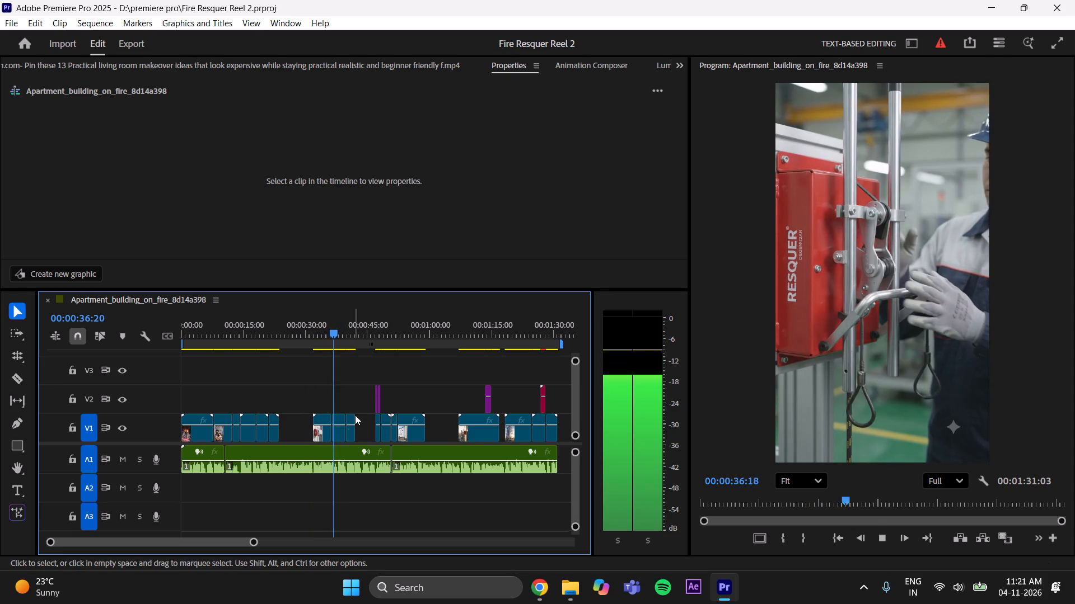
pyautogui.press('space')
pyautogui.press('space')
pyautogui.press('space')
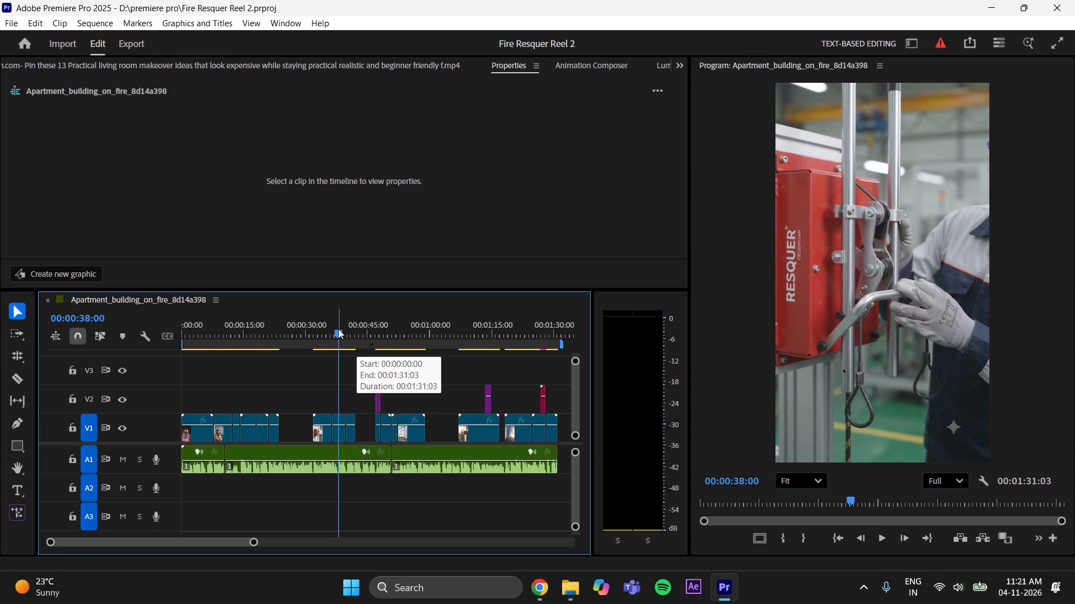
pyautogui.hotkey('ctrl', 's')
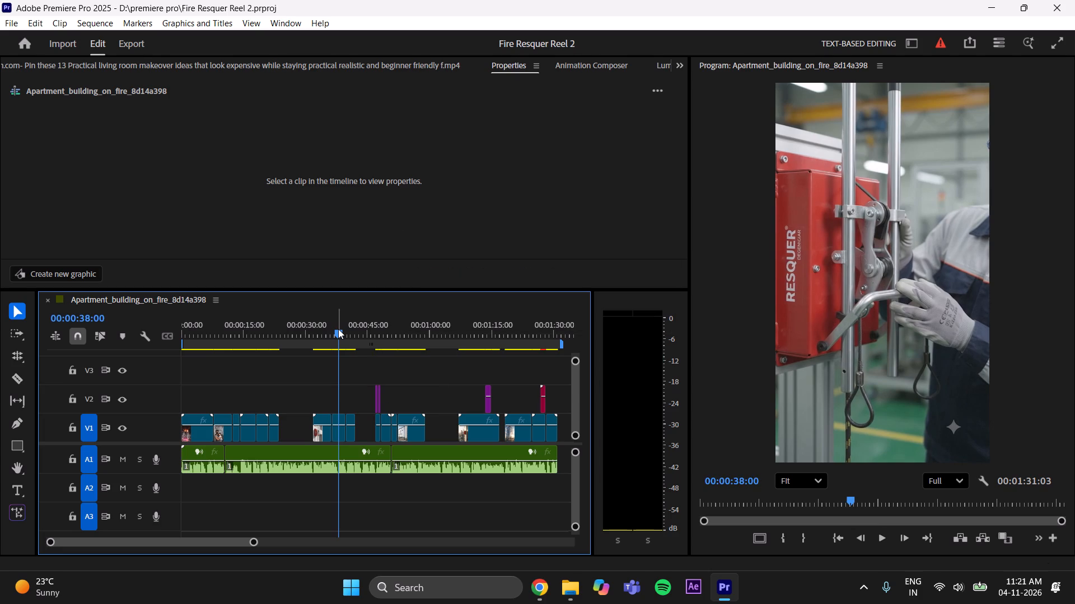
pyautogui.press('space')
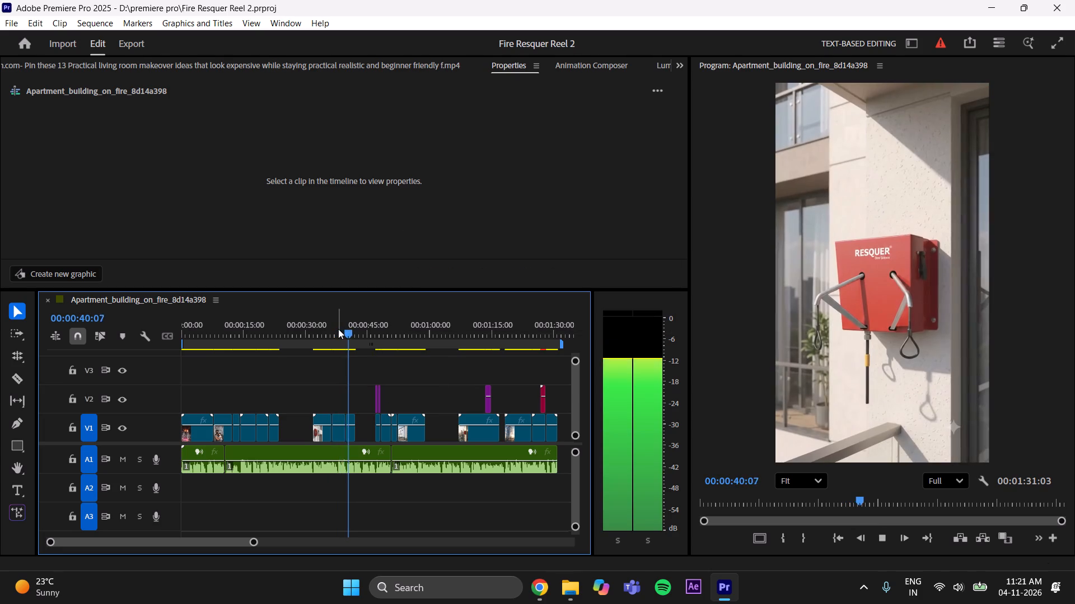
pyautogui.press('space')
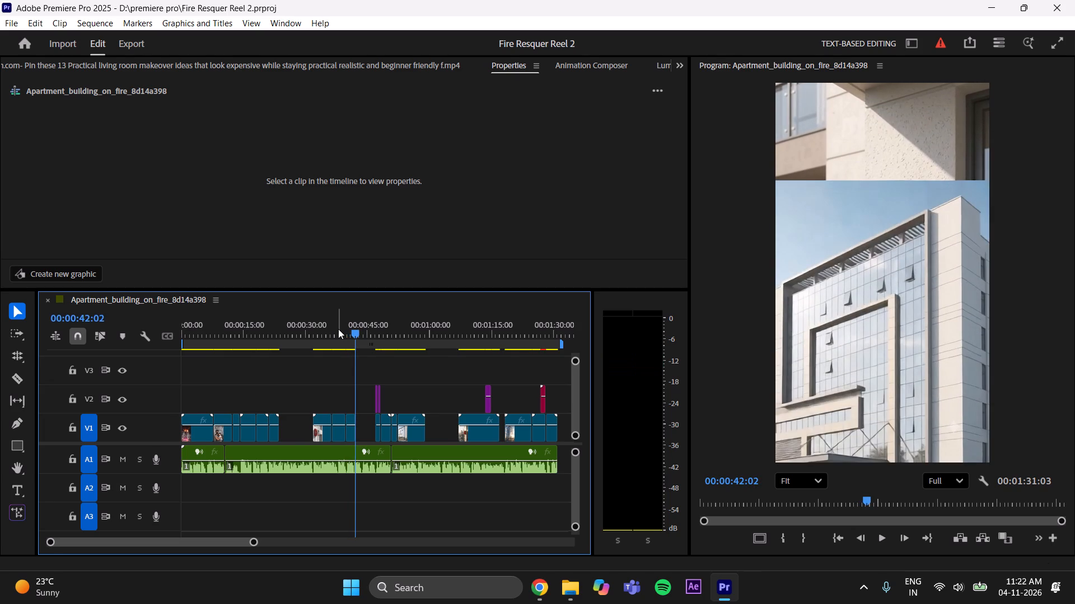
pyautogui.press('space')
pyautogui.press('space')
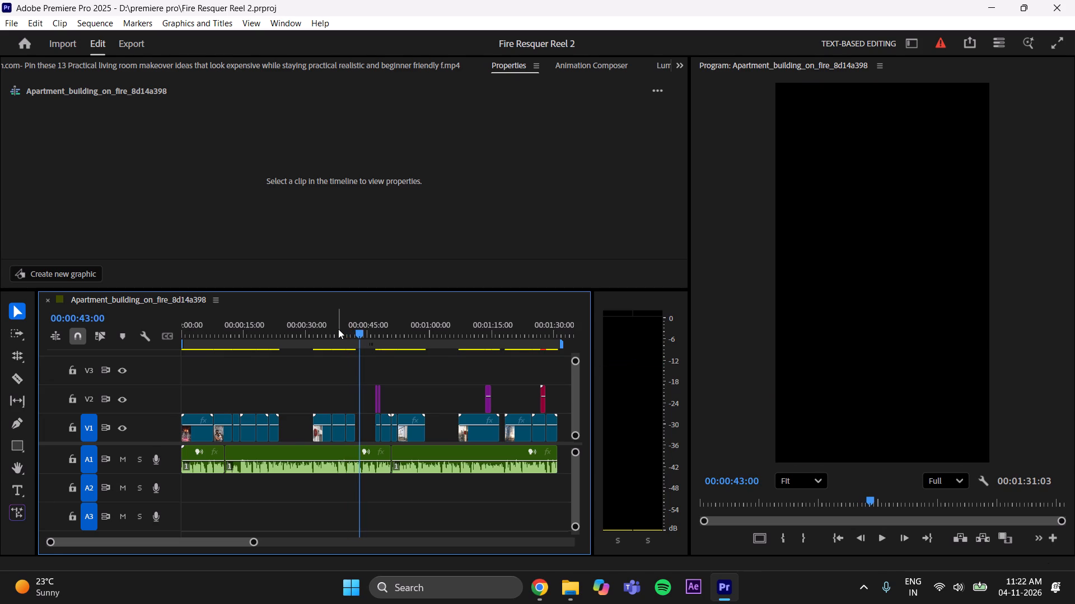
# Trim the end of the wall-mounted Resquer box clip on V1 to 00:00:41:18, cutting off the stray building frames, and save the project.
pyautogui.click(361, 333)
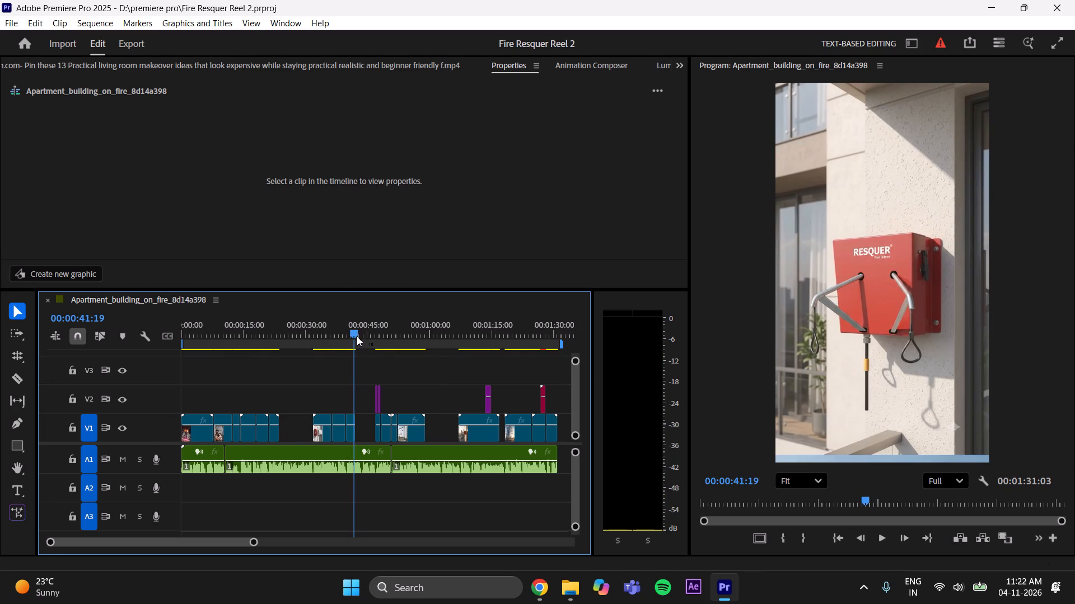
pyautogui.press('Left')
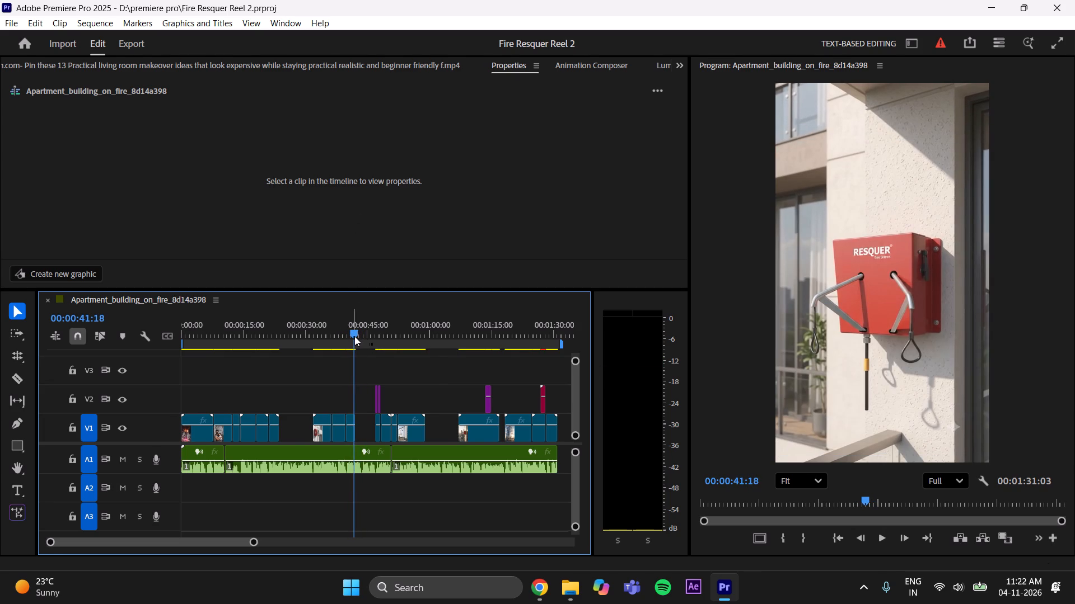
pyautogui.click(249, 542)
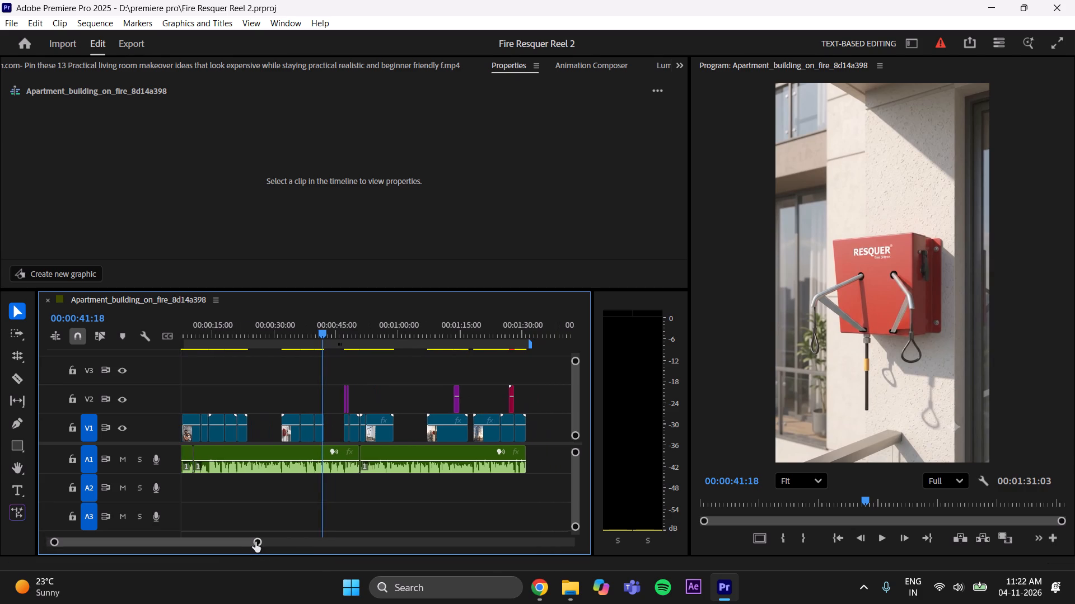
pyautogui.moveTo(256, 542); pyautogui.dragTo(208, 560)
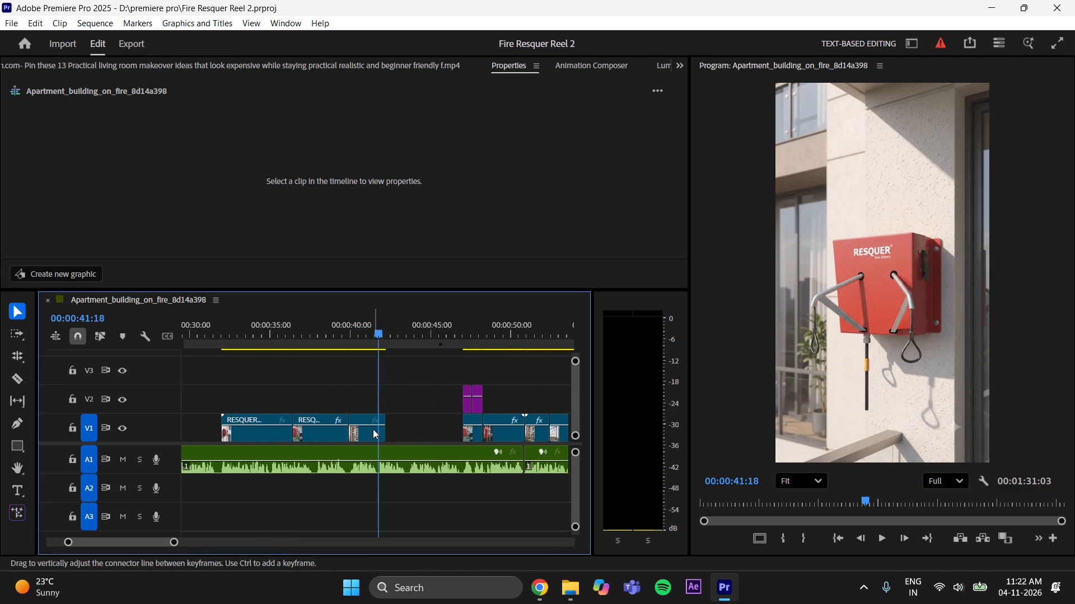
pyautogui.moveTo(389, 433); pyautogui.dragTo(382, 443)
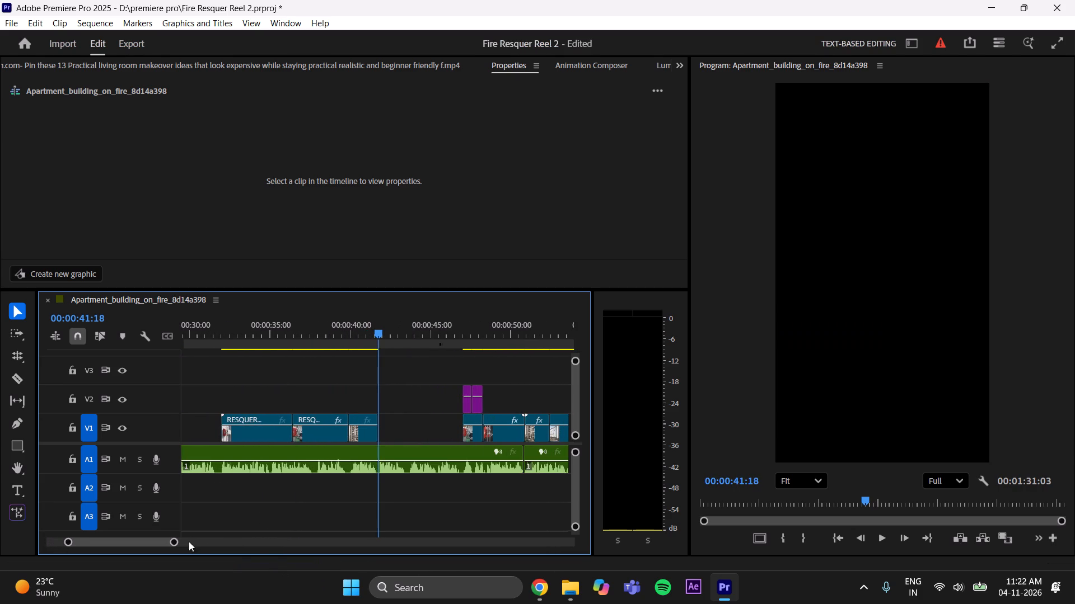
pyautogui.moveTo(172, 544); pyautogui.dragTo(234, 517)
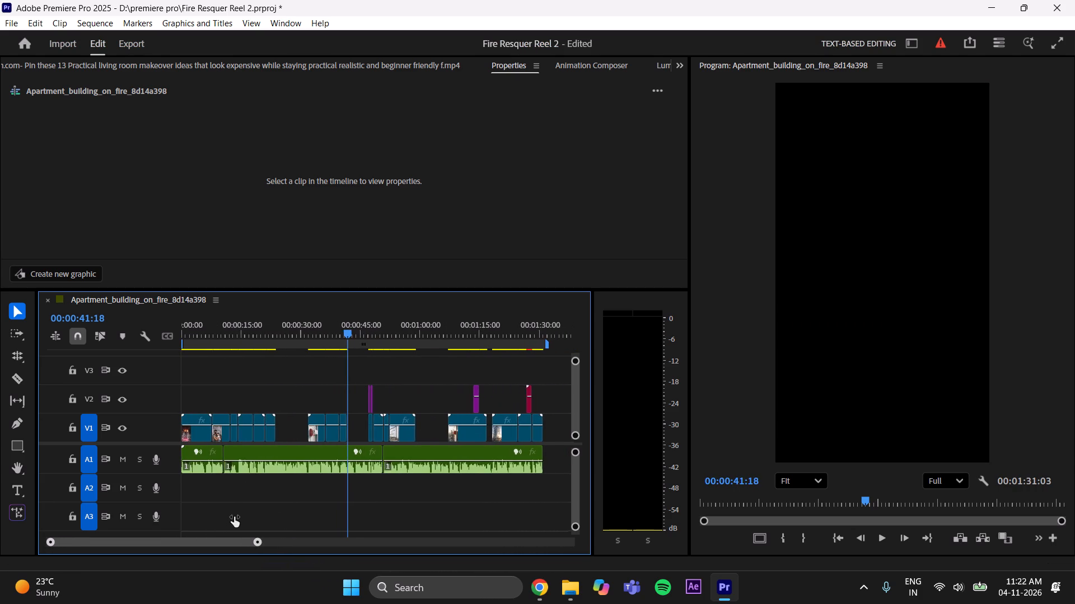
pyautogui.moveTo(234, 517); pyautogui.dragTo(233, 517)
pyautogui.click(372, 507)
pyautogui.hotkey('ctrl', 's')
pyautogui.hotkey('ctrl', 's')
pyautogui.hotkey('ctrl', 's')
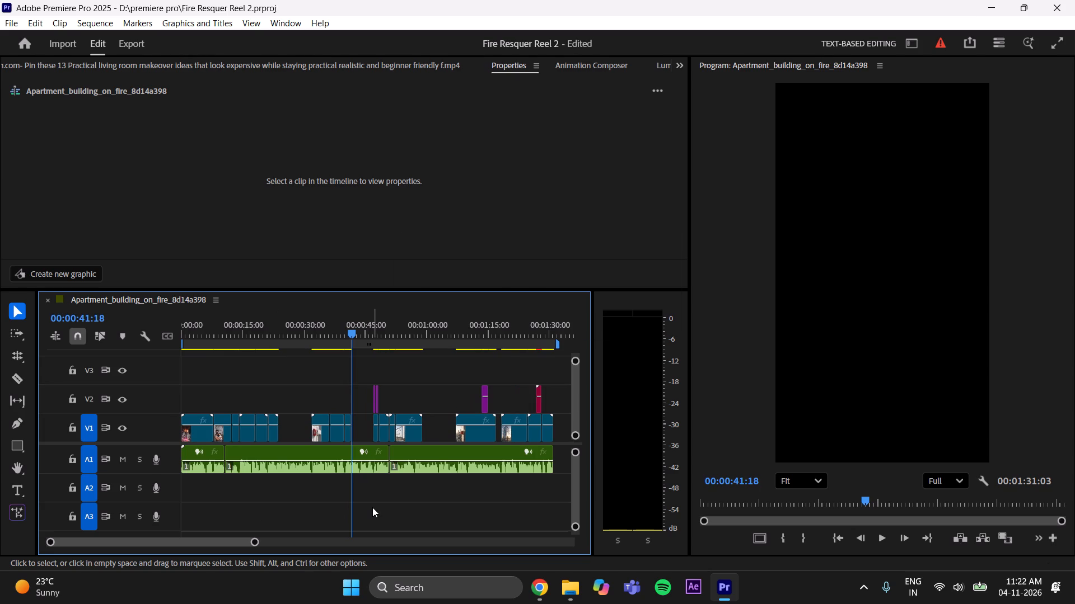
# Play back from 00:00:41:18 to about 00:01:03 to review the V1 gaps against the voice-over.
pyautogui.press('space')
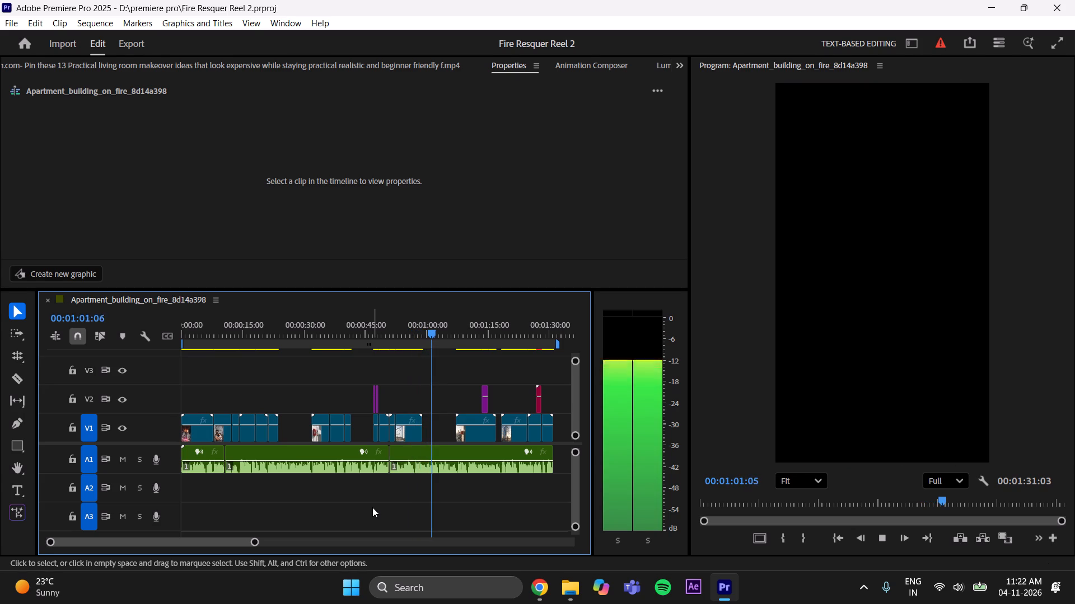
pyautogui.press('space')
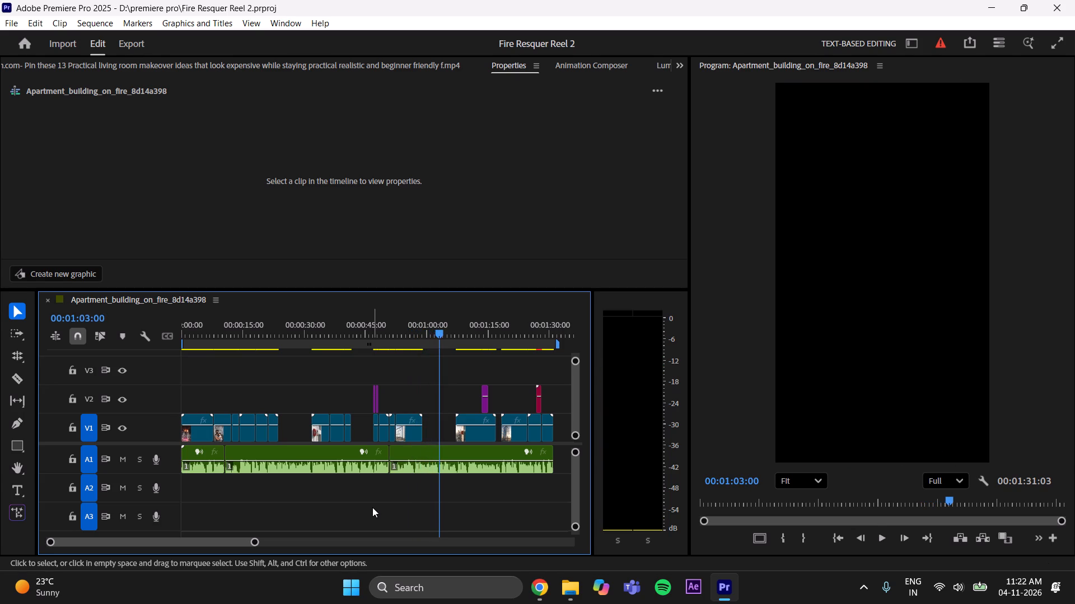
# Replay the V1 gap from about 00:00:58 to 00:01:02 to check what footage the voice-over needs there.
pyautogui.press('space')
pyautogui.press('space')
pyautogui.moveTo(434, 327); pyautogui.dragTo(422, 347)
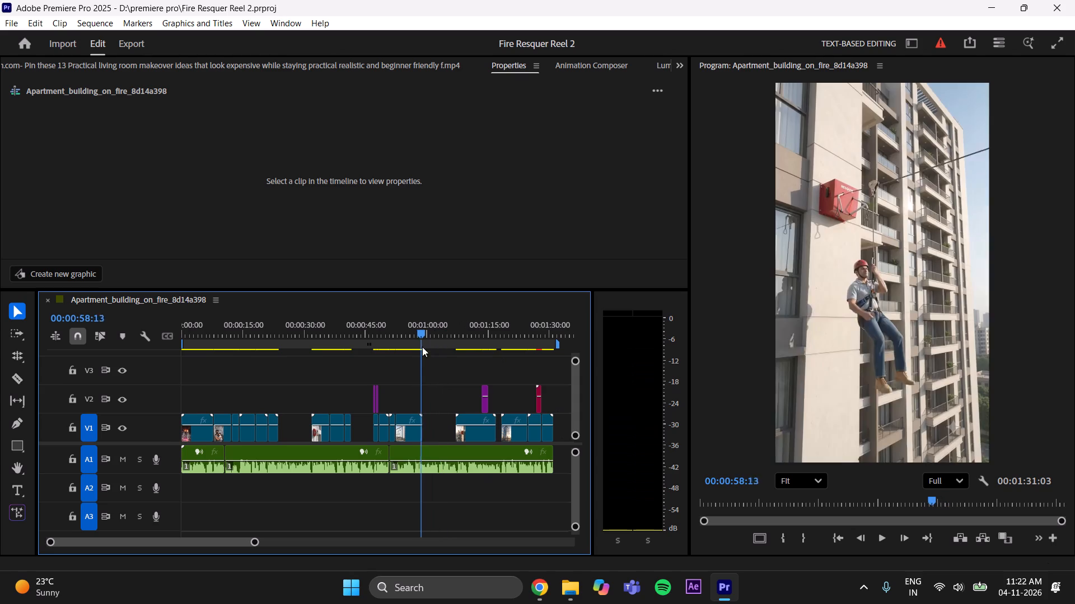
pyautogui.moveTo(422, 347); pyautogui.dragTo(420, 351)
pyautogui.press('space')
pyautogui.press('space')
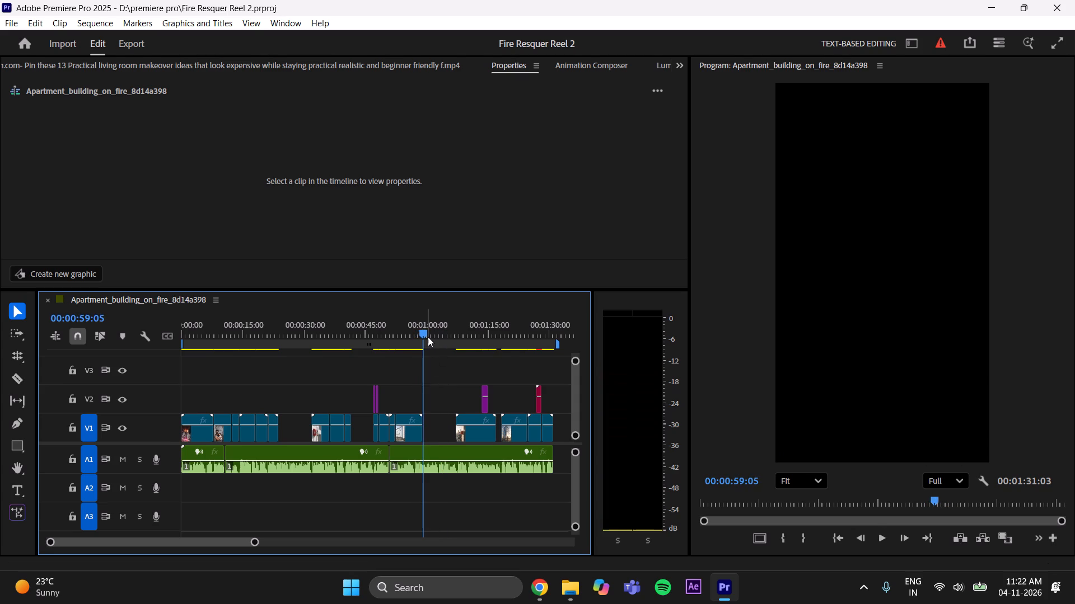
pyautogui.press('space')
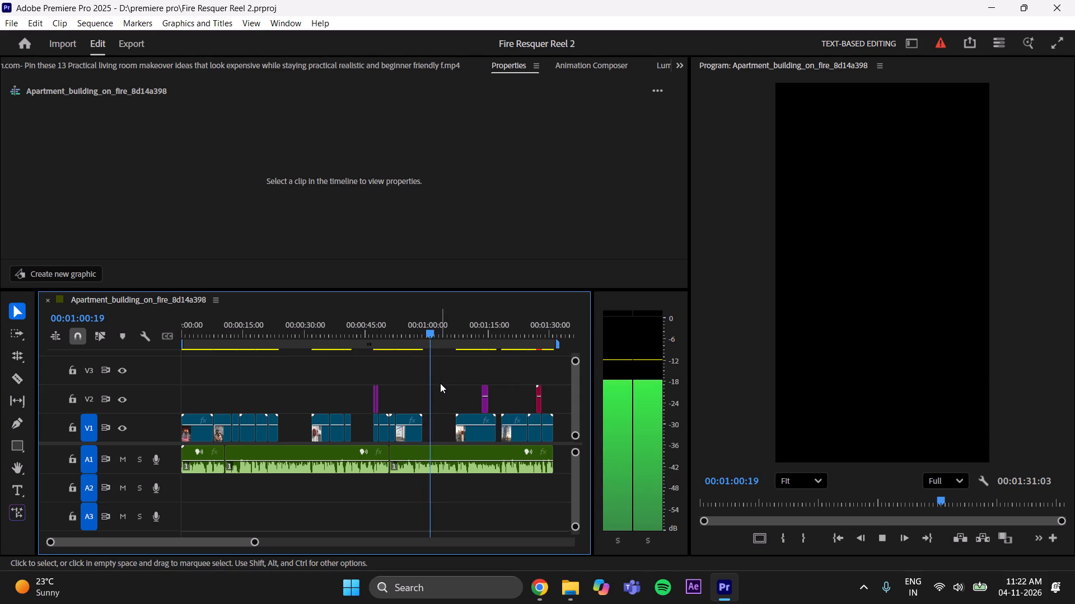
pyautogui.press('space')
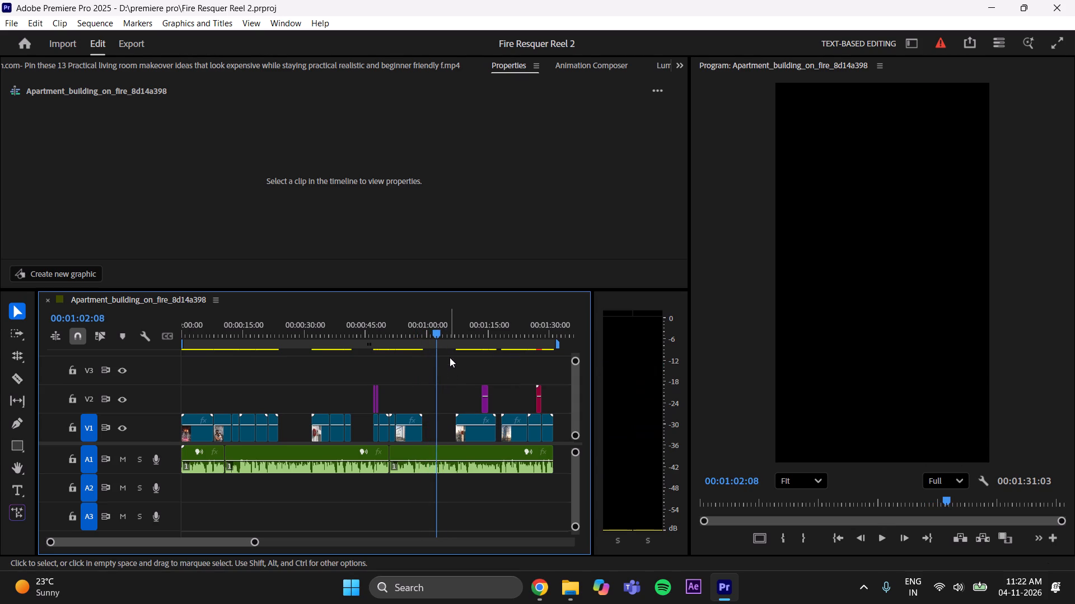
# Switch to Pinterest in Chrome and search for "STRONG MARKETING OPPORTUNITY".
pyautogui.click(539, 587)
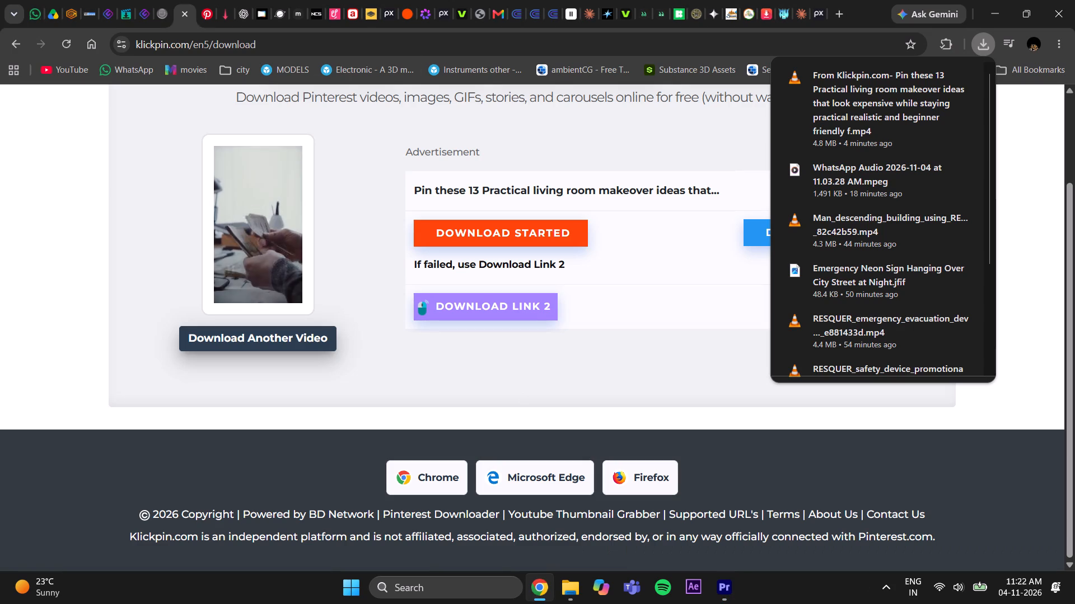
pyautogui.click(202, 10)
pyautogui.click(311, 119)
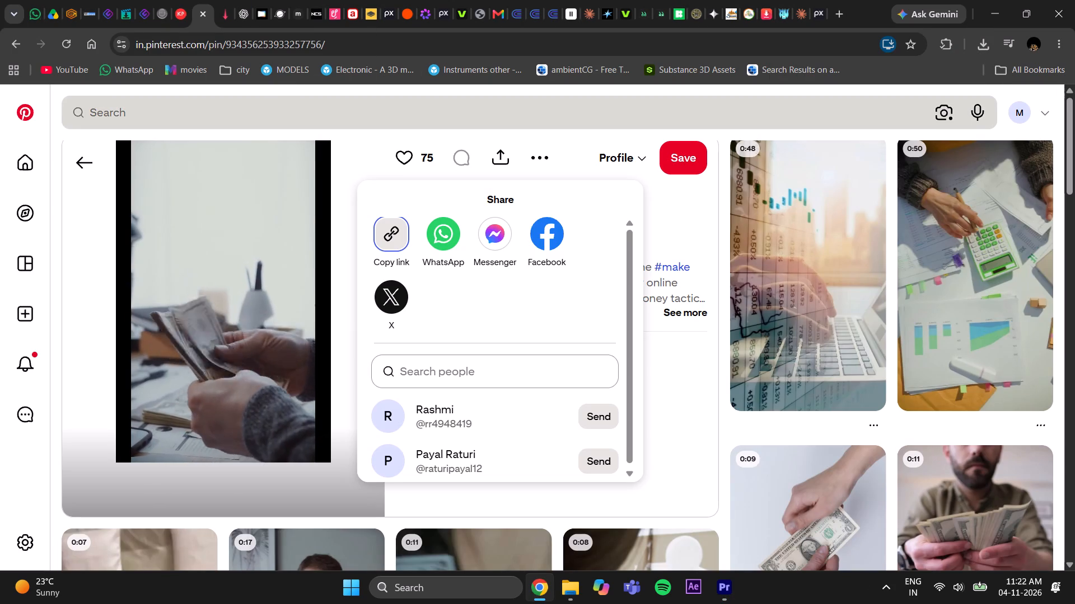
pyautogui.click(311, 119)
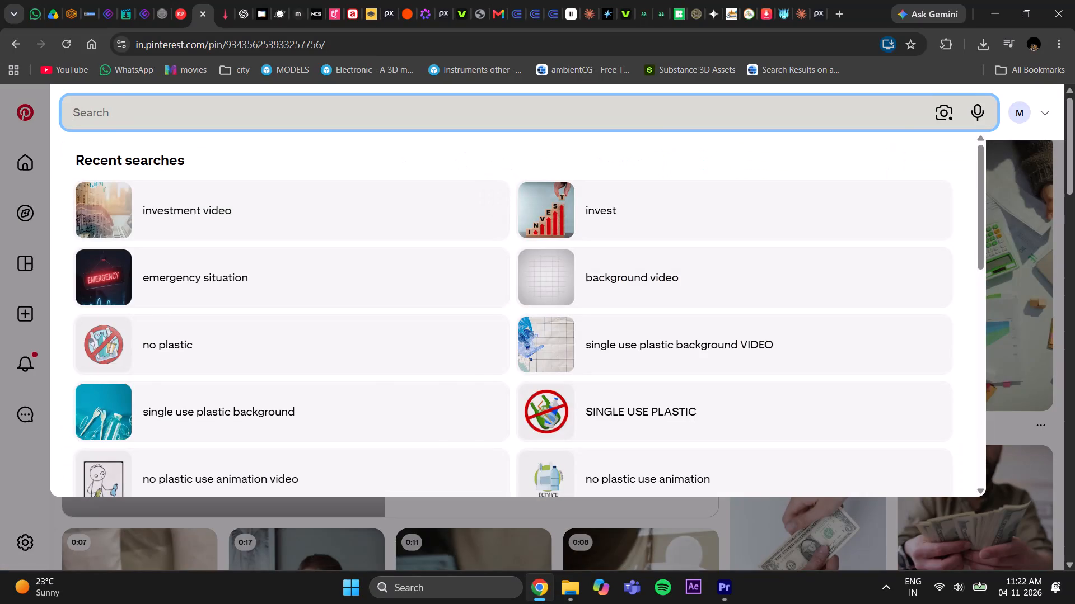
pyautogui.write('STRONG MAR')
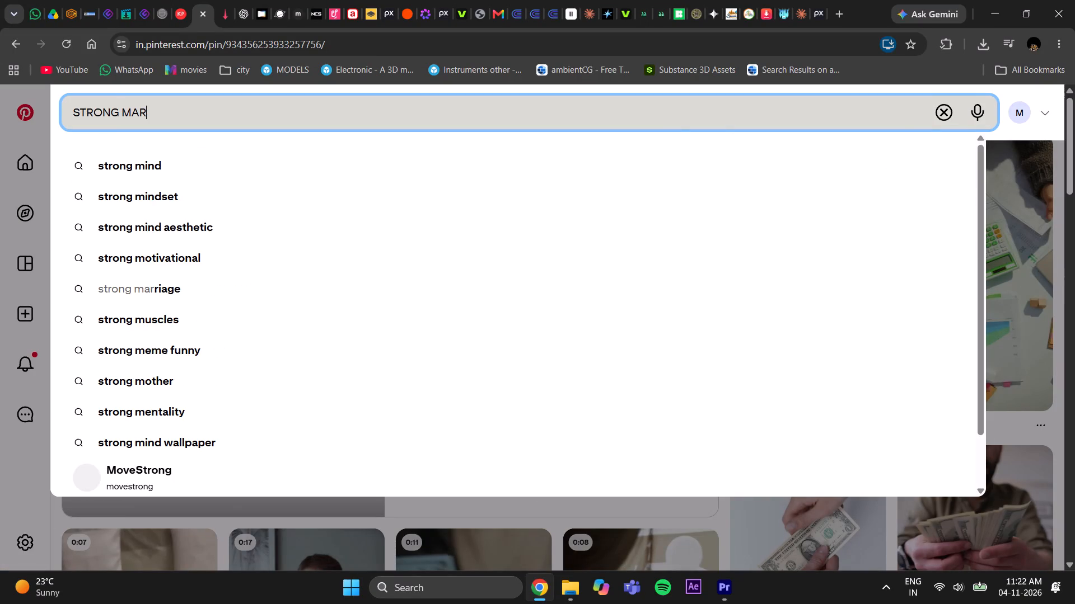
pyautogui.write('KETING')
pyautogui.press('space')
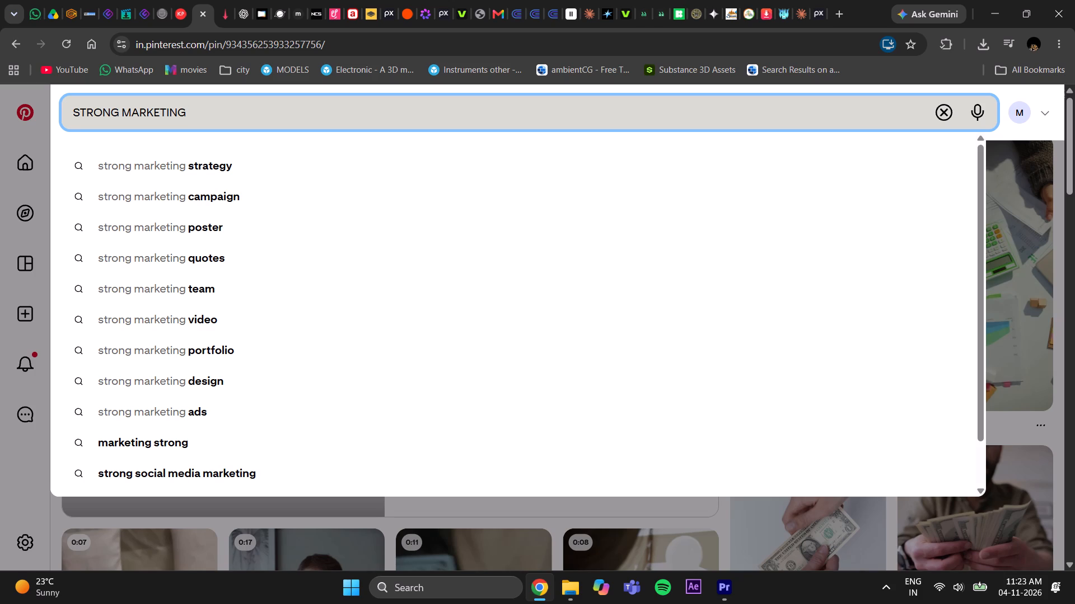
pyautogui.write('OPPO')
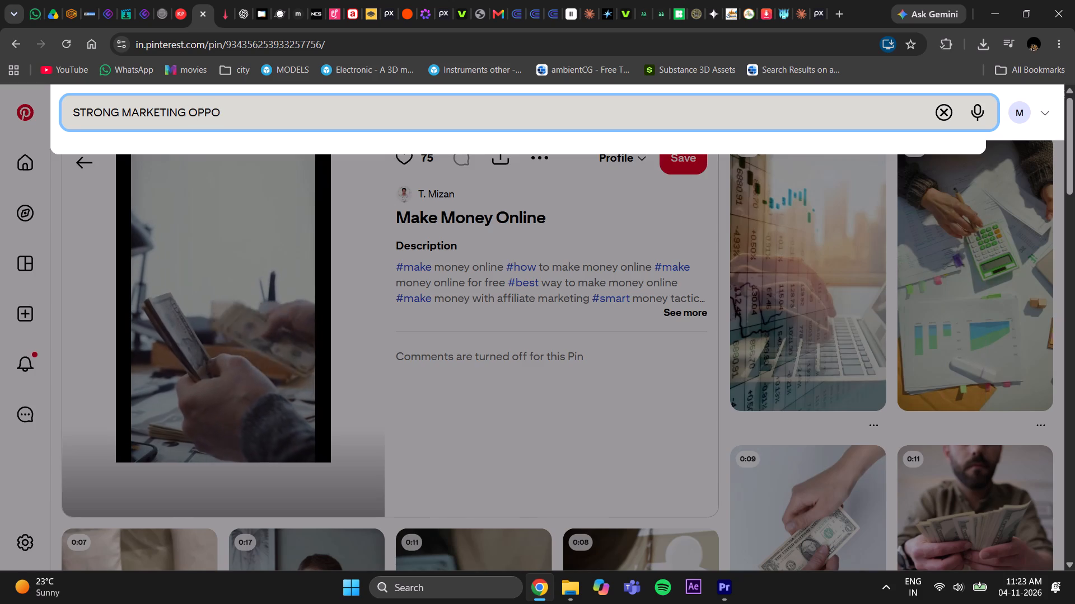
pyautogui.write('RTUNITY')
pyautogui.press('Return')
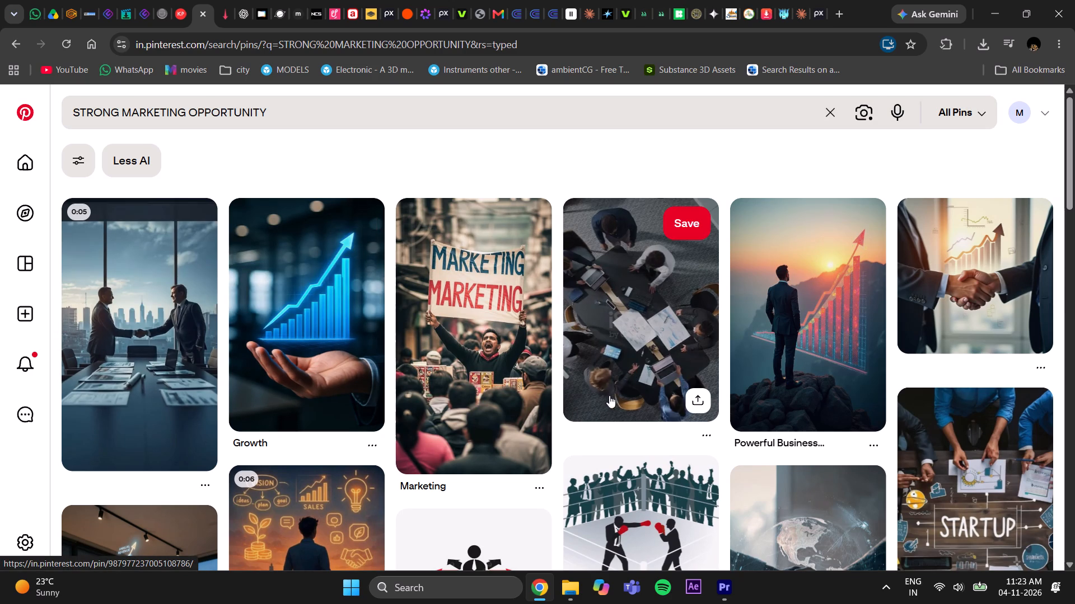
# Browse the strong marketing opportunity results for a vertical video clip that suits the V1 gap.
pyautogui.scroll(-5, 673, 426)
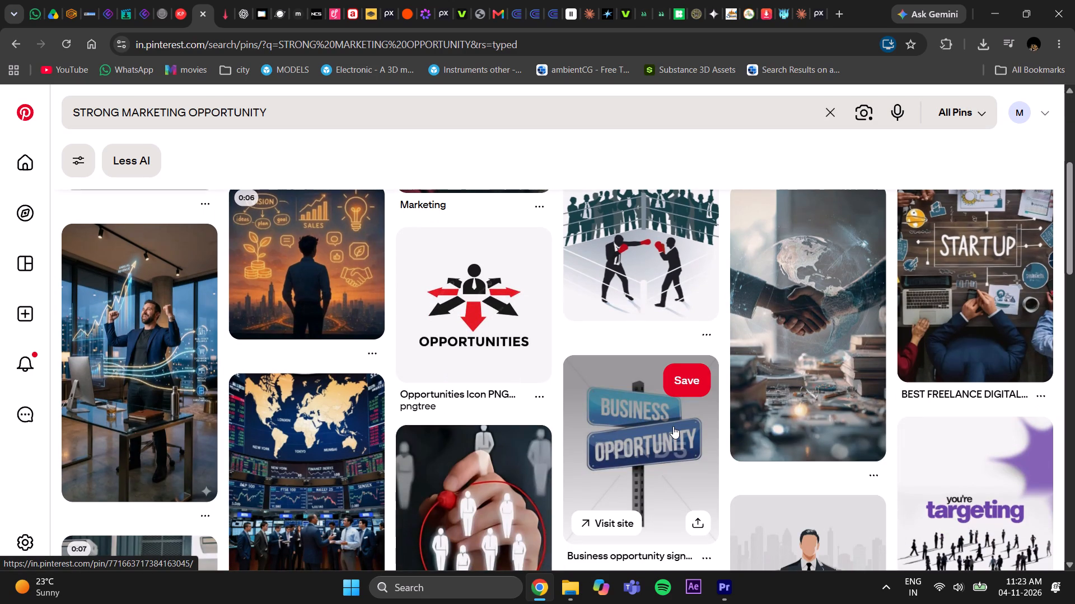
pyautogui.scroll(-5, 673, 426)
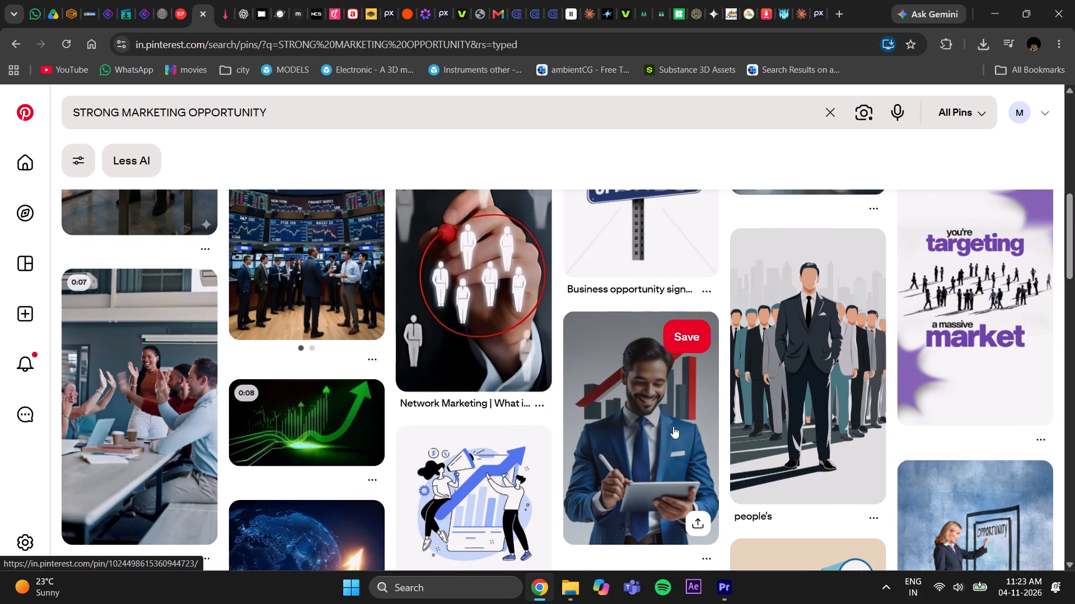
pyautogui.scroll(-6, 673, 426)
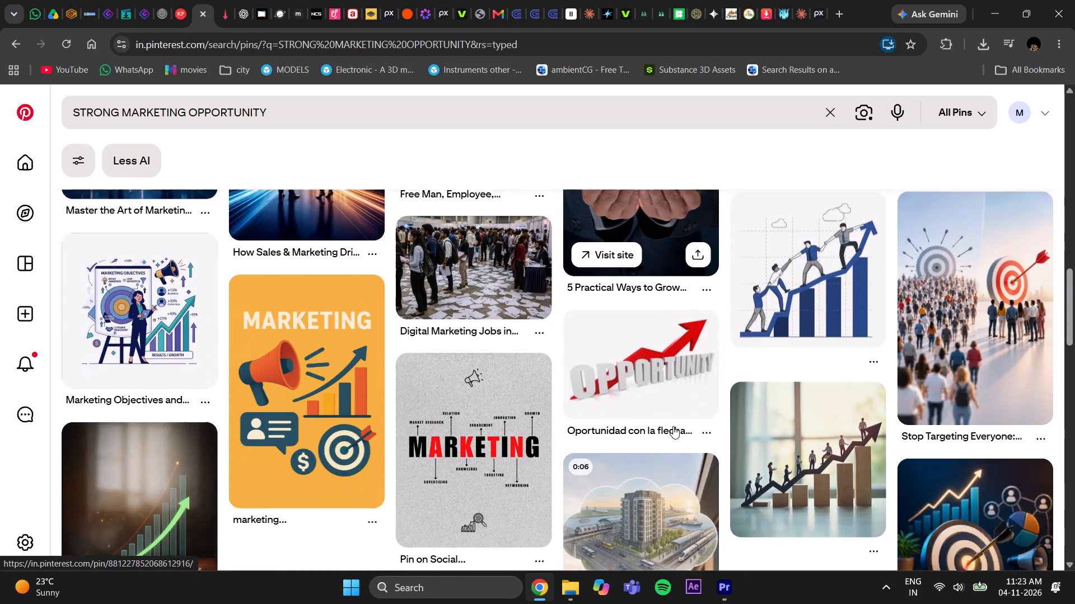
pyautogui.scroll(-2, 673, 426)
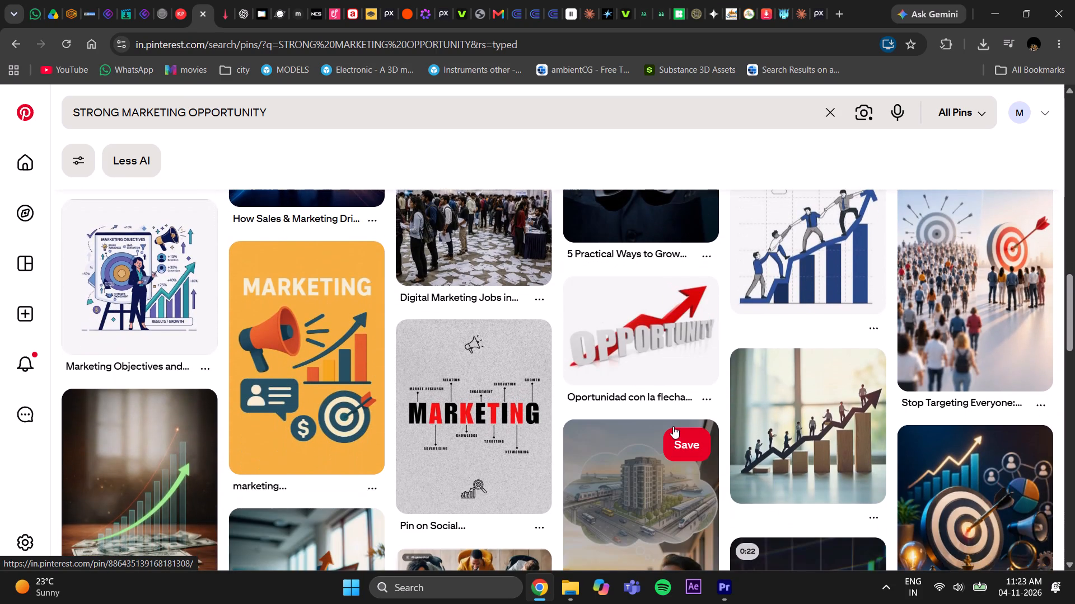
pyautogui.hscroll(-1, 673, 426)
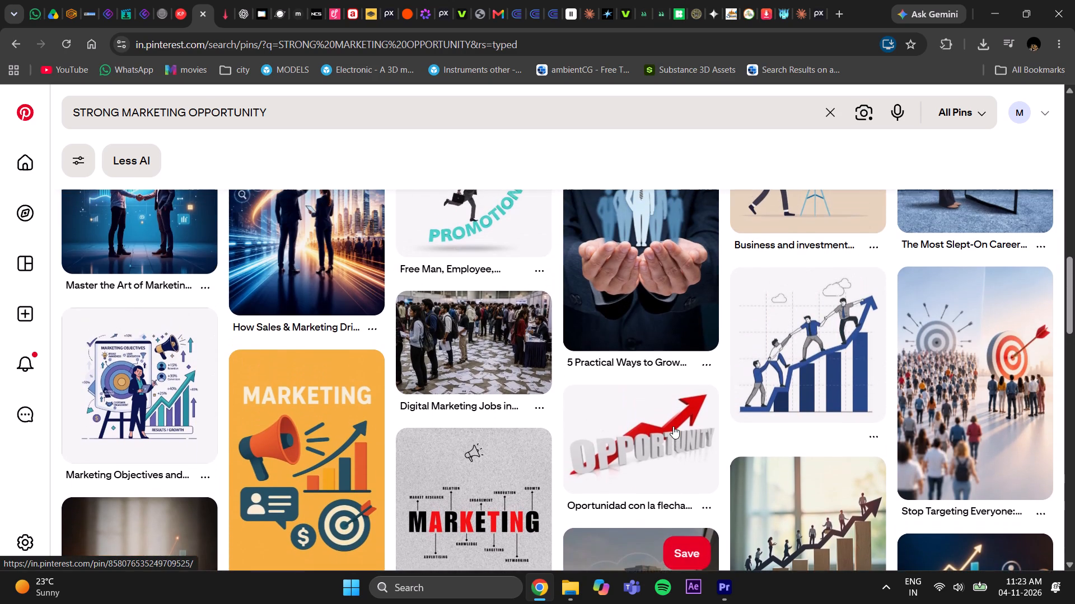
pyautogui.hscroll(-2, 673, 426)
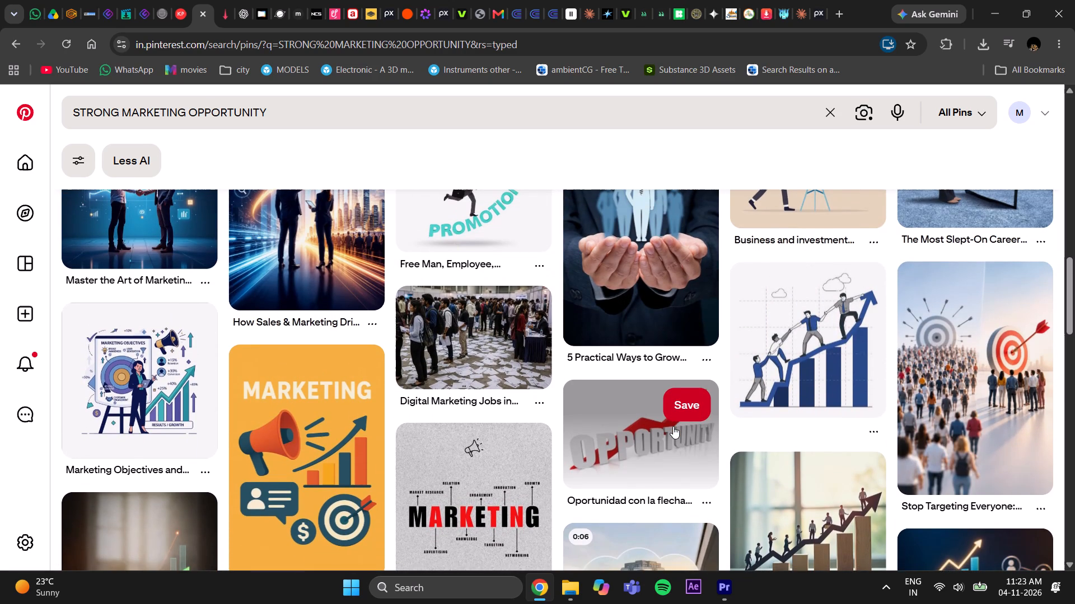
pyautogui.hscroll(-4, 673, 426)
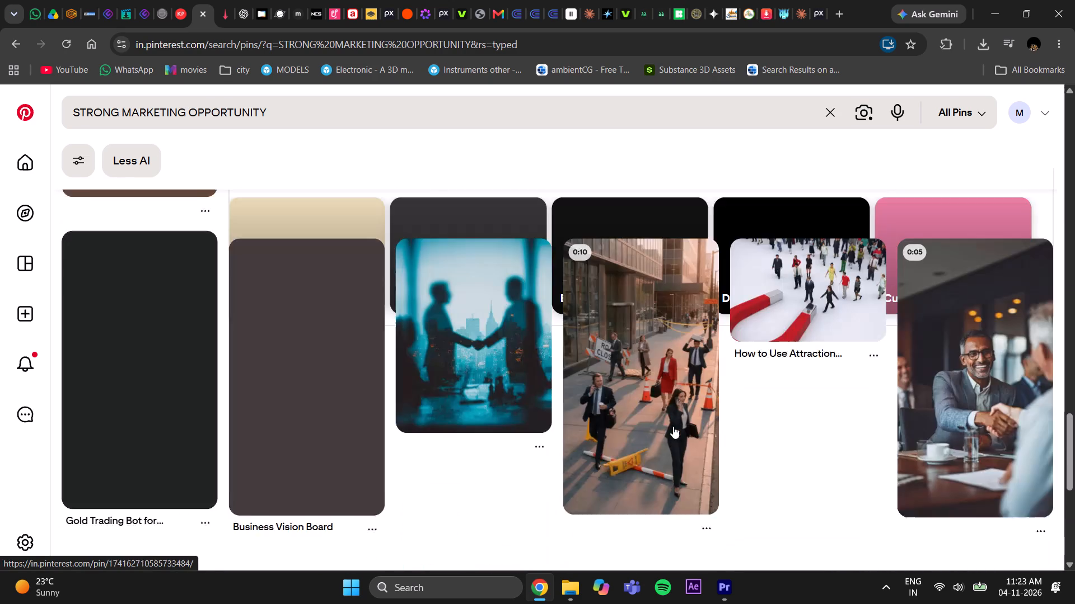
pyautogui.hscroll(-1, 673, 426)
pyautogui.scroll(3, 673, 426)
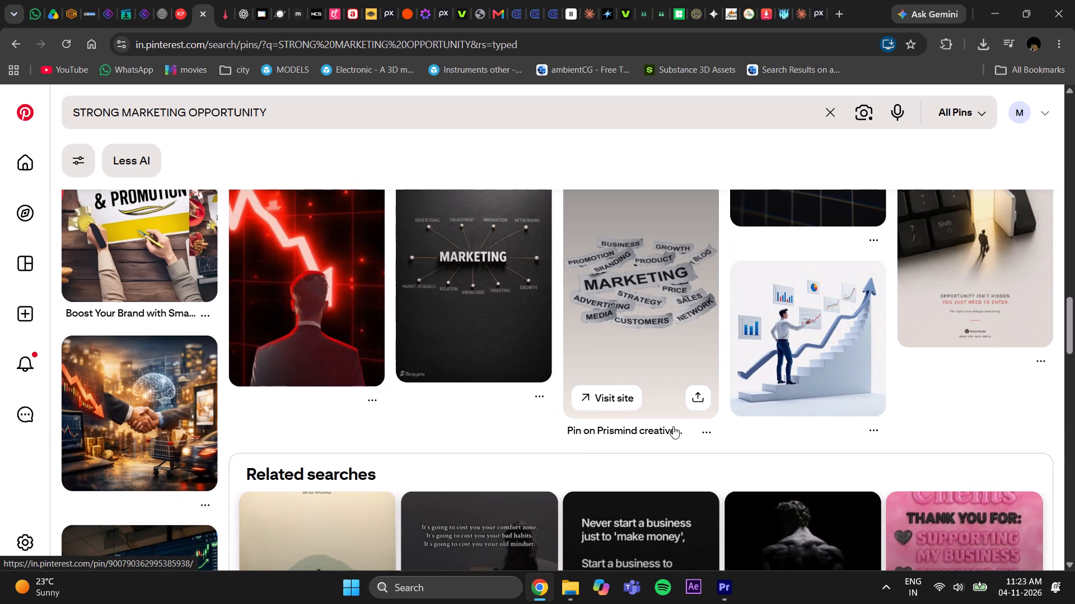
pyautogui.scroll(6, 673, 426)
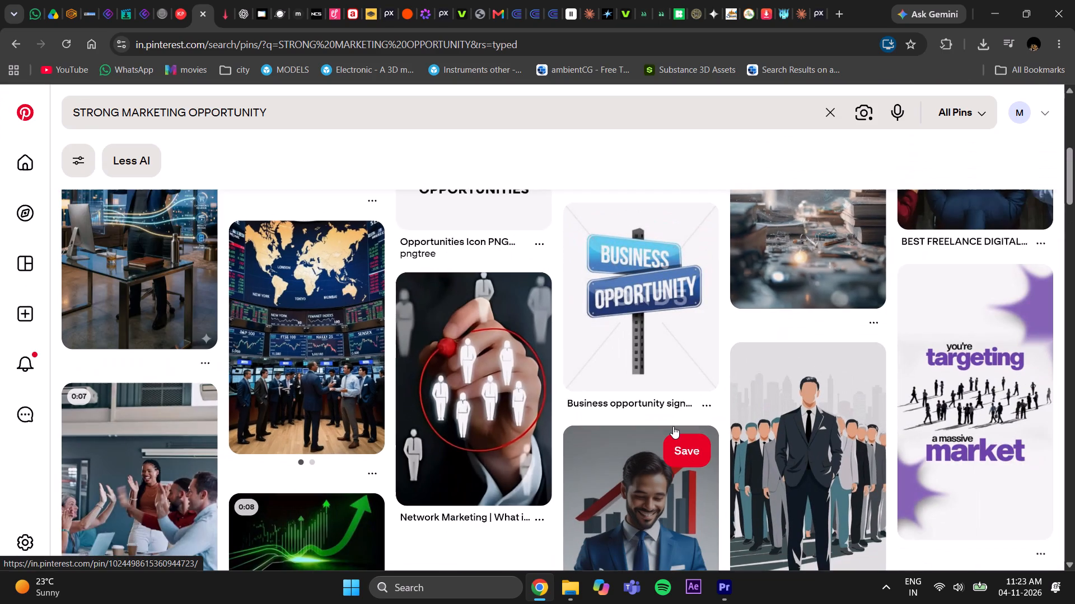
pyautogui.scroll(-2, 673, 426)
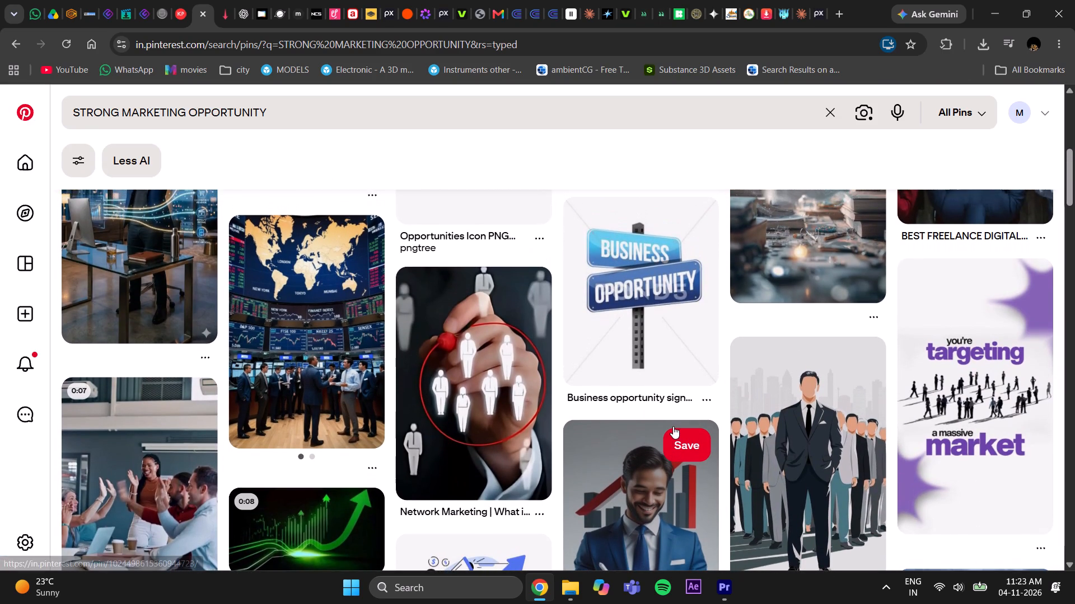
pyautogui.scroll(-1, 673, 426)
pyautogui.scroll(6, 403, 275)
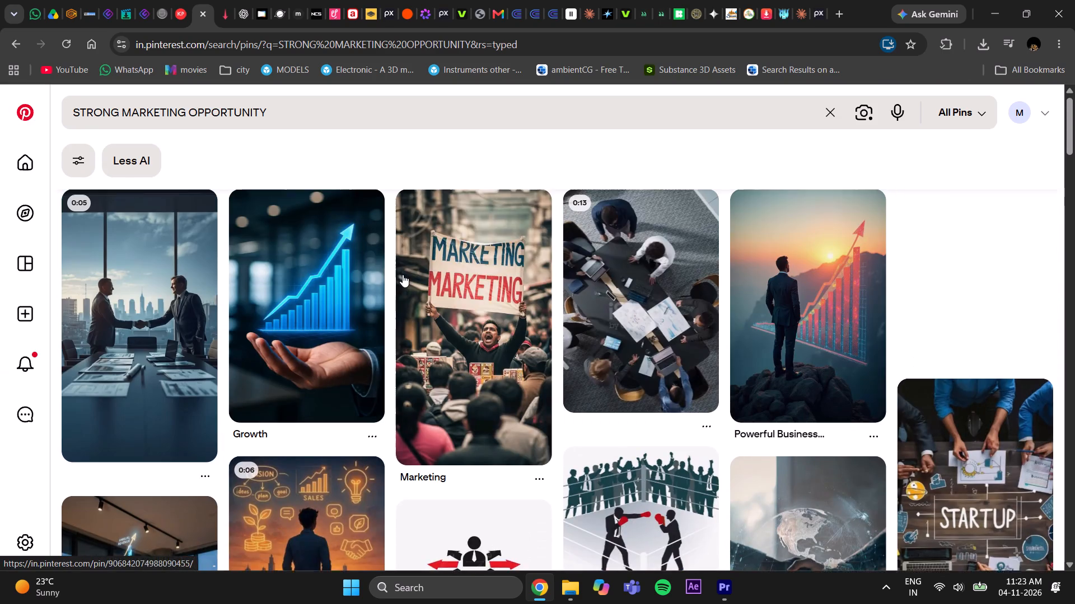
# Examine the boardroom handshake video pin and its related videos, and return to the search results.
pyautogui.click(166, 328)
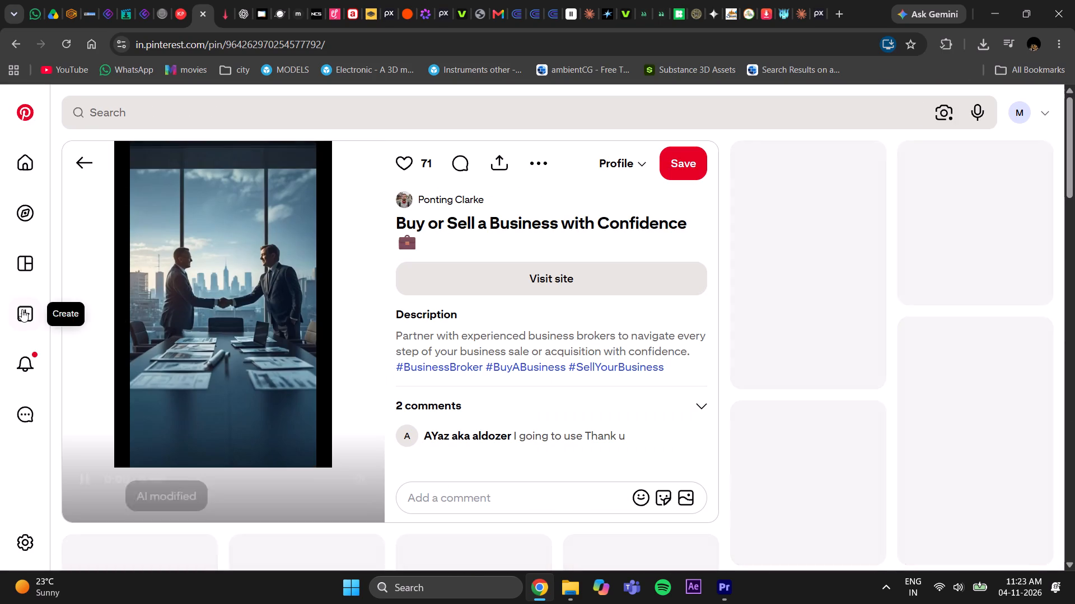
pyautogui.scroll(-1, 707, 434)
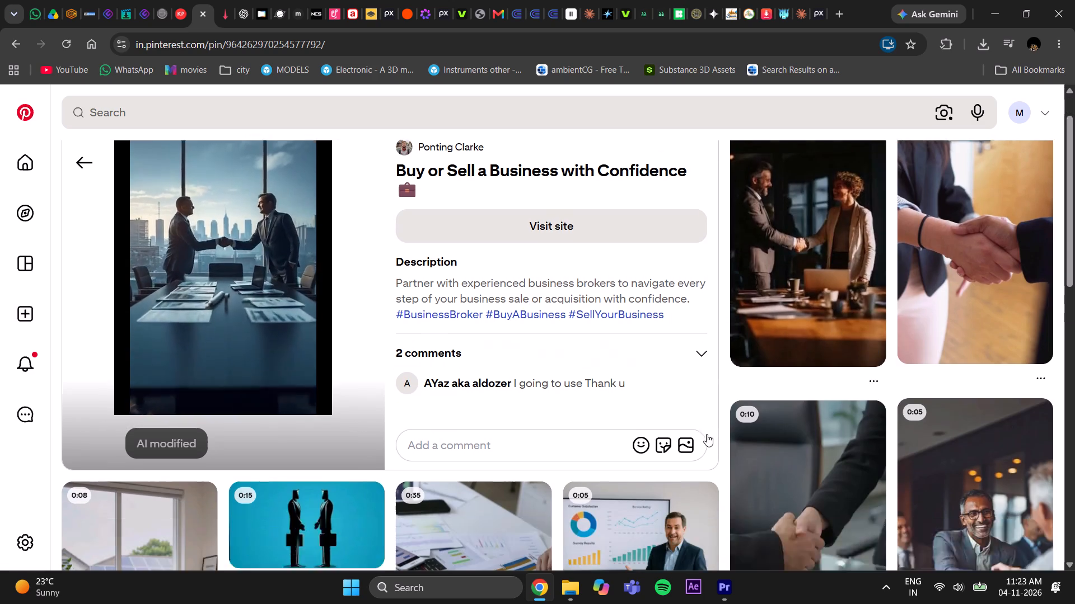
pyautogui.scroll(-3, 707, 434)
pyautogui.scroll(1, 707, 434)
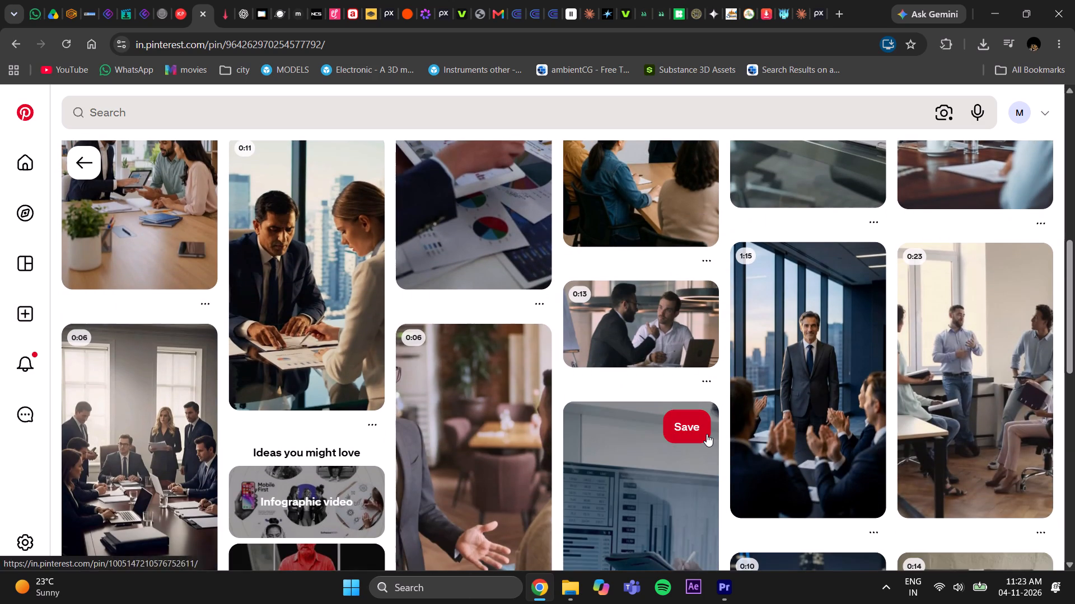
pyautogui.scroll(1, 707, 434)
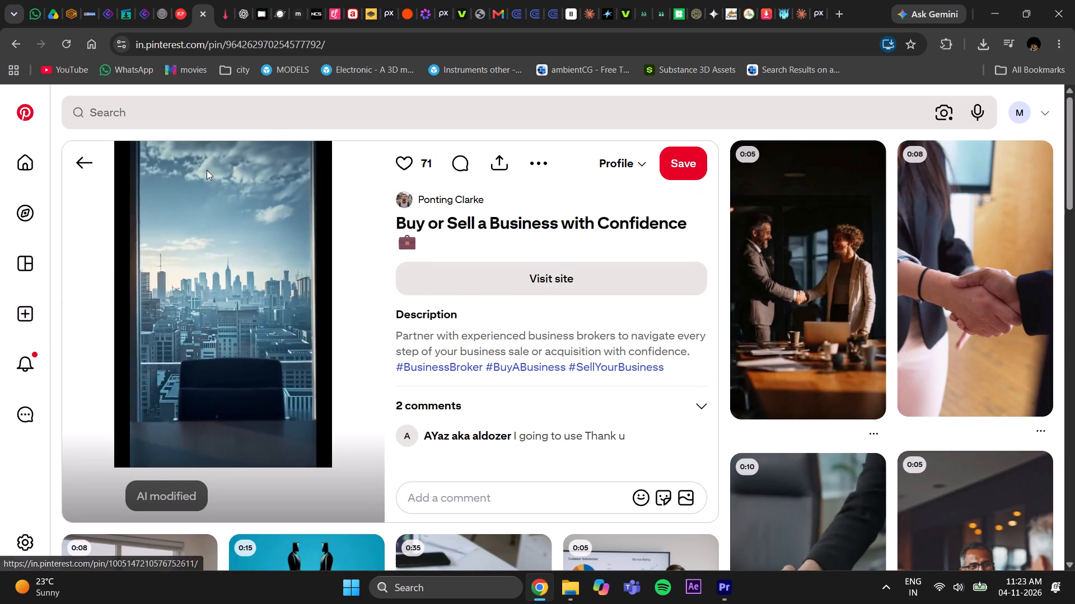
pyautogui.click(6, 47)
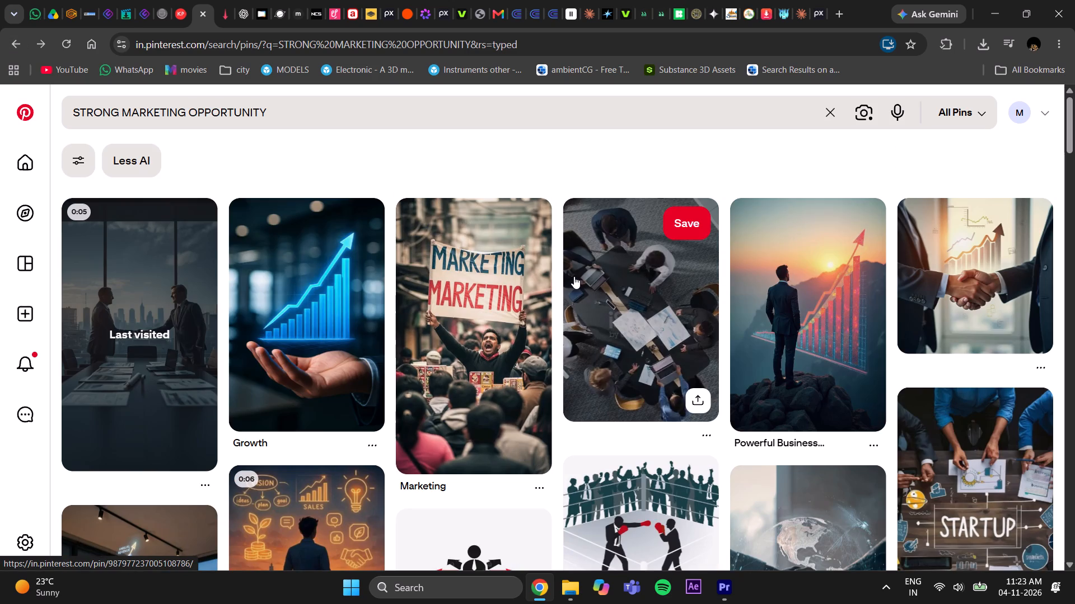
# Open the overhead team-meeting pin, choose the related "Equity Research Explained in 60 Seconds" video, and copy its link.
pyautogui.click(649, 320)
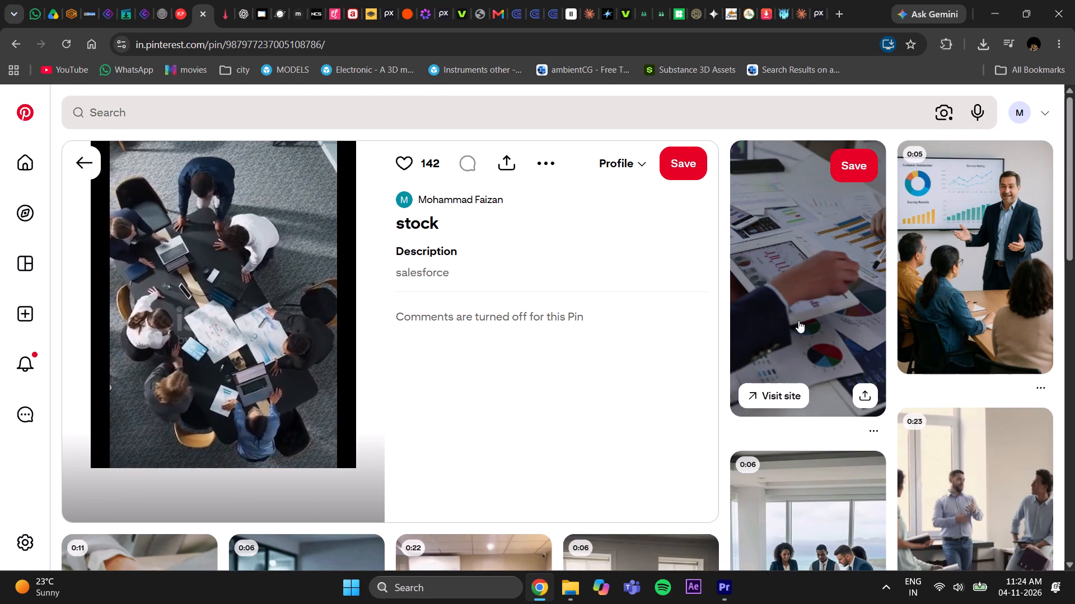
pyautogui.scroll(-2, 798, 320)
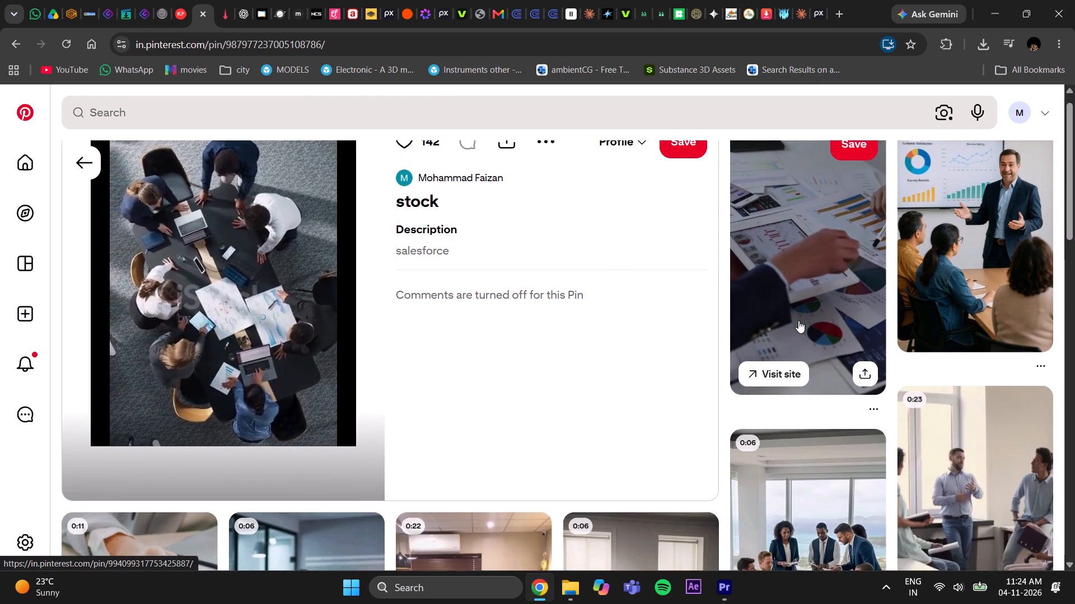
pyautogui.scroll(-2, 798, 320)
pyautogui.scroll(4, 798, 320)
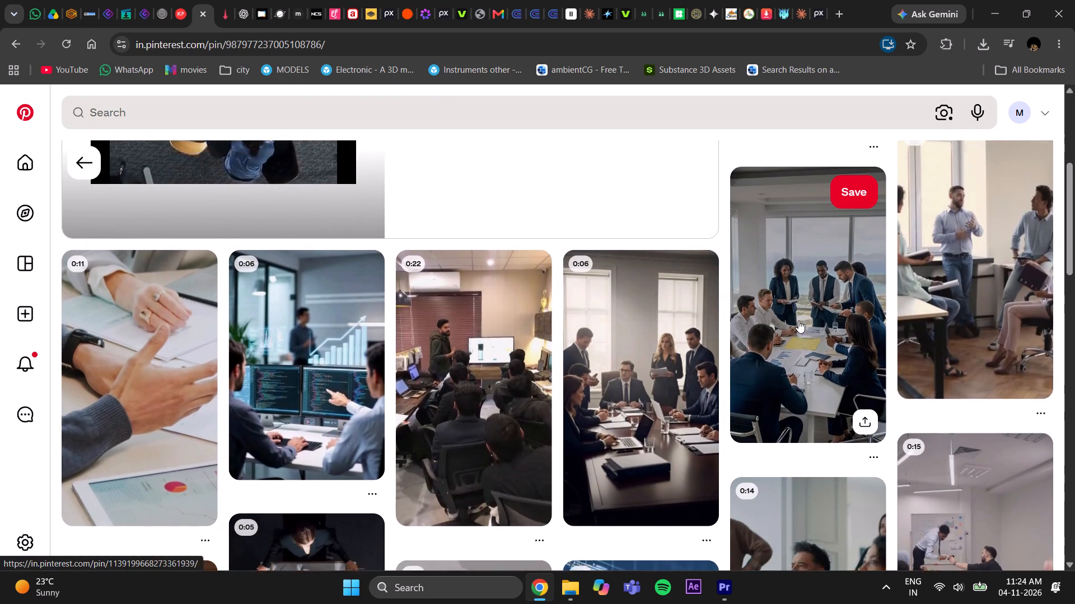
pyautogui.scroll(2, 798, 320)
pyautogui.click(805, 265)
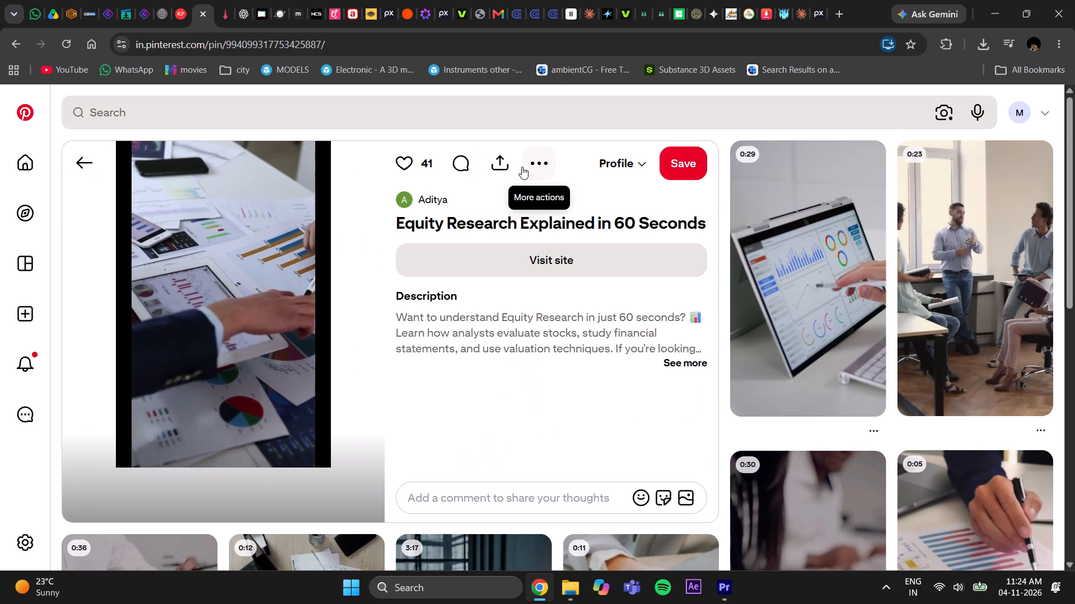
pyautogui.click(498, 167)
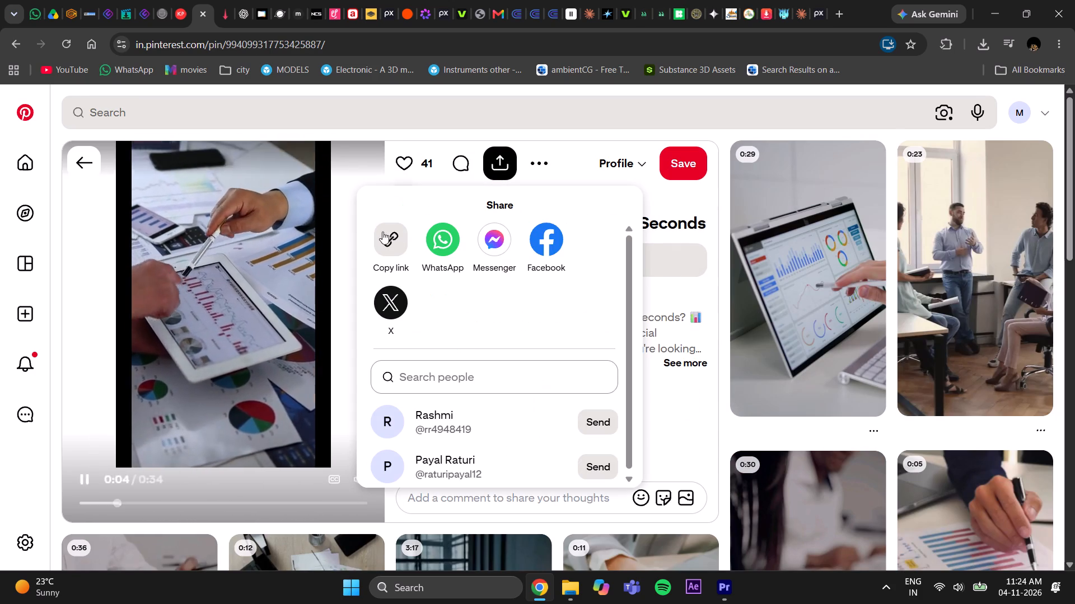
pyautogui.click(386, 235)
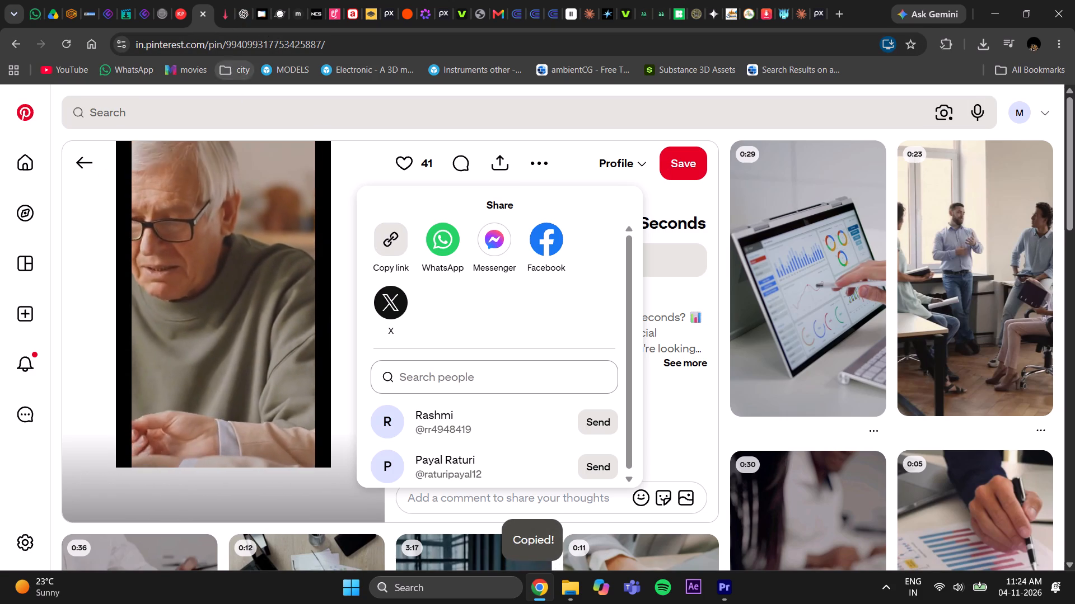
# Submit the copied Equity Research pin link to the KlickPin downloader in place of the old link, and download the video.
pyautogui.click(223, 23)
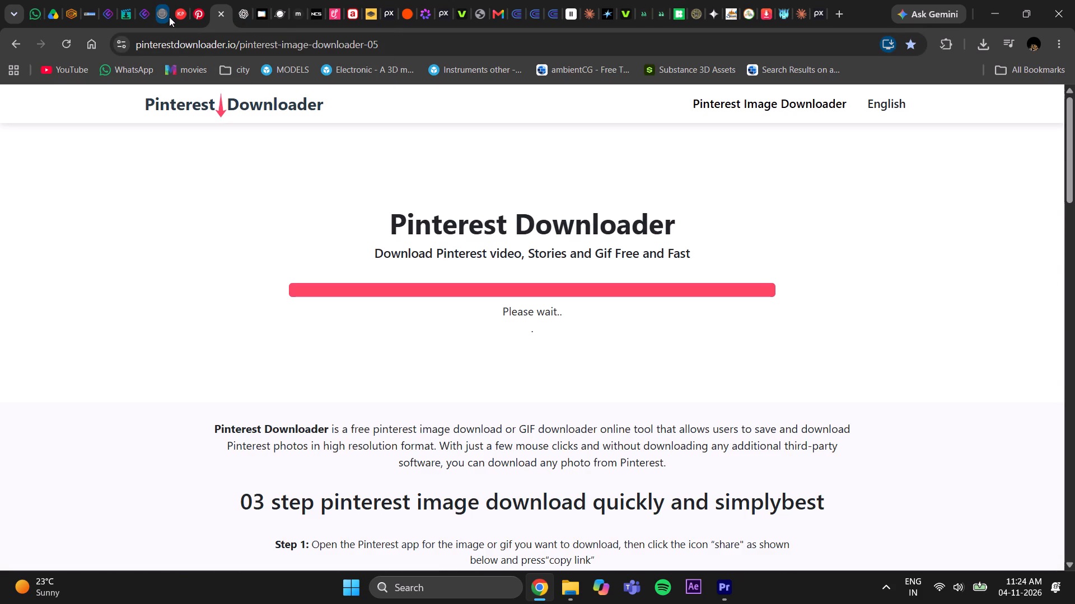
pyautogui.click(175, 14)
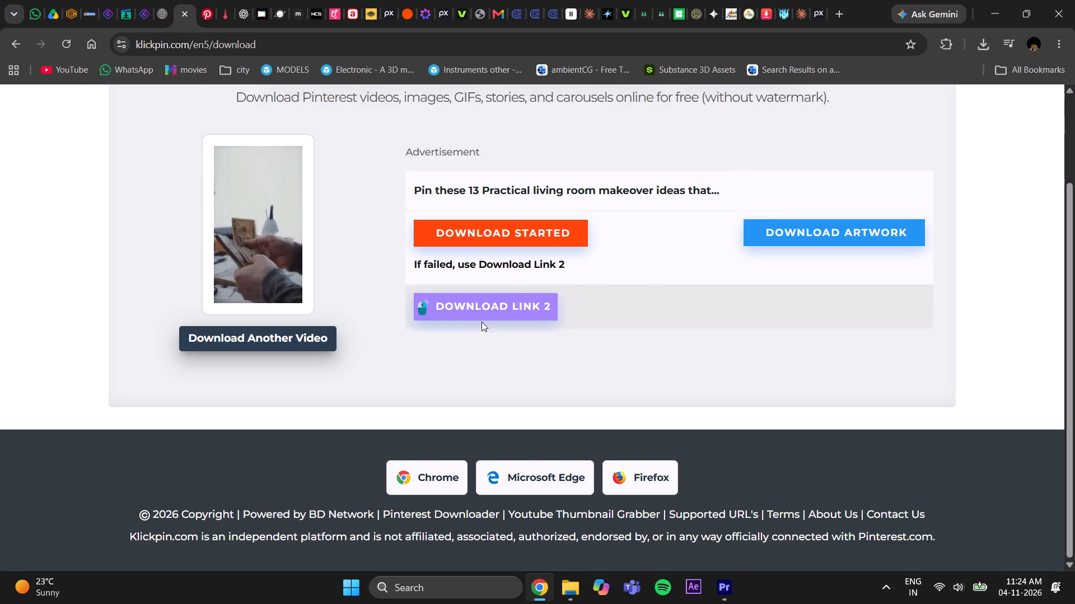
pyautogui.scroll(8, 482, 322)
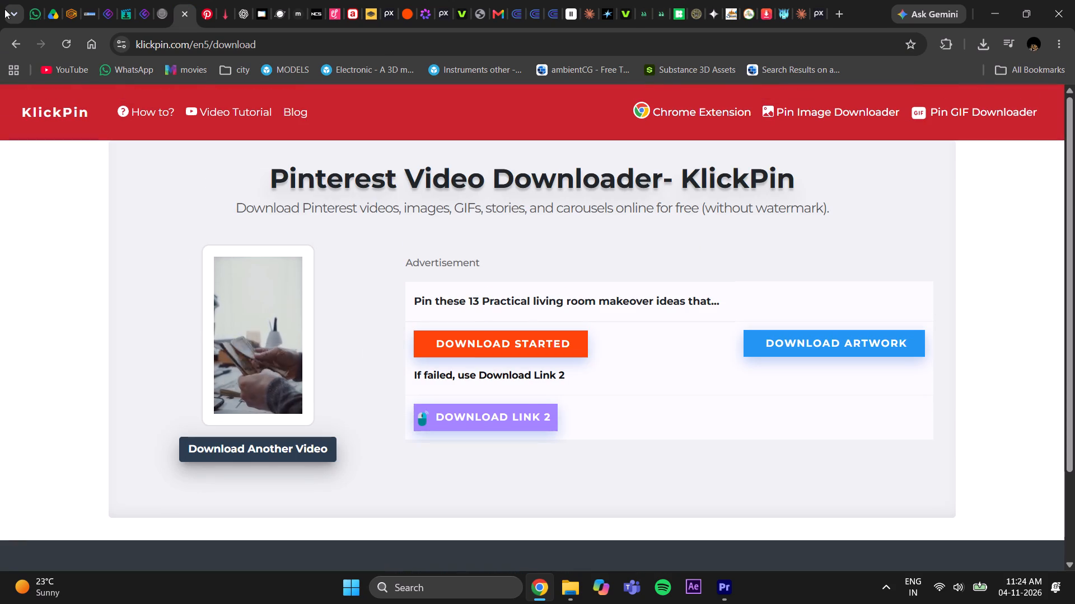
pyautogui.click(15, 41)
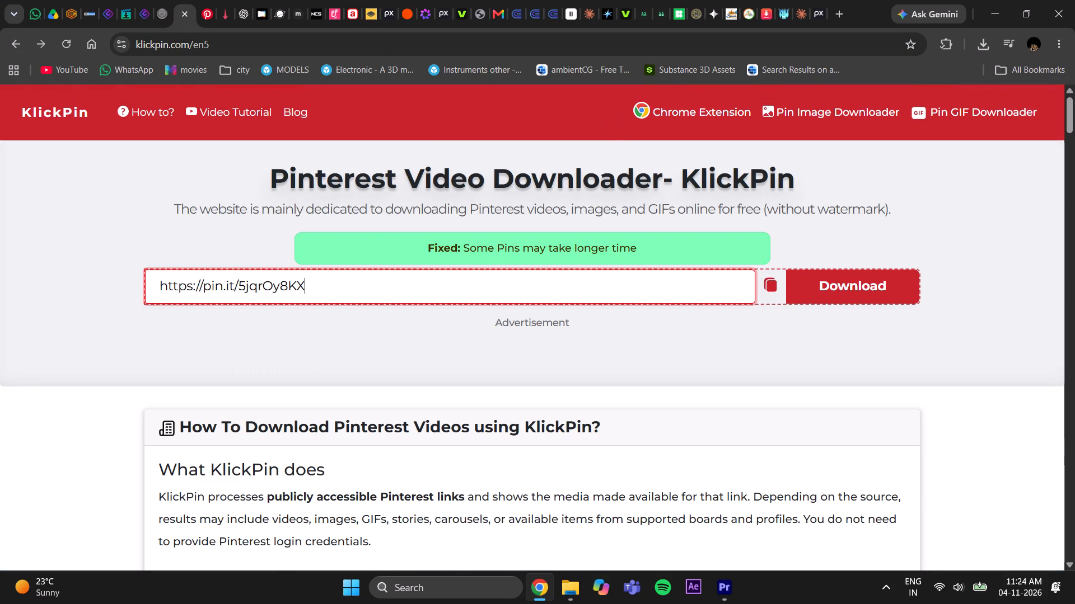
pyautogui.click(318, 279)
pyautogui.press('BackSpace')
pyautogui.press('BackSpace')
pyautogui.press('BackSpace')
pyautogui.press('BackSpace')
pyautogui.press('BackSpace')
pyautogui.press('BackSpace')
pyautogui.press('BackSpace')
pyautogui.press('BackSpace')
pyautogui.press('BackSpace')
pyautogui.press('BackSpace')
pyautogui.press('BackSpace')
pyautogui.press('BackSpace')
pyautogui.press('BackSpace')
pyautogui.press('BackSpace')
pyautogui.press('BackSpace')
pyautogui.press('BackSpace')
pyautogui.press('BackSpace')
pyautogui.press('BackSpace')
pyautogui.press('BackSpace')
pyautogui.press('BackSpace')
pyautogui.press('BackSpace')
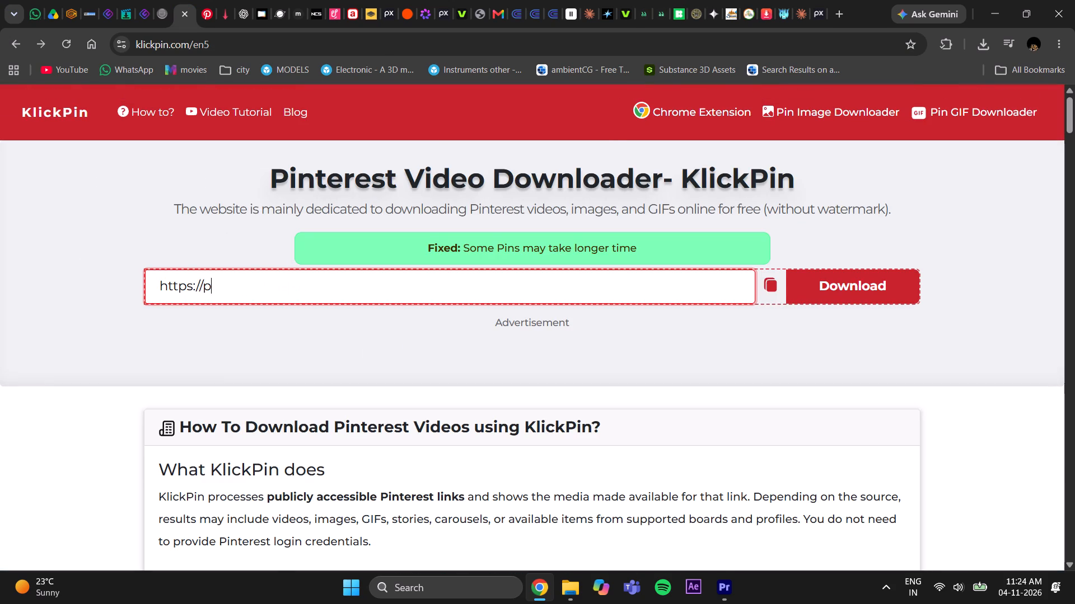
pyautogui.hotkey('ctrl', 'v')
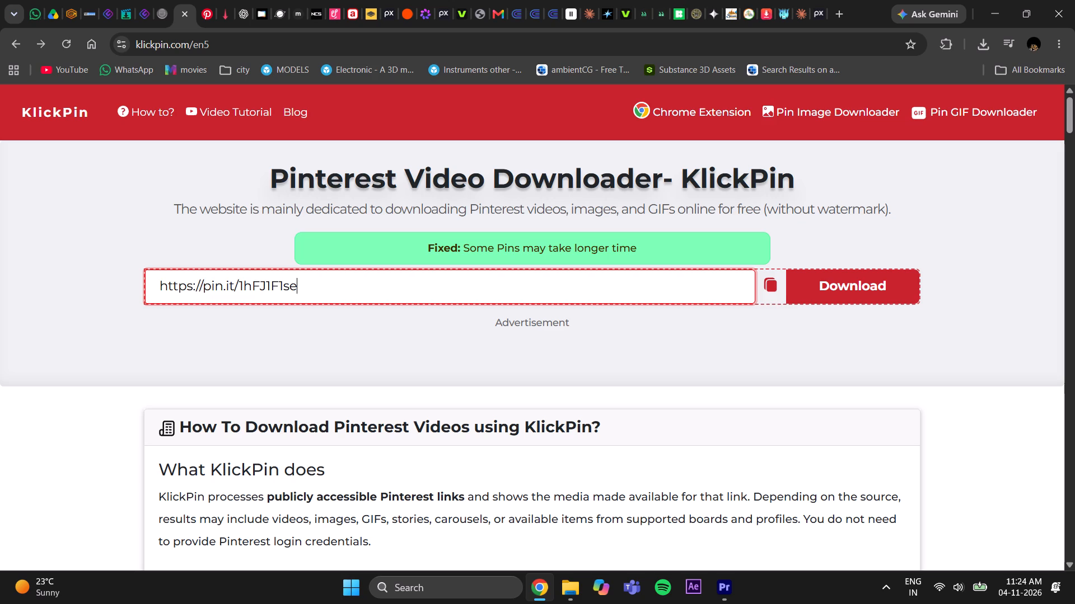
pyautogui.press('Return')
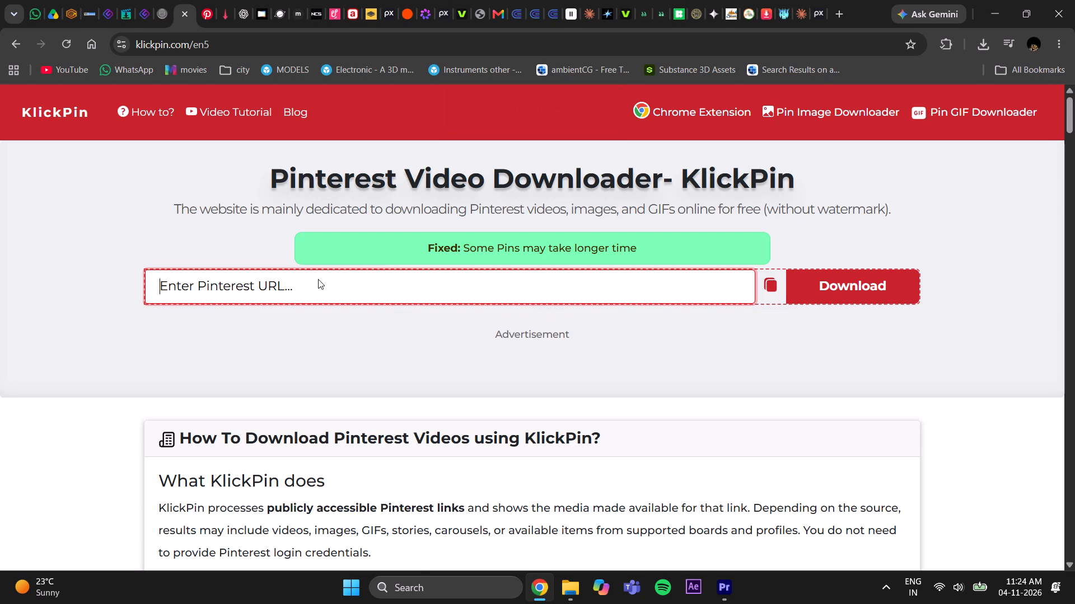
pyautogui.click(318, 279)
pyautogui.hotkey('ctrl', 'v')
pyautogui.press('Return')
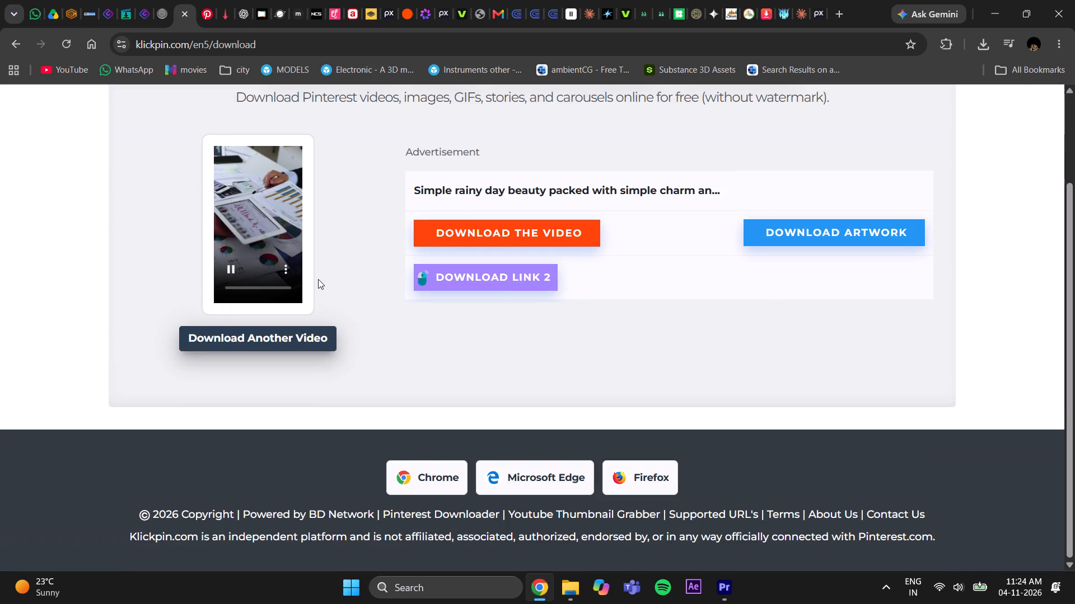
pyautogui.click(479, 238)
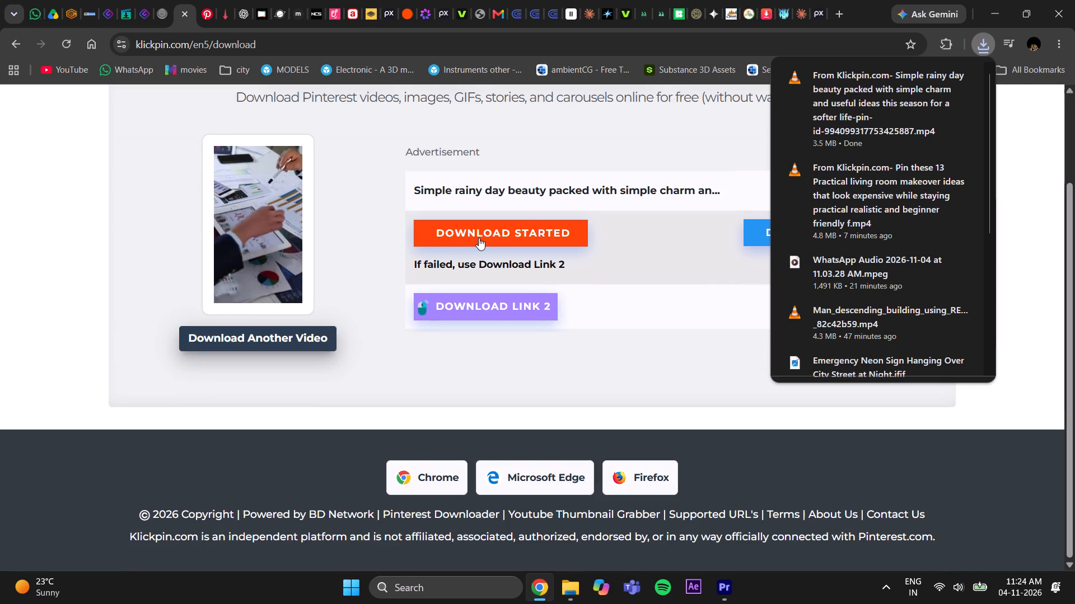
pyautogui.click(643, 367)
pyautogui.scroll(7, 643, 367)
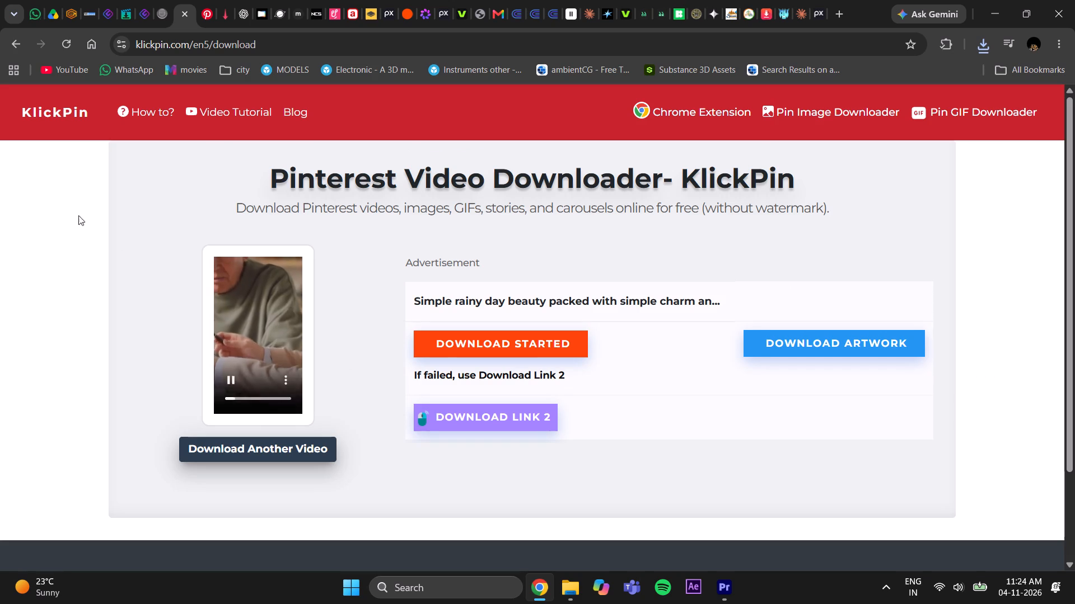
# Browse the pins related to the overhead team-meeting pin on Pinterest for more business footage, and return to the search results.
pyautogui.click(214, 10)
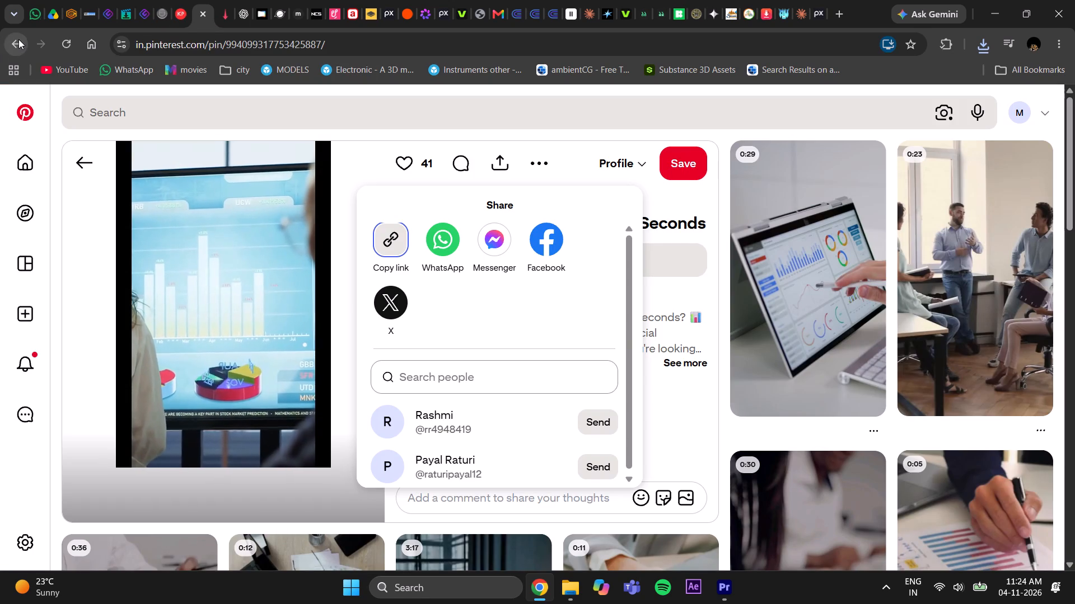
pyautogui.click(18, 39)
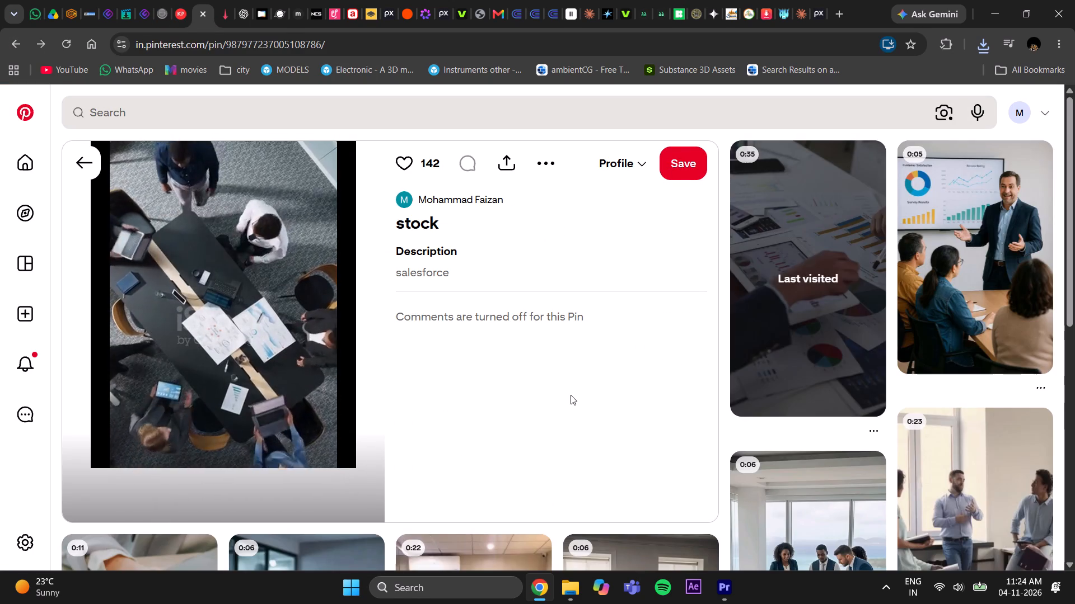
pyautogui.scroll(-7, 571, 395)
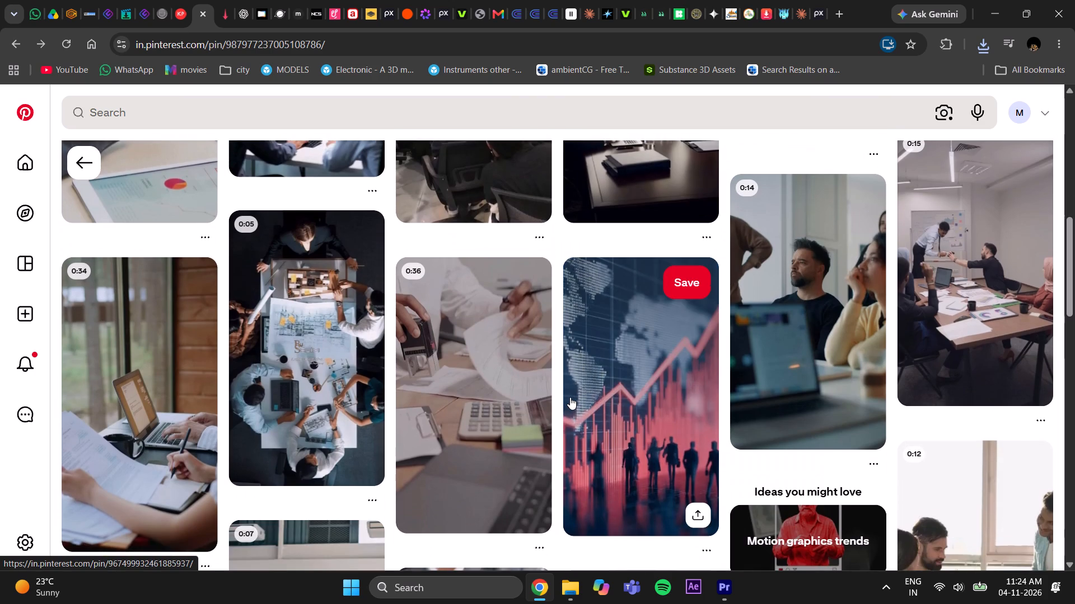
pyautogui.scroll(-3, 570, 397)
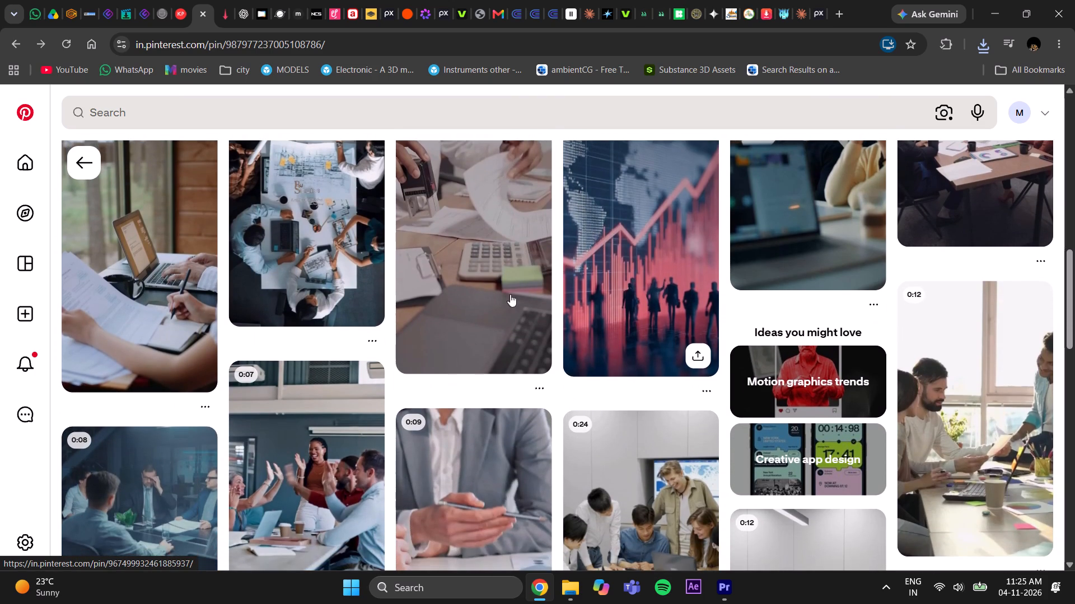
pyautogui.scroll(-4, 488, 254)
pyautogui.scroll(13, 514, 299)
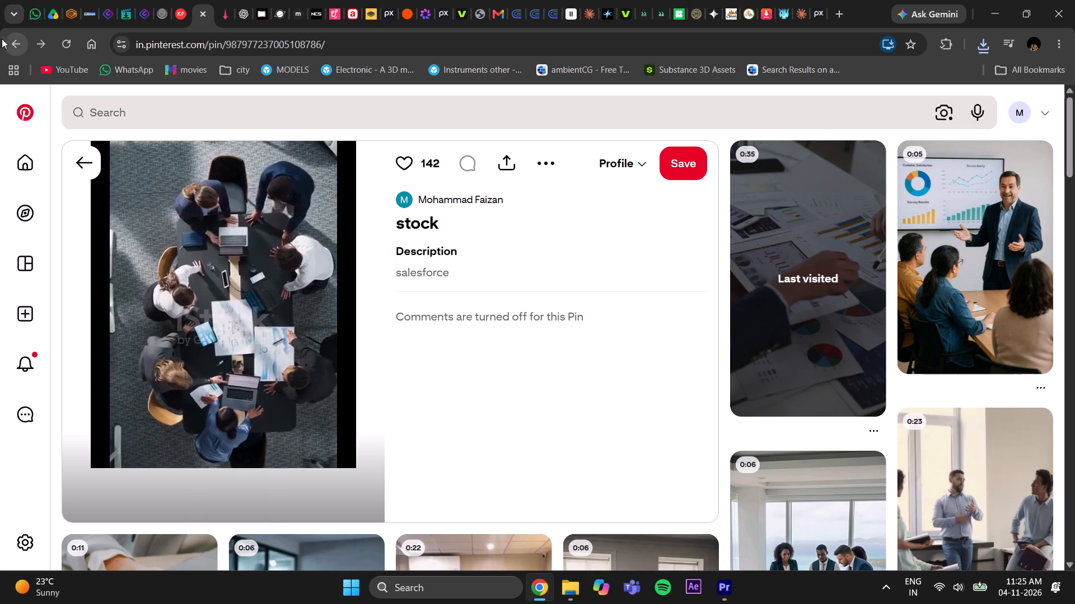
pyautogui.click(1, 38)
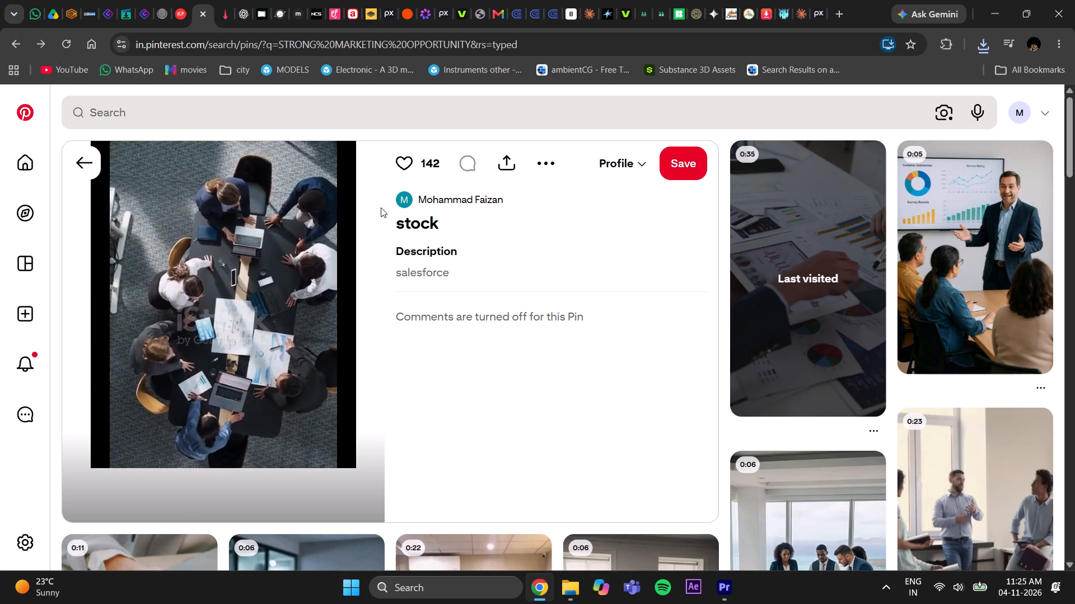
# Open the black-and-red "Opportunities" icon pin from the strong marketing opportunity results and download its image.
pyautogui.scroll(-6, 554, 345)
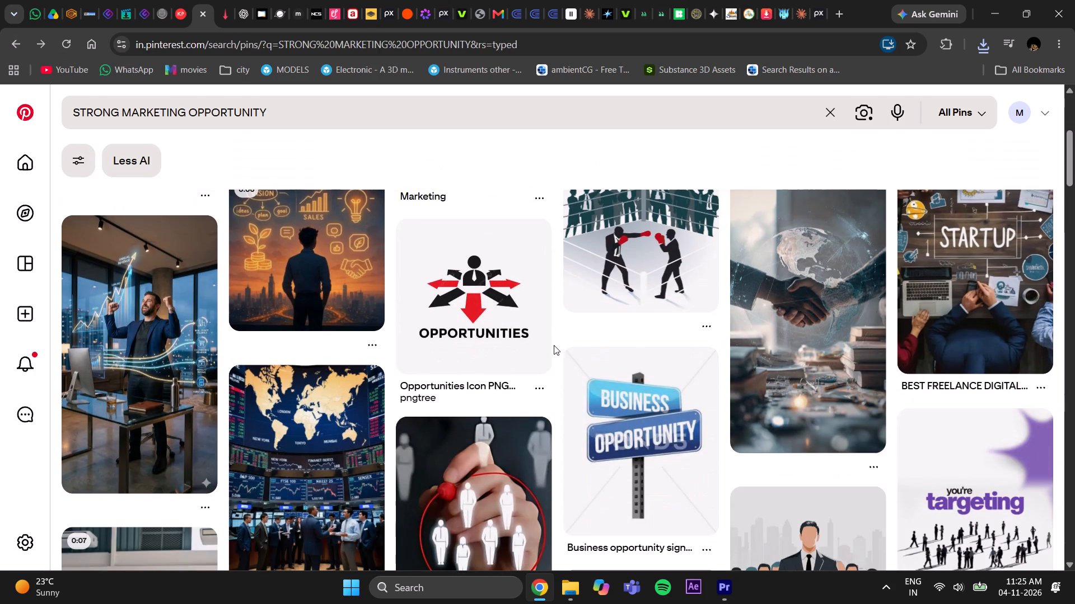
pyautogui.click(475, 314)
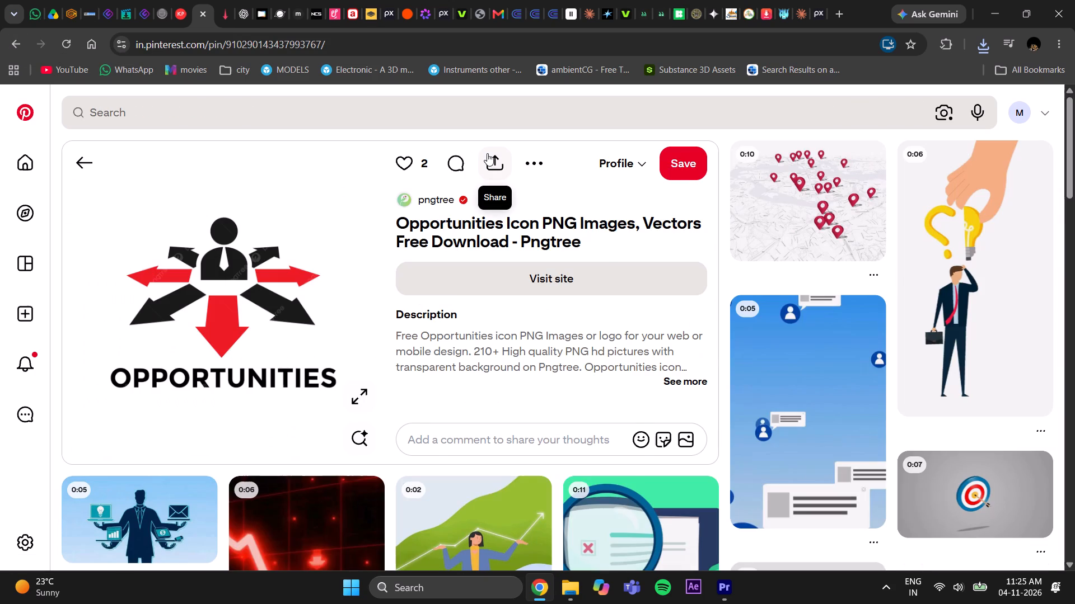
pyautogui.click(487, 153)
pyautogui.click(544, 167)
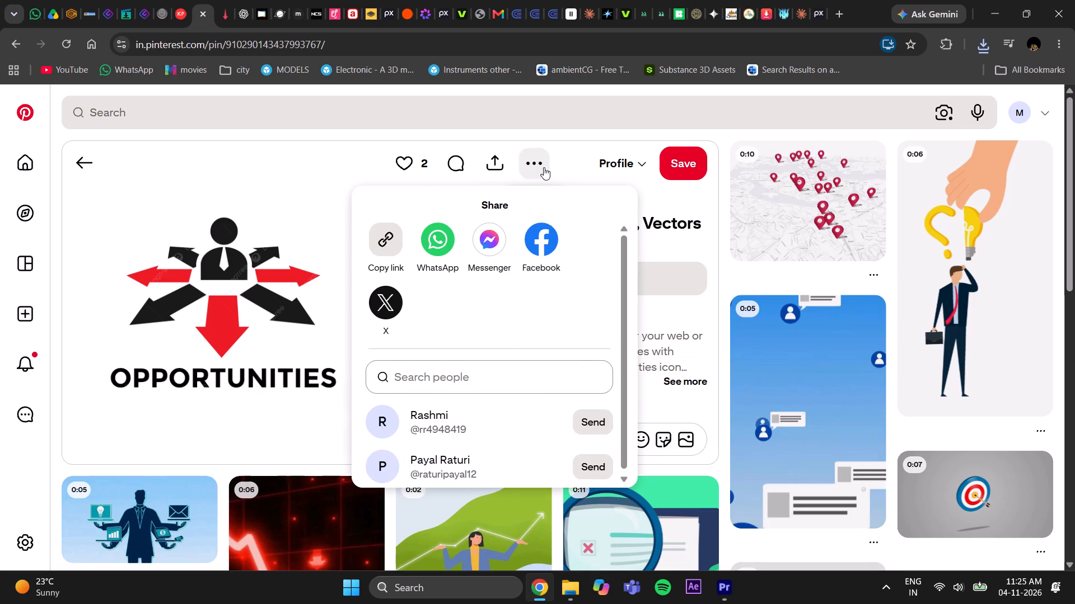
pyautogui.click(536, 209)
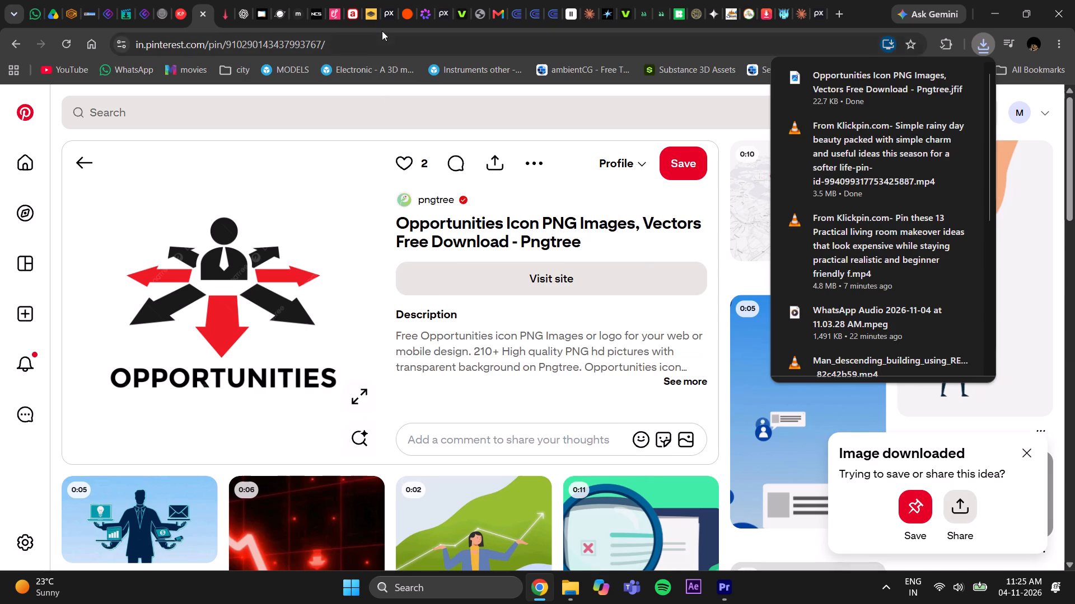
# Remove the background of the Opportunities icon image with remove.bg and download the free 500 x 500 preview.
pyautogui.click(362, 8)
pyautogui.click(378, 10)
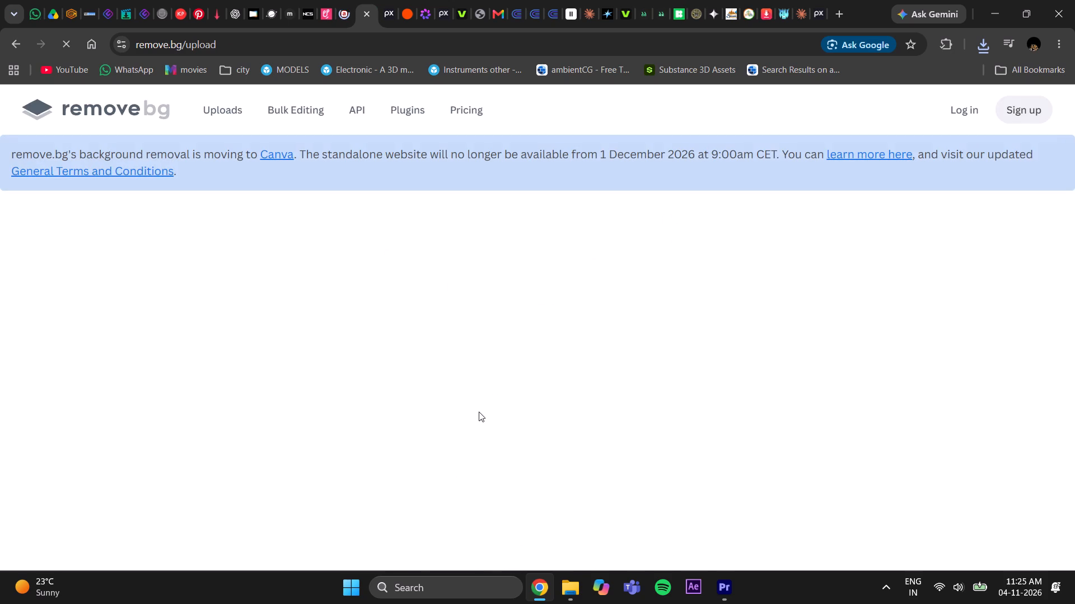
pyautogui.click(493, 356)
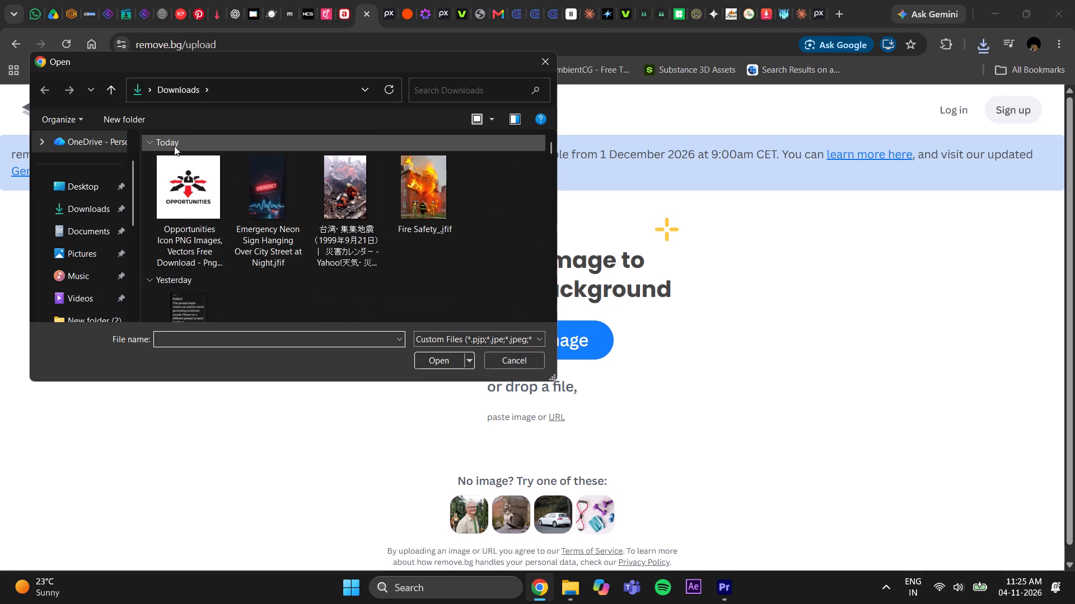
pyautogui.click(191, 164)
pyautogui.click(448, 355)
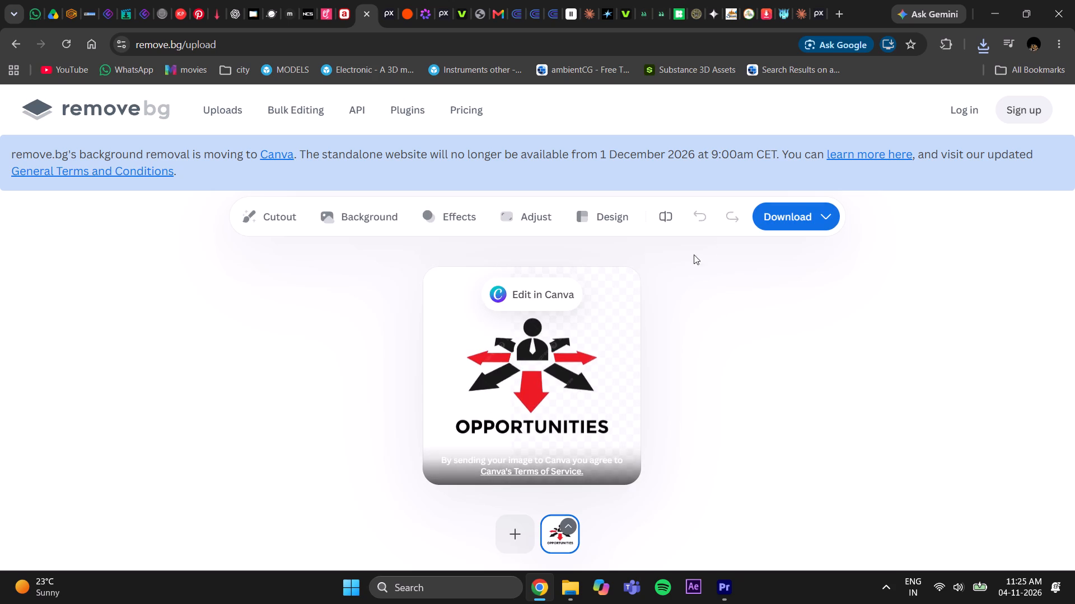
pyautogui.click(779, 218)
pyautogui.click(783, 267)
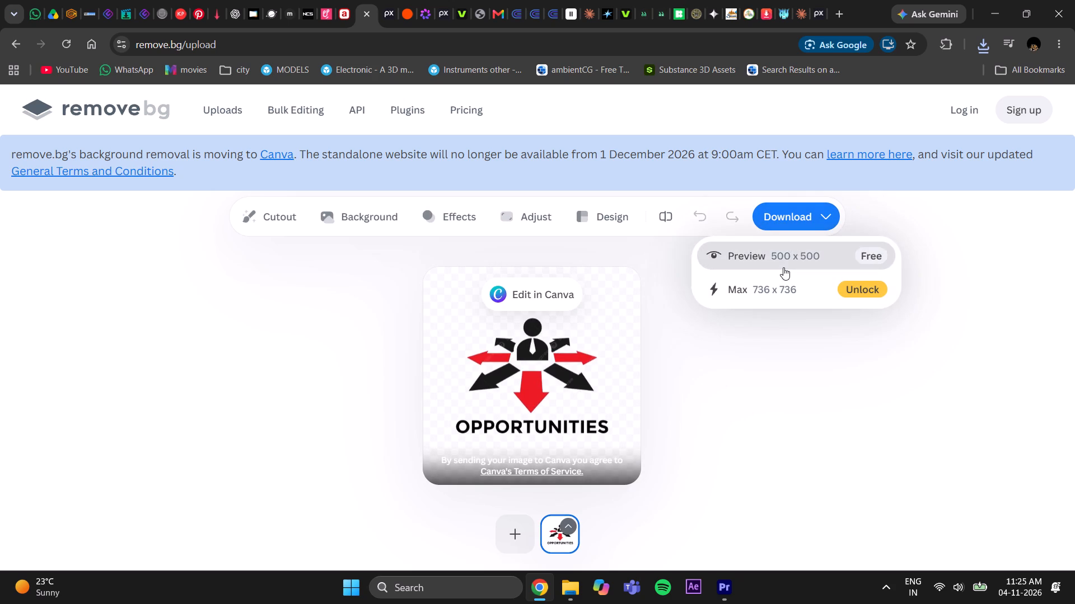
pyautogui.click(652, 295)
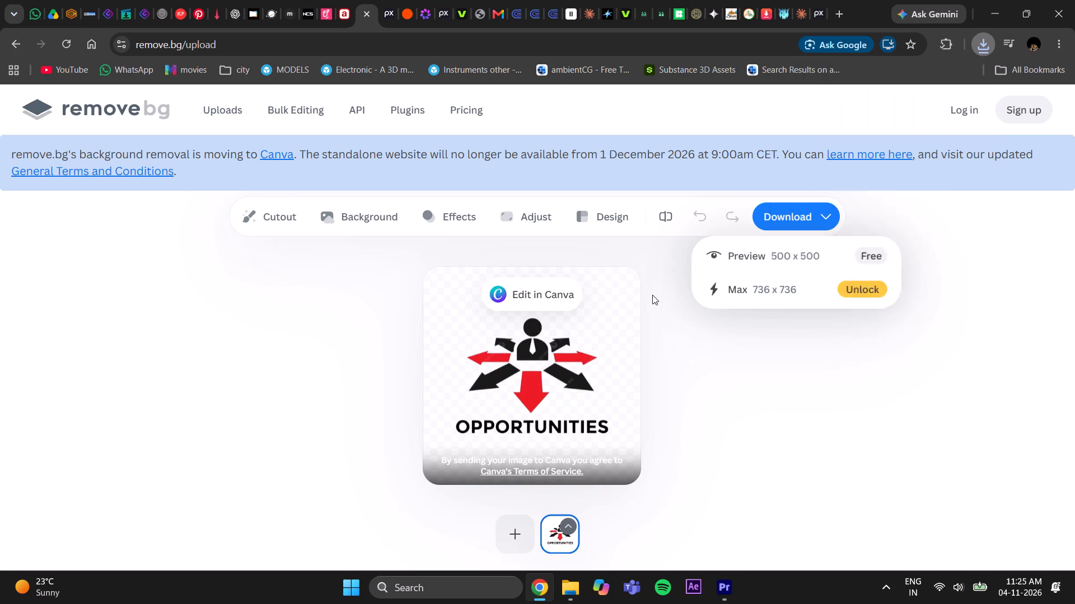
# Switch to Premiere Pro and replay the voice-over from about 00:00:57 up to the V1 gap near 00:00:59.
pyautogui.click(730, 587)
pyautogui.click(416, 335)
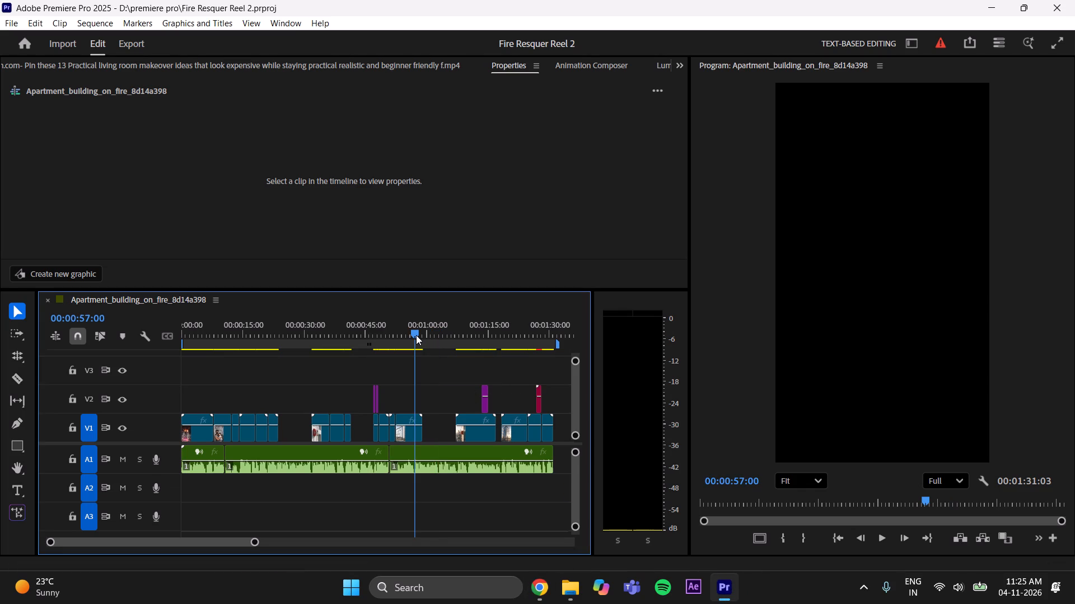
pyautogui.press('space')
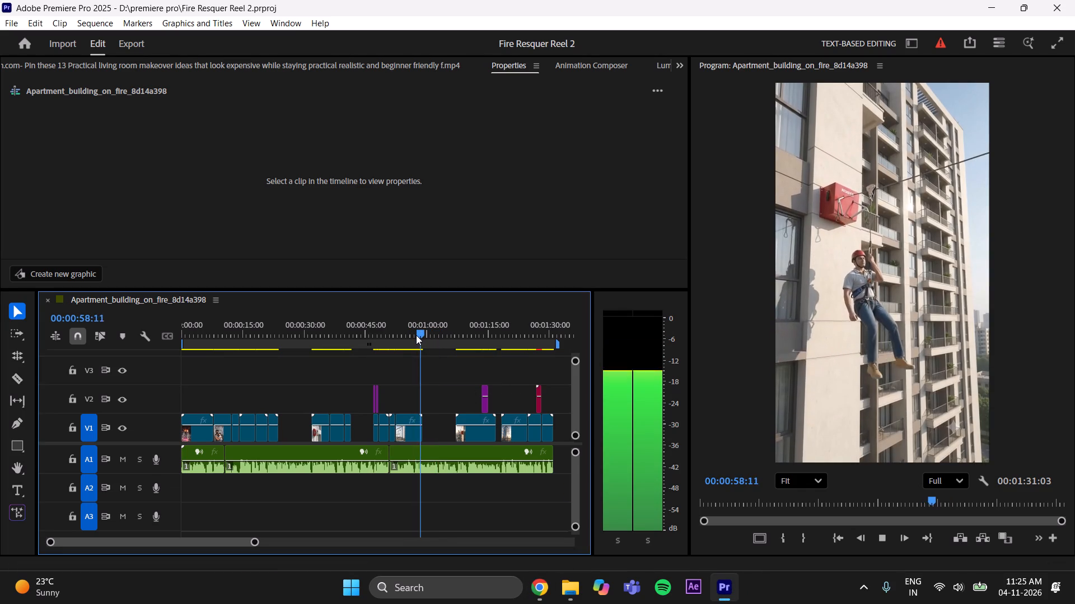
pyautogui.press('space')
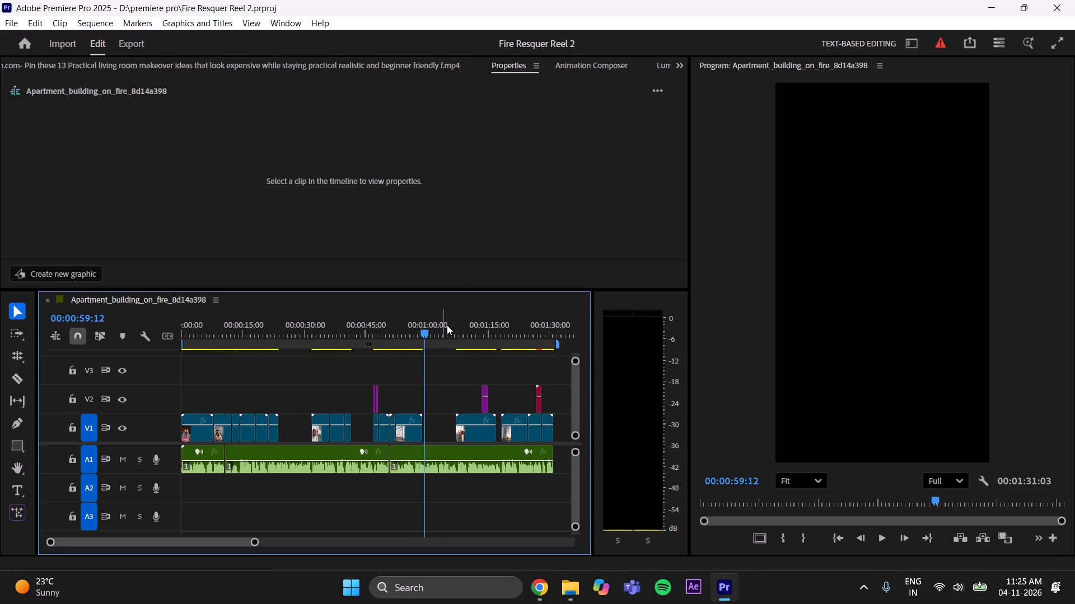
pyautogui.moveTo(425, 333); pyautogui.dragTo(415, 337)
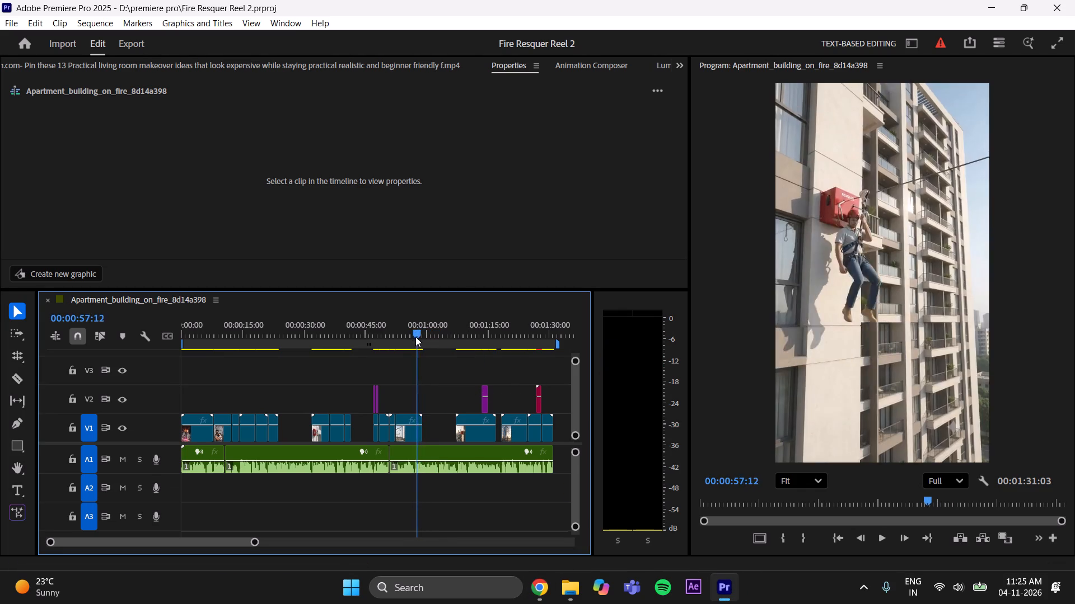
pyautogui.moveTo(415, 337); pyautogui.dragTo(409, 341)
pyautogui.press('space')
pyautogui.press('space')
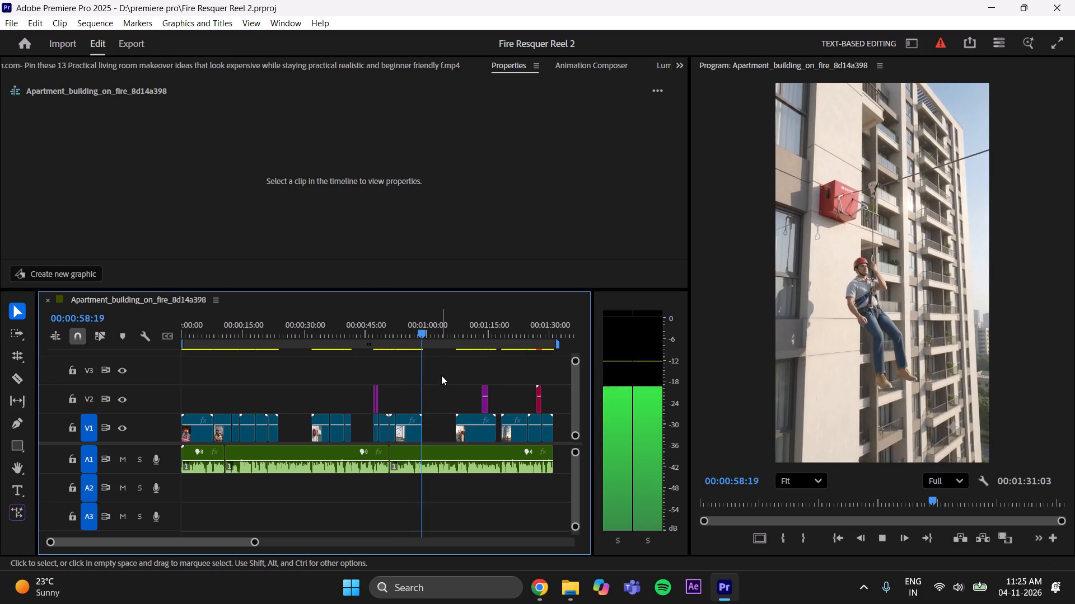
pyautogui.press('space')
pyautogui.click(372, 73)
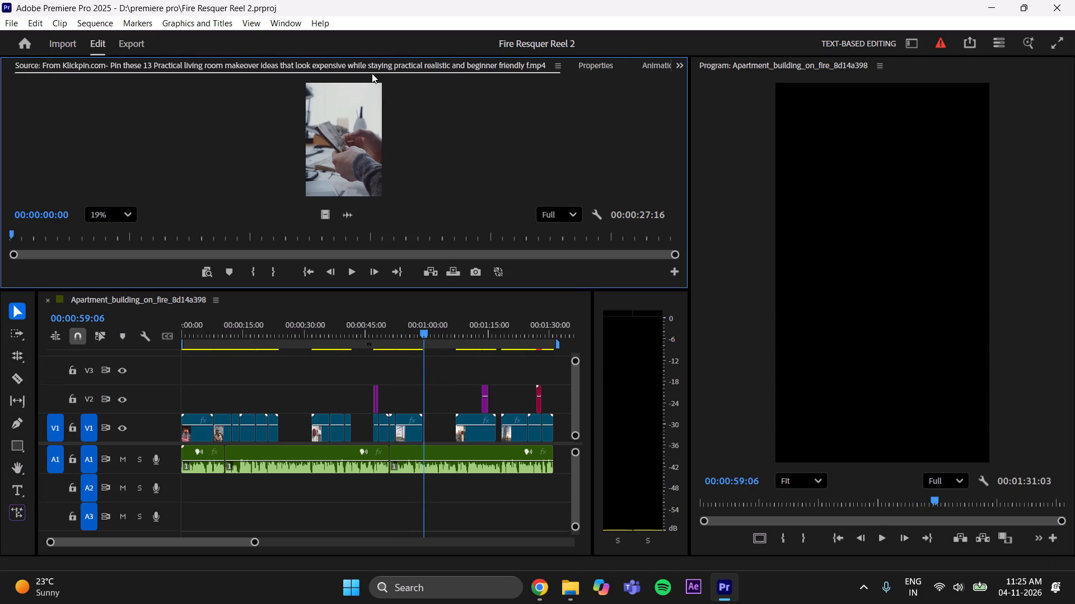
# Refresh the Downloads folder in File Explorer and check the newly downloaded clip and Opportunities images.
pyautogui.click(562, 599)
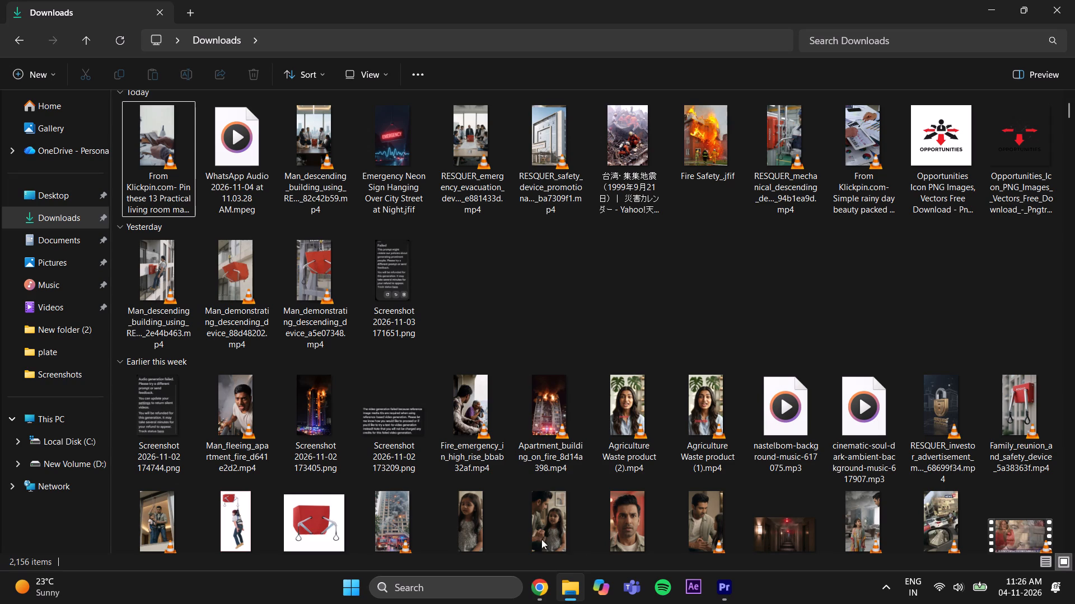
pyautogui.click(119, 45)
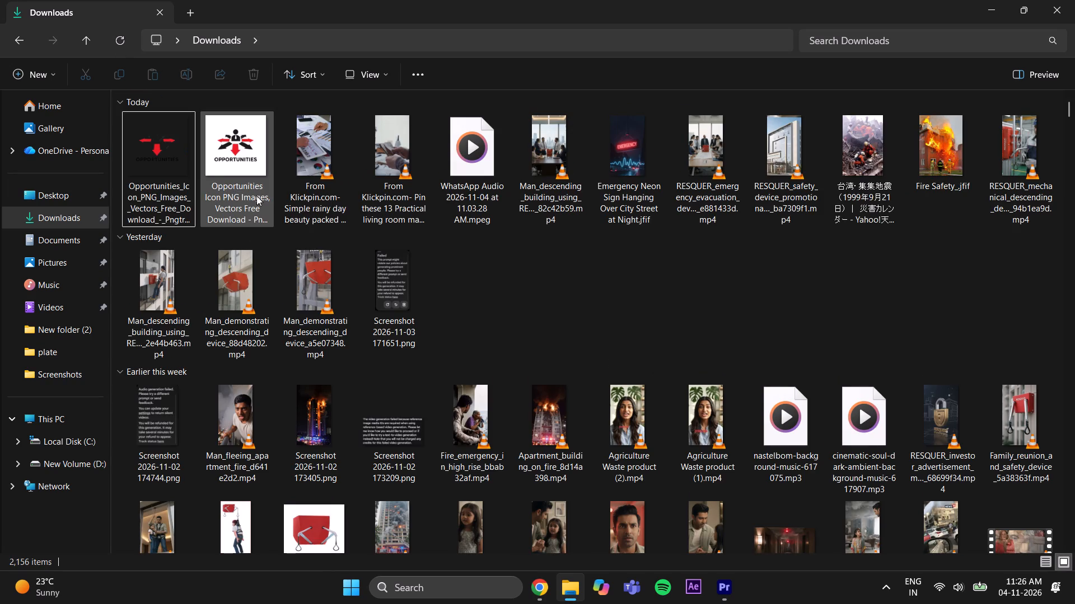
# Return to the Pinterest results in Chrome and search for MULTIPLE SECTOR in place of the strong marketing opportunity query.
pyautogui.click(554, 598)
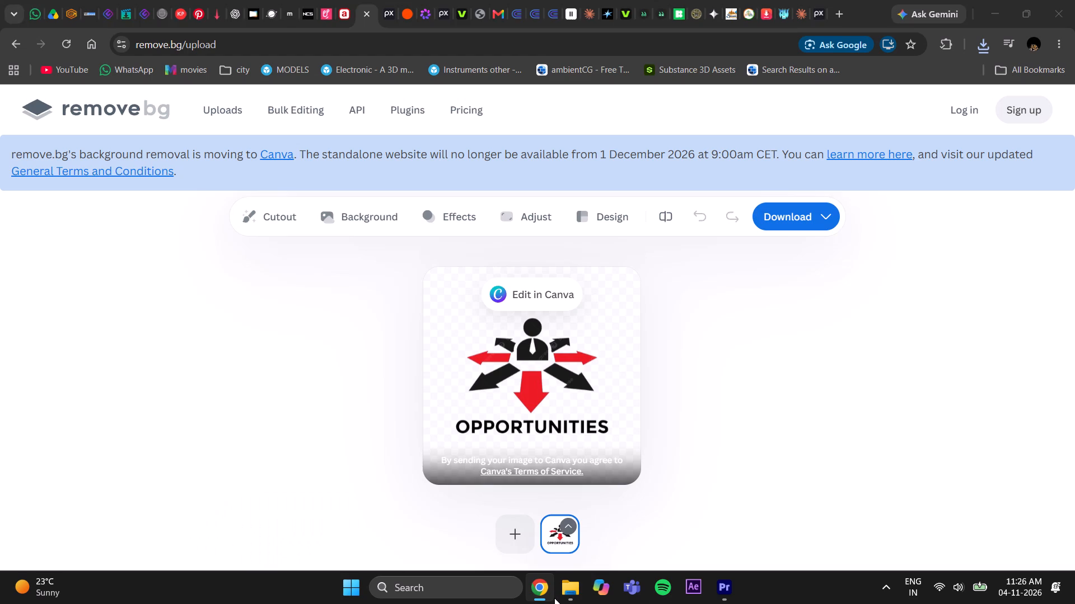
pyautogui.click(199, 13)
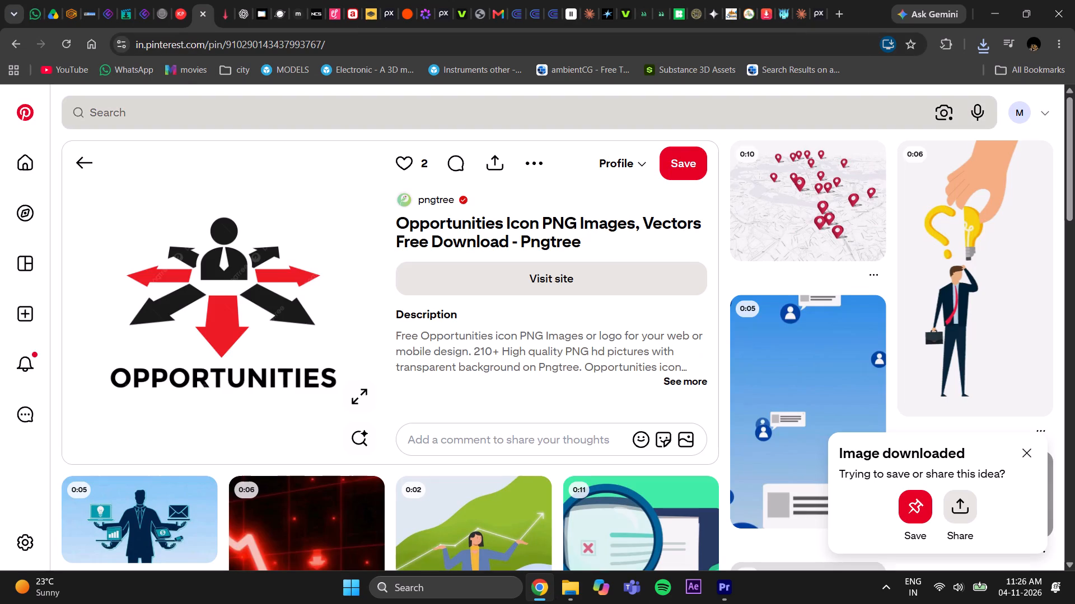
pyautogui.click(5, 43)
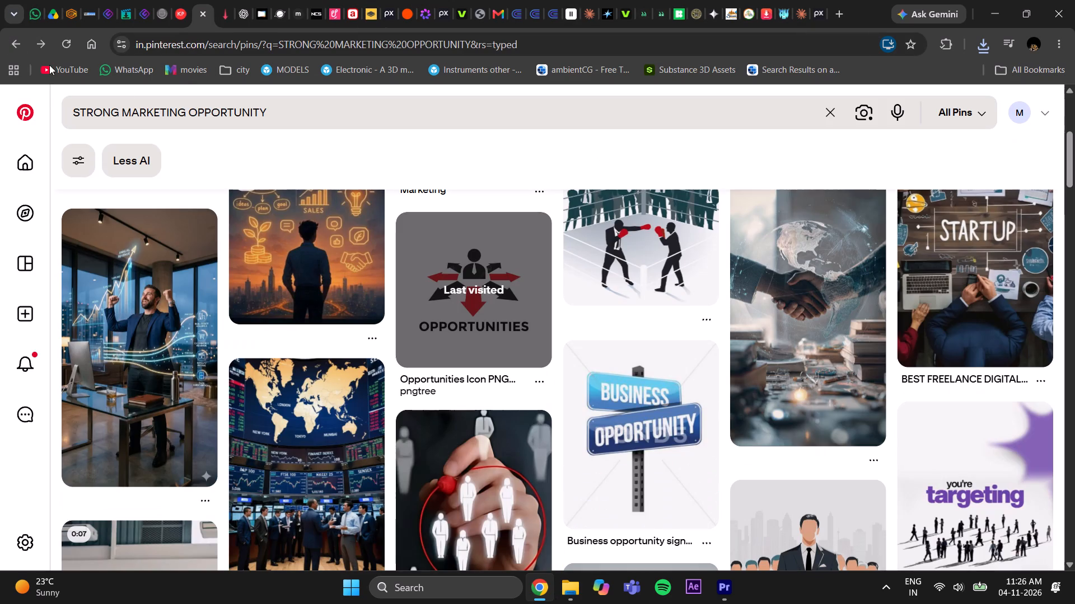
pyautogui.click(332, 120)
pyautogui.press('BackSpace')
pyautogui.press('BackSpace')
pyautogui.press('BackSpace')
pyautogui.press('BackSpace')
pyautogui.press('BackSpace')
pyautogui.press('BackSpace')
pyautogui.press('BackSpace')
pyautogui.press('BackSpace')
pyautogui.press('BackSpace')
pyautogui.press('BackSpace')
pyautogui.press('BackSpace')
pyautogui.press('BackSpace')
pyautogui.press('BackSpace')
pyautogui.press('BackSpace')
pyautogui.press('BackSpace')
pyautogui.press('BackSpace')
pyautogui.press('BackSpace')
pyautogui.press('BackSpace')
pyautogui.press('BackSpace')
pyautogui.press('BackSpace')
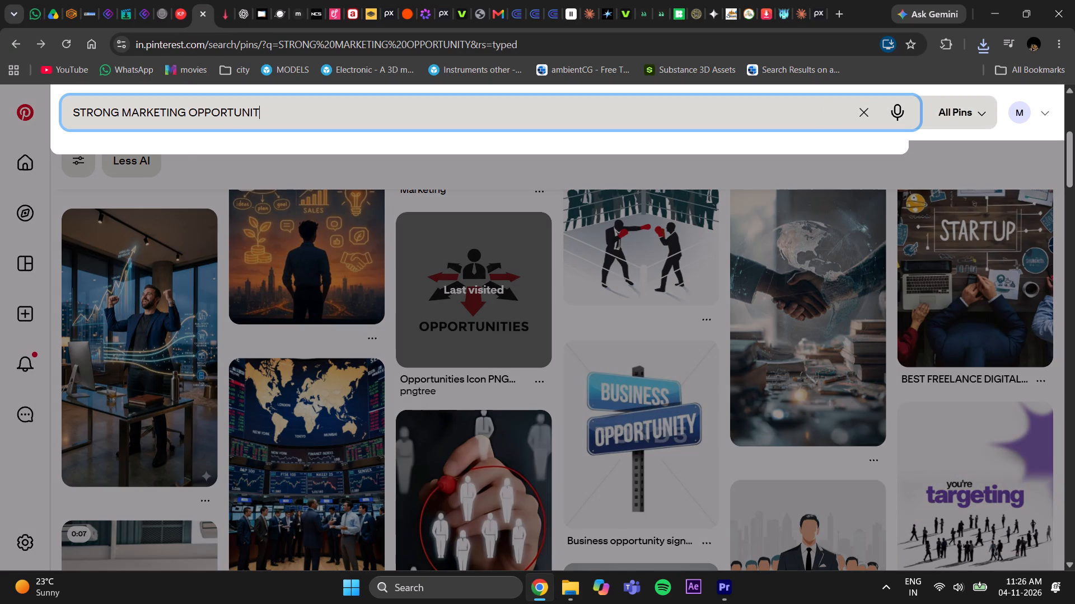
pyautogui.write('MULTIPLE')
pyautogui.press('space')
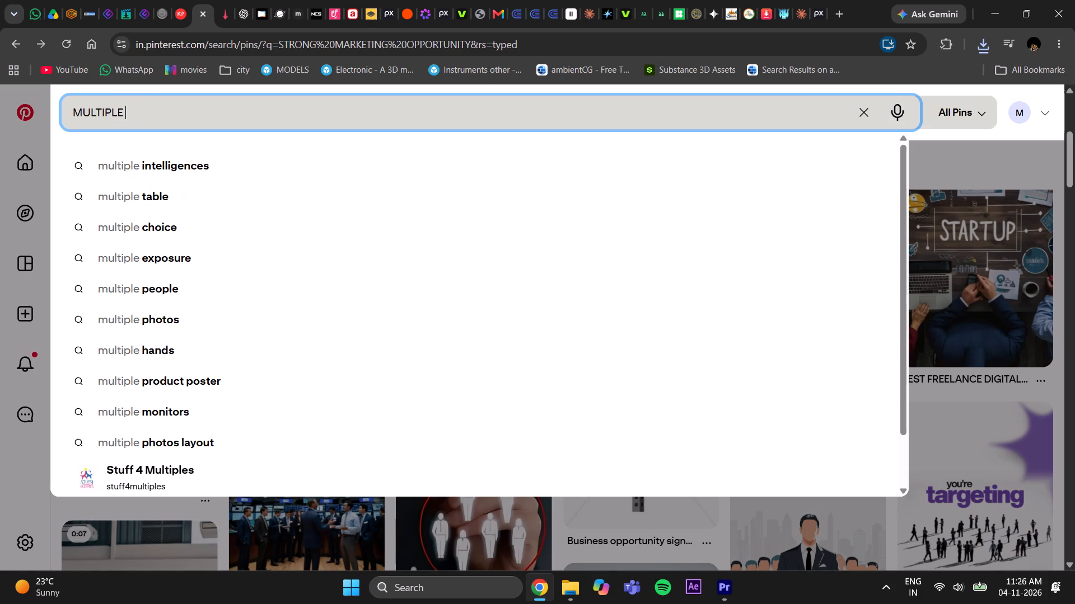
pyautogui.write('SECTO')
pyautogui.press('e')
pyautogui.press('BackSpace')
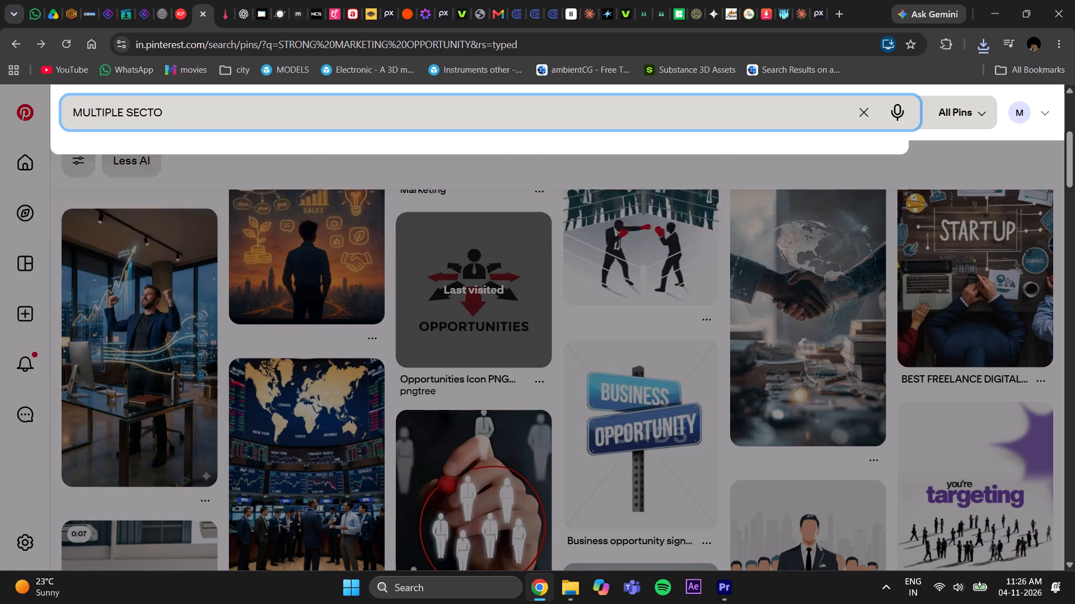
pyautogui.press('r')
pyautogui.press('Return')
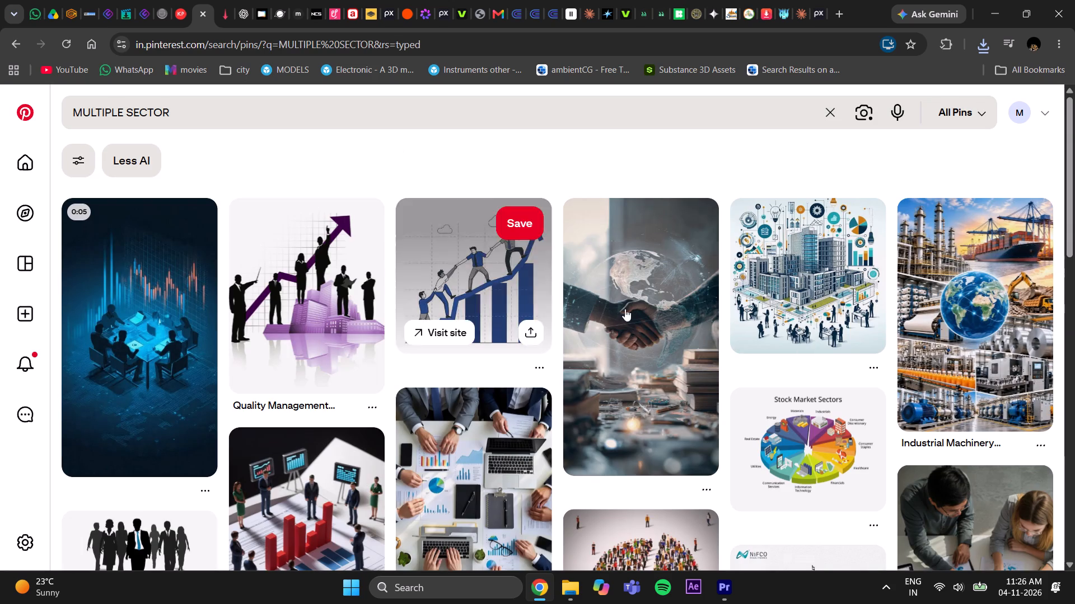
# Browse the MULTIPLE SECTOR pins for business footage or images that suit the voice-over.
pyautogui.scroll(-3, 606, 355)
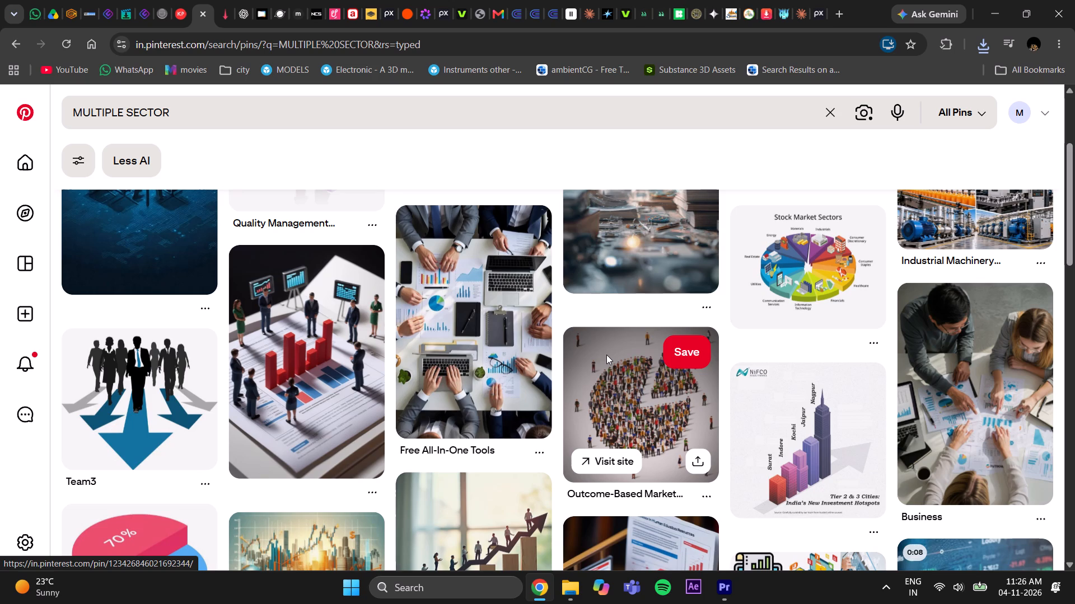
pyautogui.scroll(-1, 606, 355)
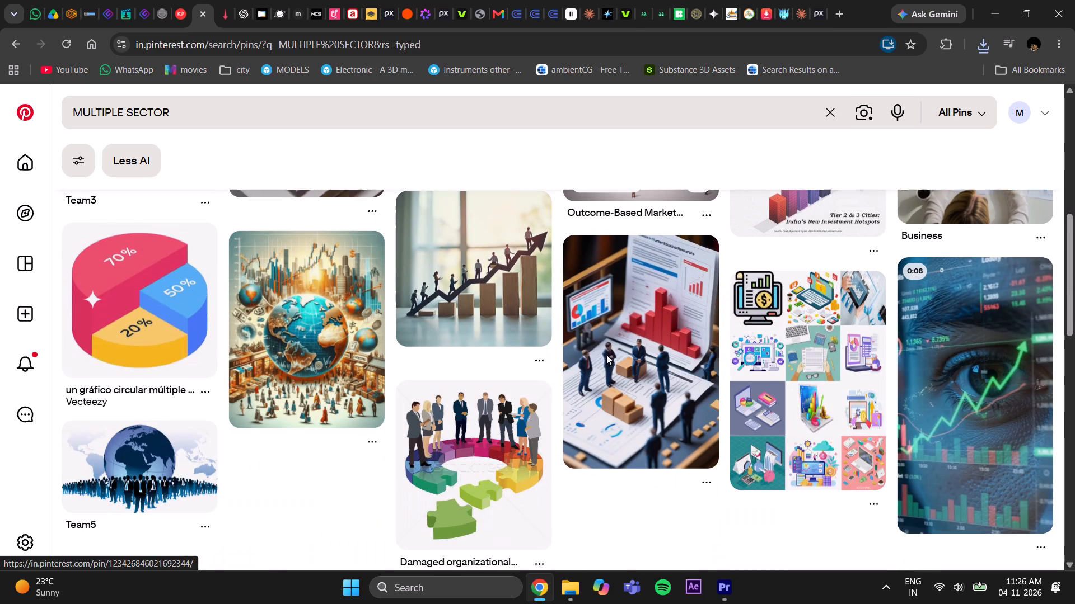
pyautogui.scroll(-2, 606, 355)
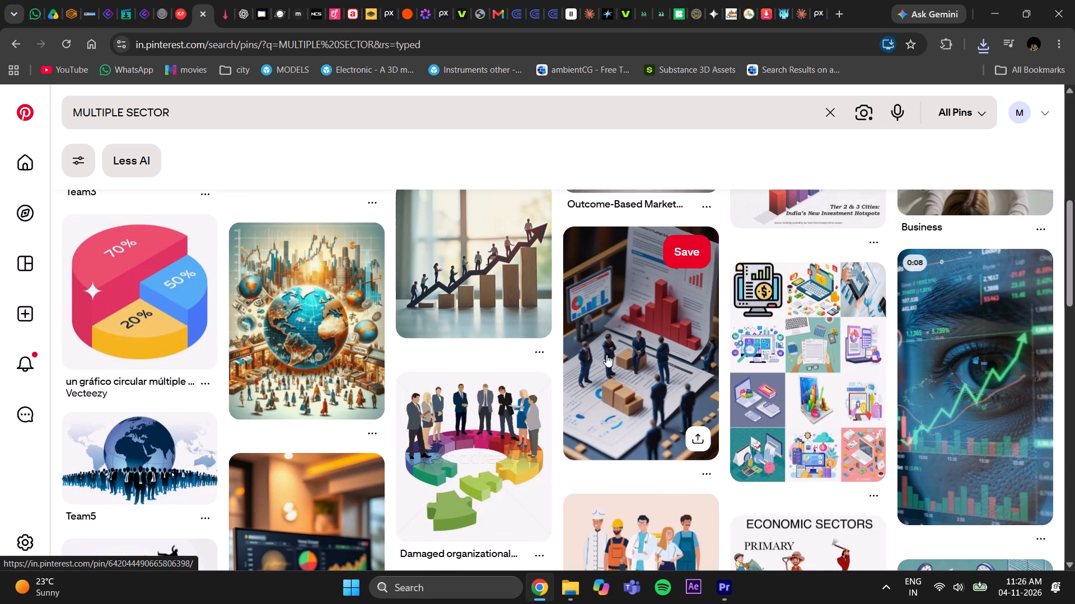
pyautogui.scroll(-2, 606, 355)
pyautogui.scroll(2, 606, 355)
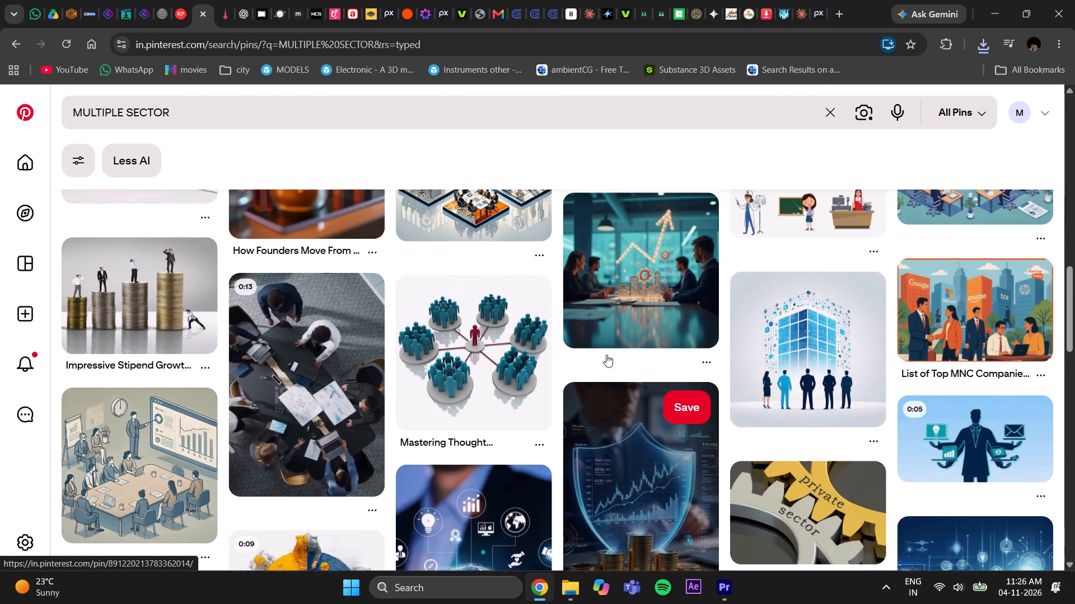
pyautogui.scroll(2, 606, 355)
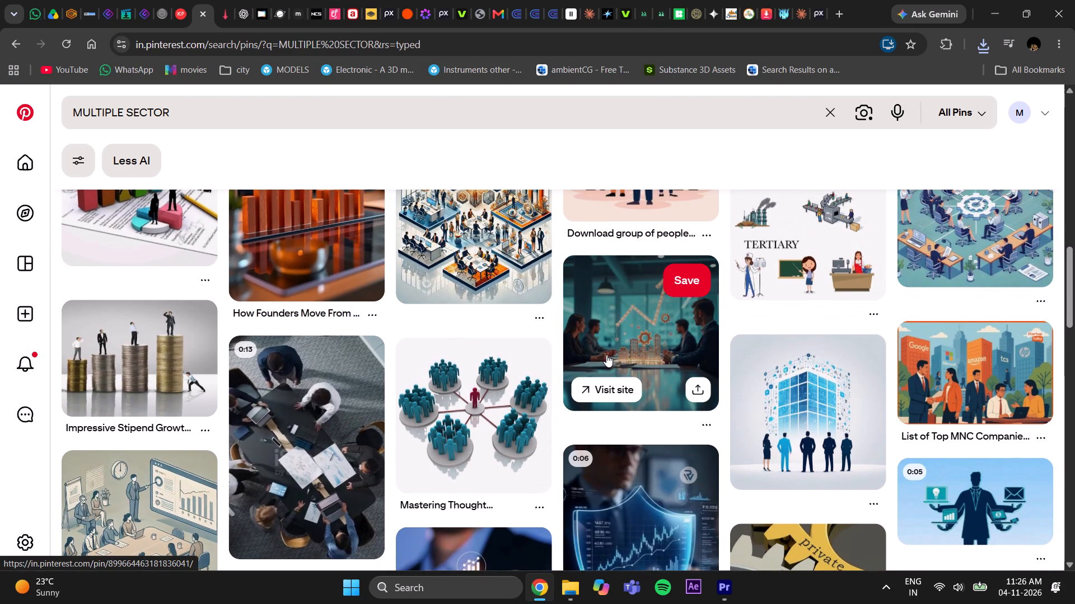
pyautogui.scroll(-1, 606, 355)
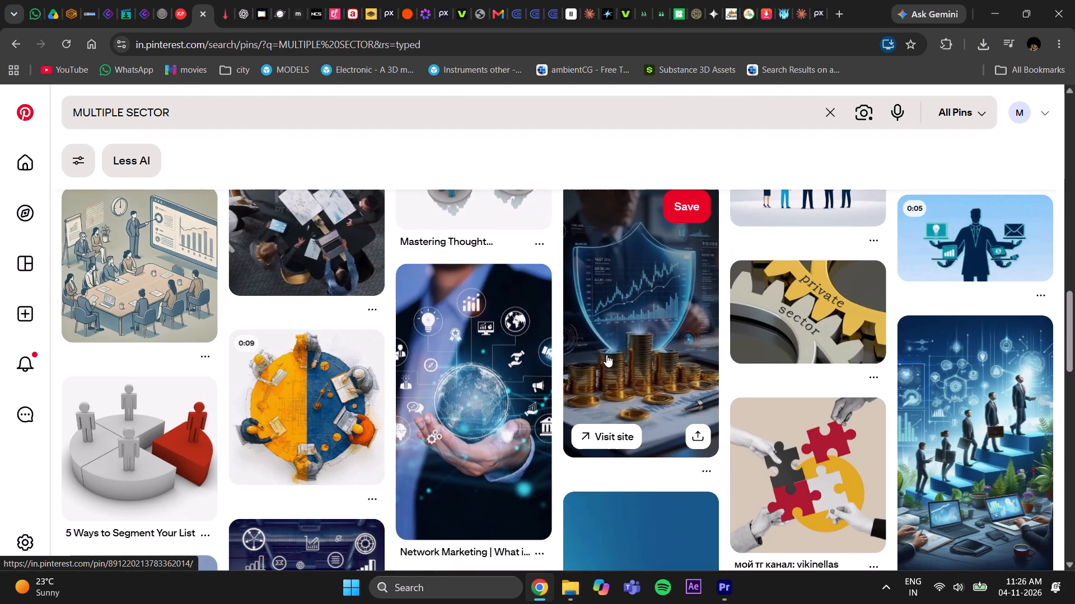
pyautogui.scroll(-7, 606, 355)
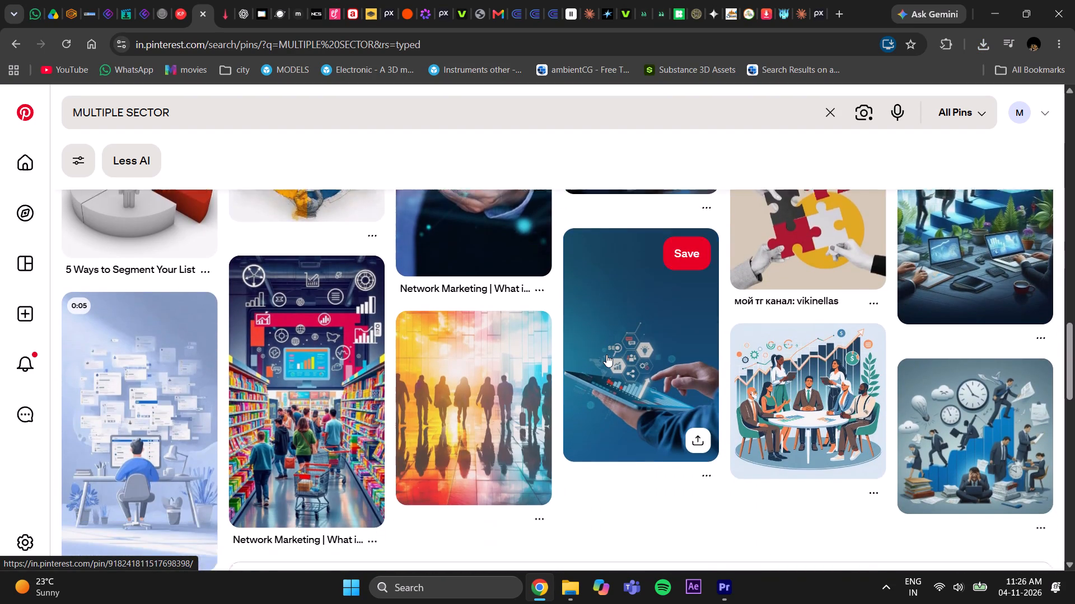
pyautogui.scroll(-2, 606, 355)
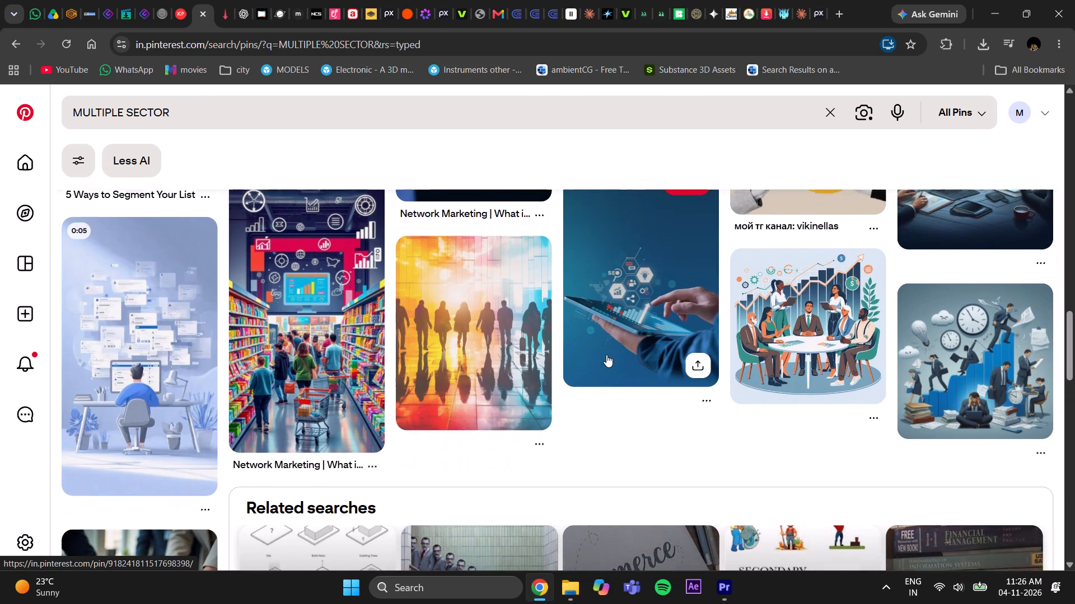
pyautogui.scroll(-2, 606, 355)
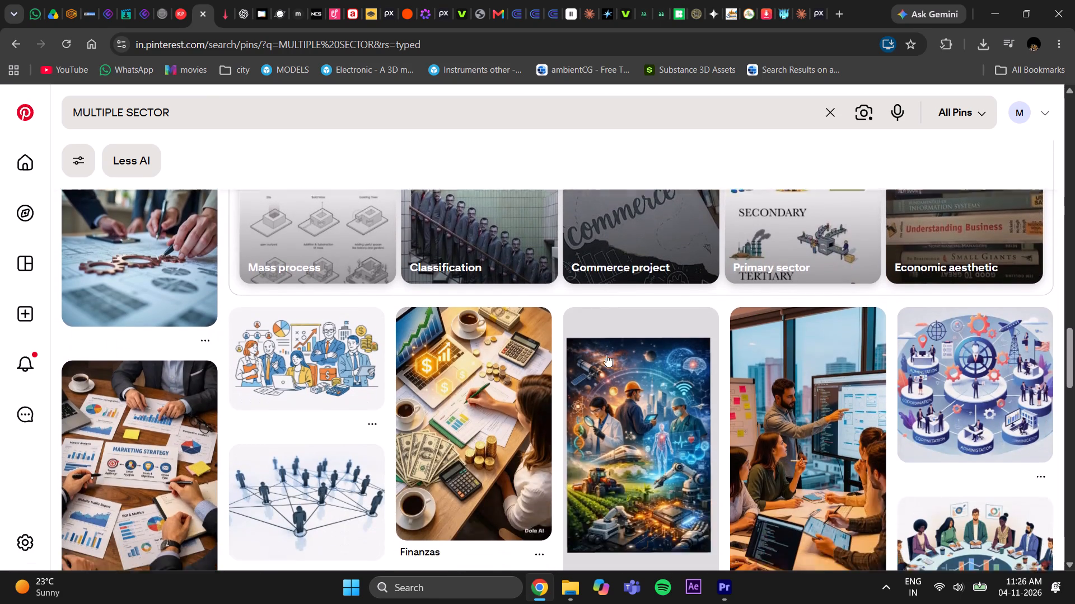
pyautogui.scroll(-3, 606, 355)
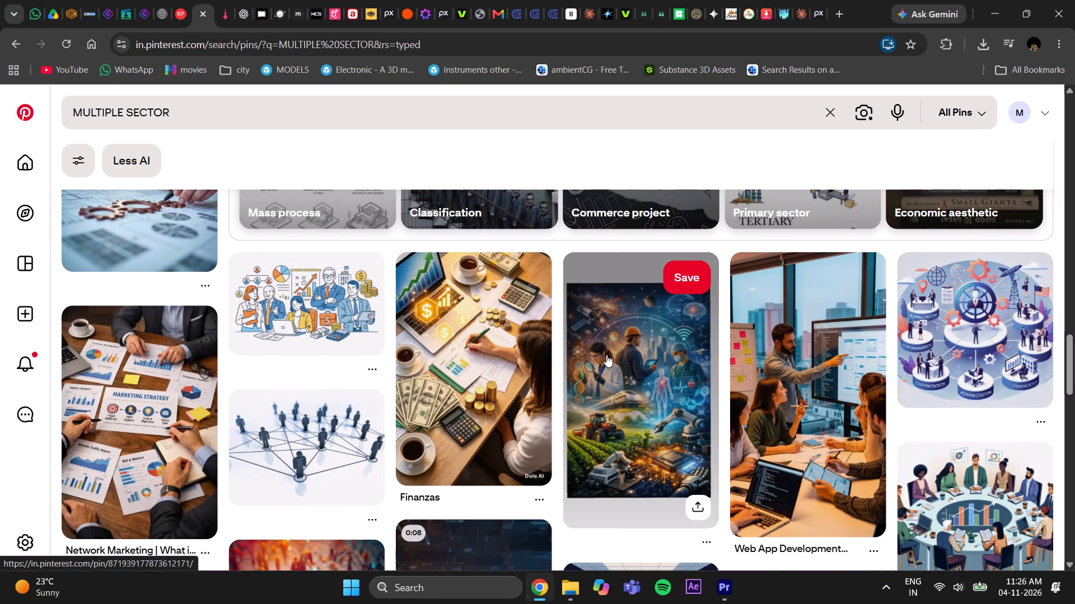
pyautogui.scroll(-2, 606, 355)
pyautogui.scroll(3, 606, 355)
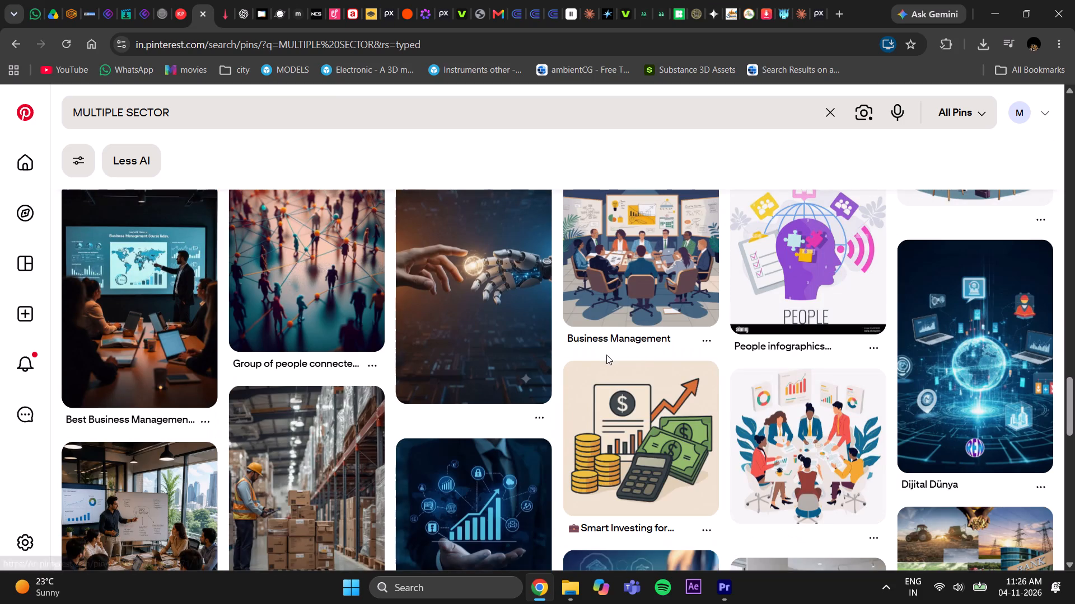
pyautogui.scroll(3, 606, 355)
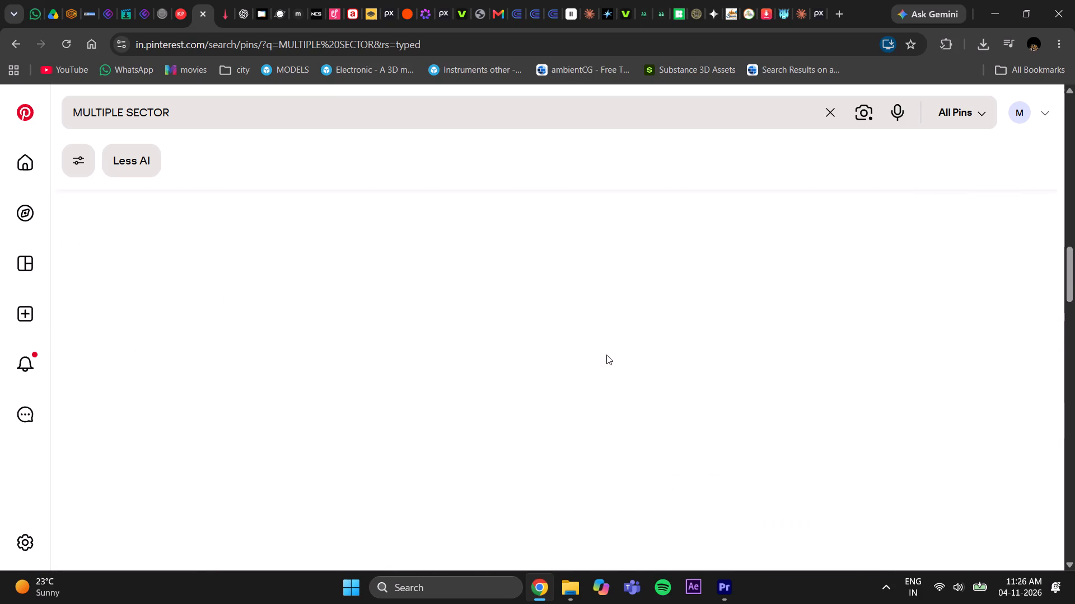
pyautogui.scroll(9, 606, 355)
# Load the "From Klickpin.com- Simple rainy day beauty" clip from the Downloads folder into Premiere Pro's Source monitor.
pyautogui.click(717, 590)
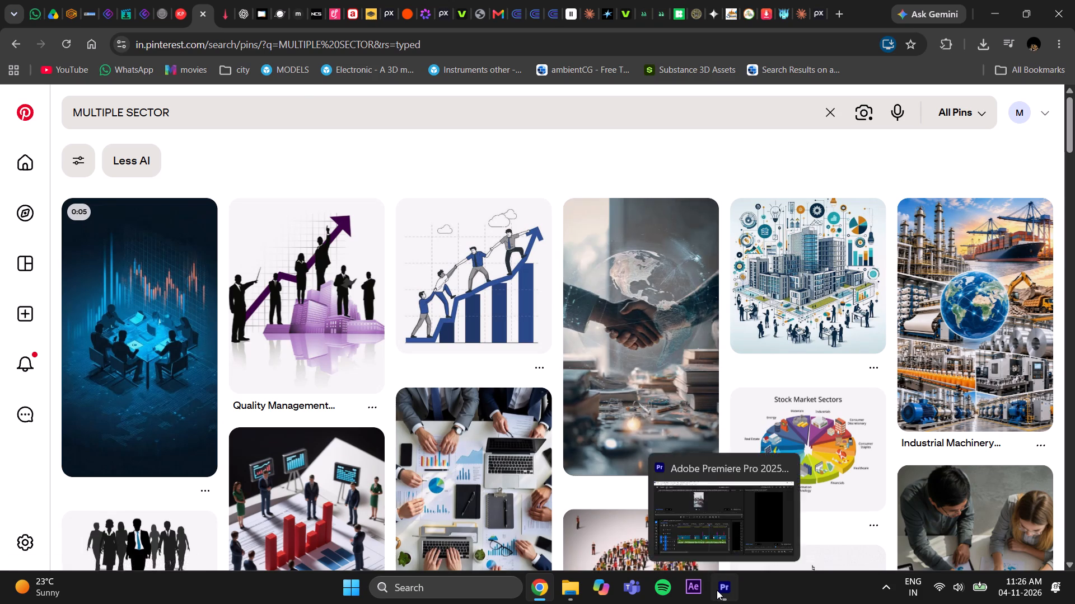
pyautogui.click(571, 588)
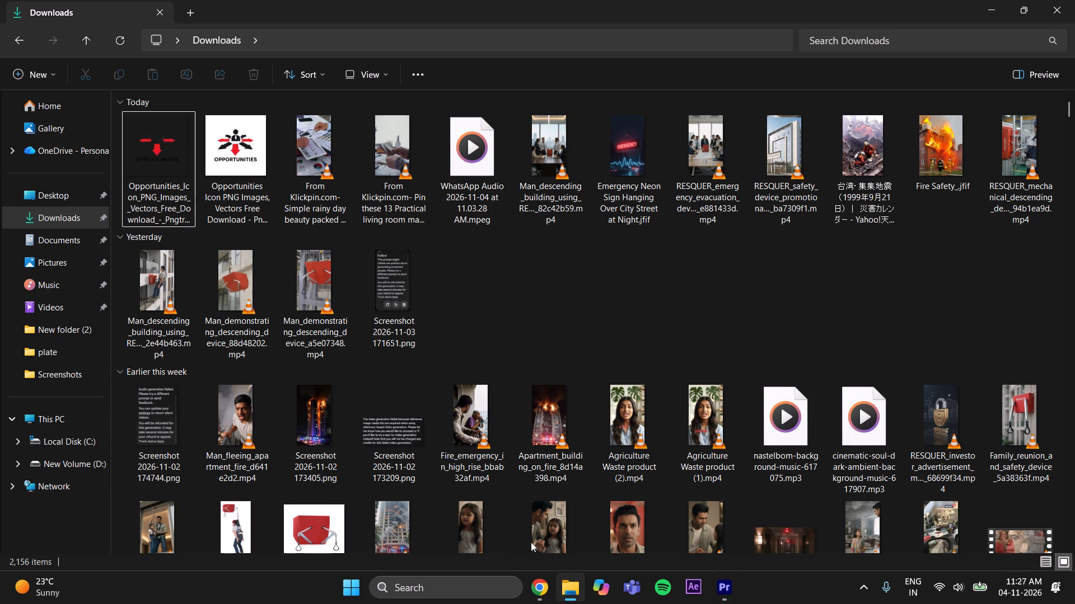
pyautogui.click(110, 40)
pyautogui.moveTo(316, 166); pyautogui.dragTo(358, 163)
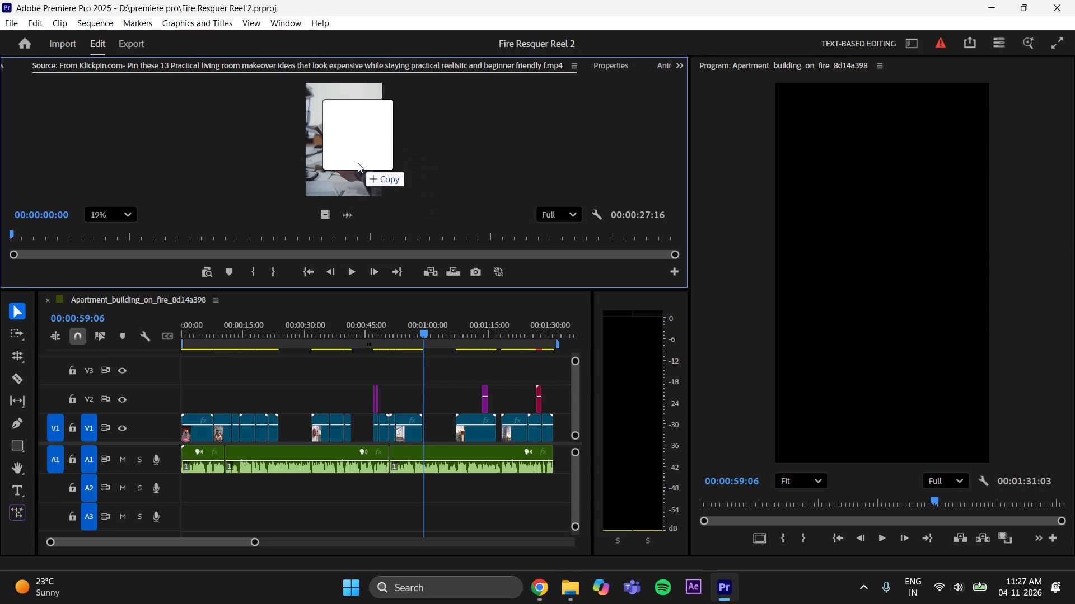
pyautogui.moveTo(358, 163); pyautogui.dragTo(357, 162)
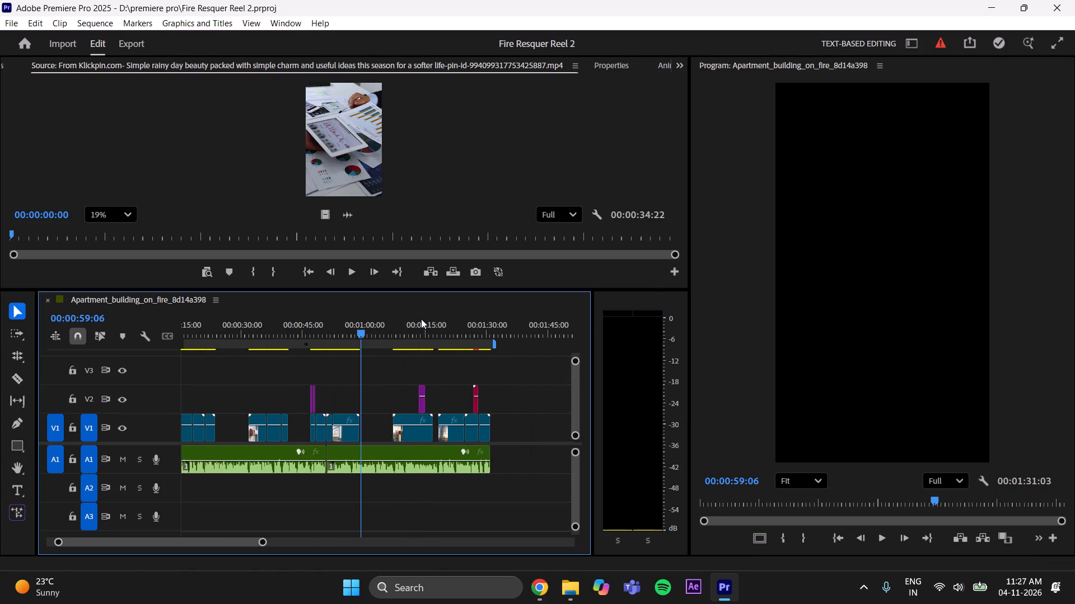
# Replay the voice-over around the V1 gap and trim the end of the RESQUER clip before it back to about 00:00:58:03.
pyautogui.moveTo(360, 334); pyautogui.dragTo(354, 345)
pyautogui.press('space')
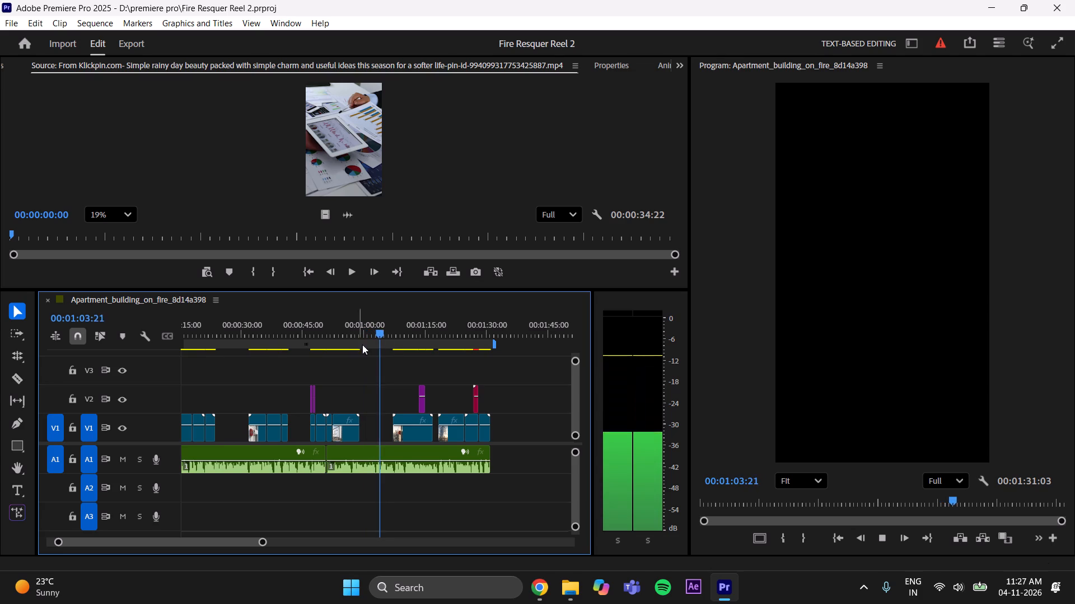
pyautogui.press('space')
pyautogui.moveTo(380, 326); pyautogui.dragTo(375, 357)
pyautogui.moveTo(265, 542); pyautogui.dragTo(259, 544)
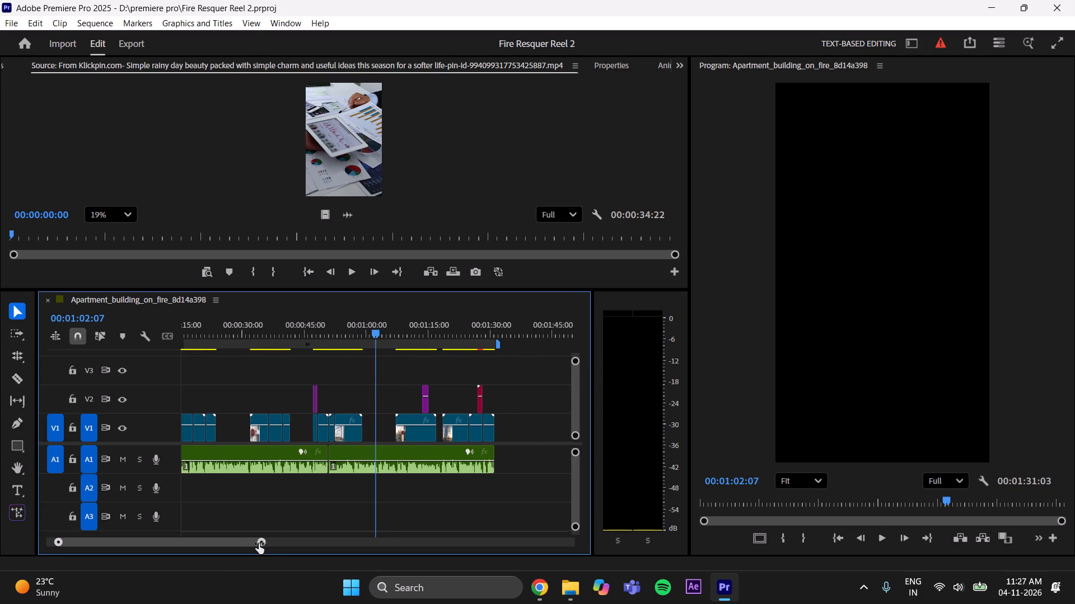
pyautogui.moveTo(259, 544); pyautogui.dragTo(229, 546)
pyautogui.moveTo(374, 329); pyautogui.dragTo(381, 336)
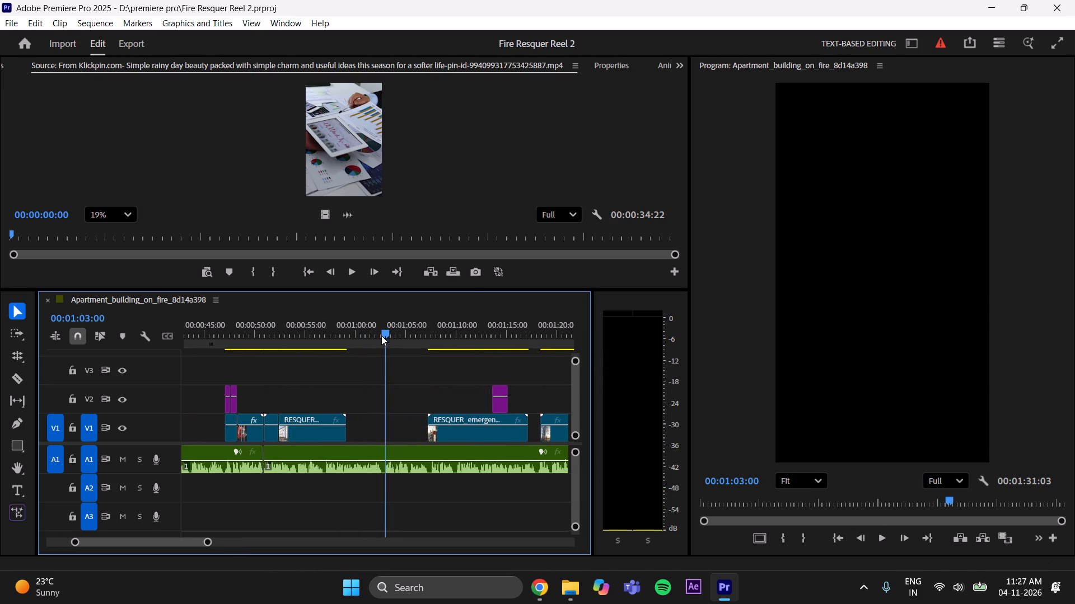
pyautogui.moveTo(381, 336); pyautogui.dragTo(301, 364)
pyautogui.press('space')
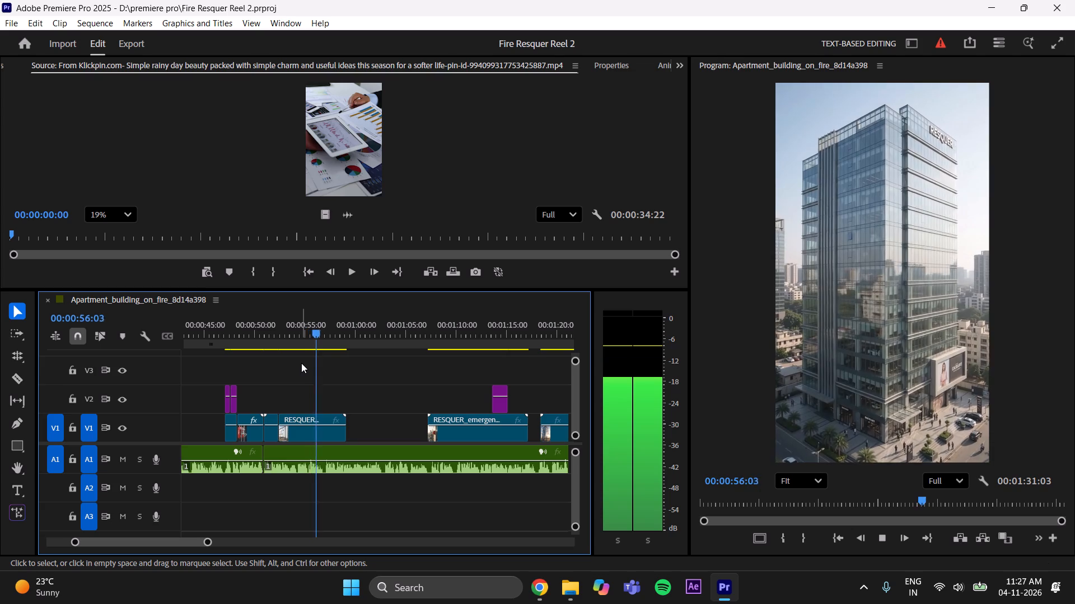
pyautogui.press('space')
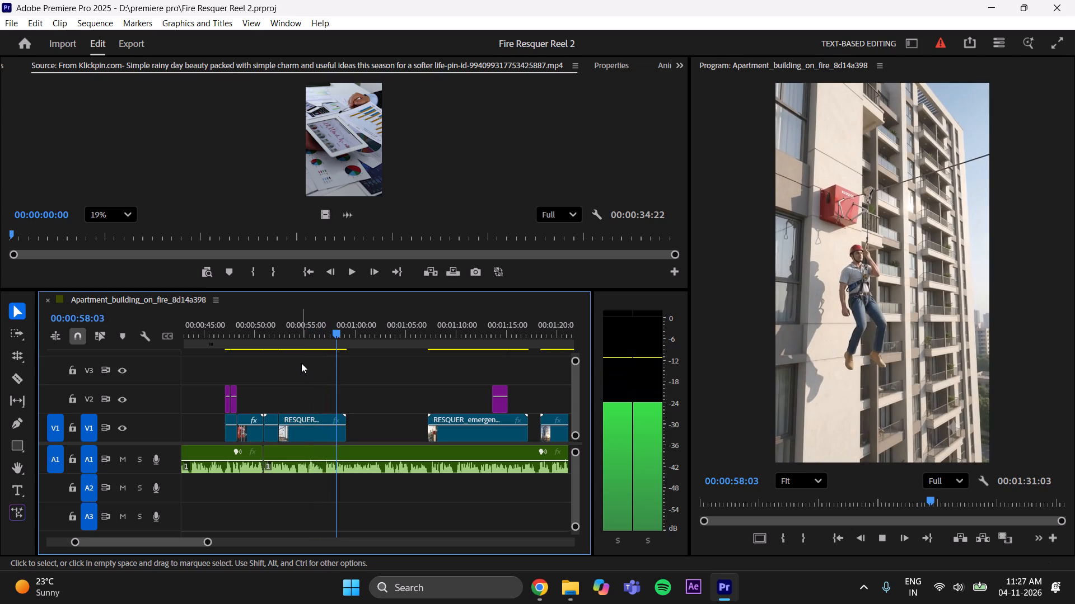
pyautogui.moveTo(352, 432); pyautogui.dragTo(340, 440)
# Replay the voice-over around the trimmed end of the RESQUER clip on V1, between about 00:00:56 and 00:00:58:15.
pyautogui.press('space')
pyautogui.press('space')
pyautogui.moveTo(340, 324); pyautogui.dragTo(330, 345)
pyautogui.moveTo(333, 321); pyautogui.dragTo(330, 327)
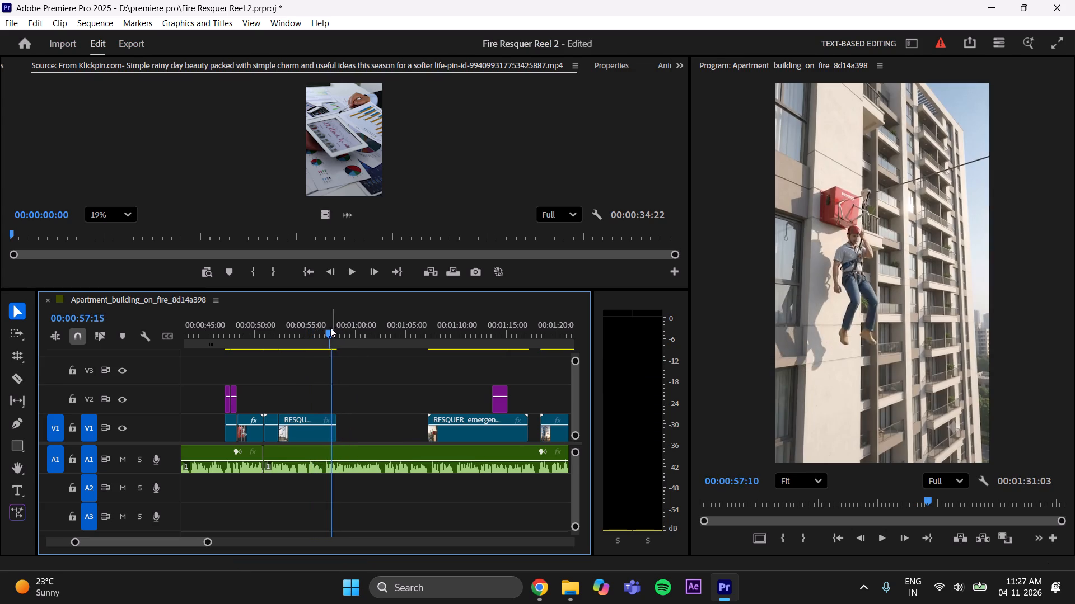
pyautogui.moveTo(330, 327); pyautogui.dragTo(321, 343)
pyautogui.press('space')
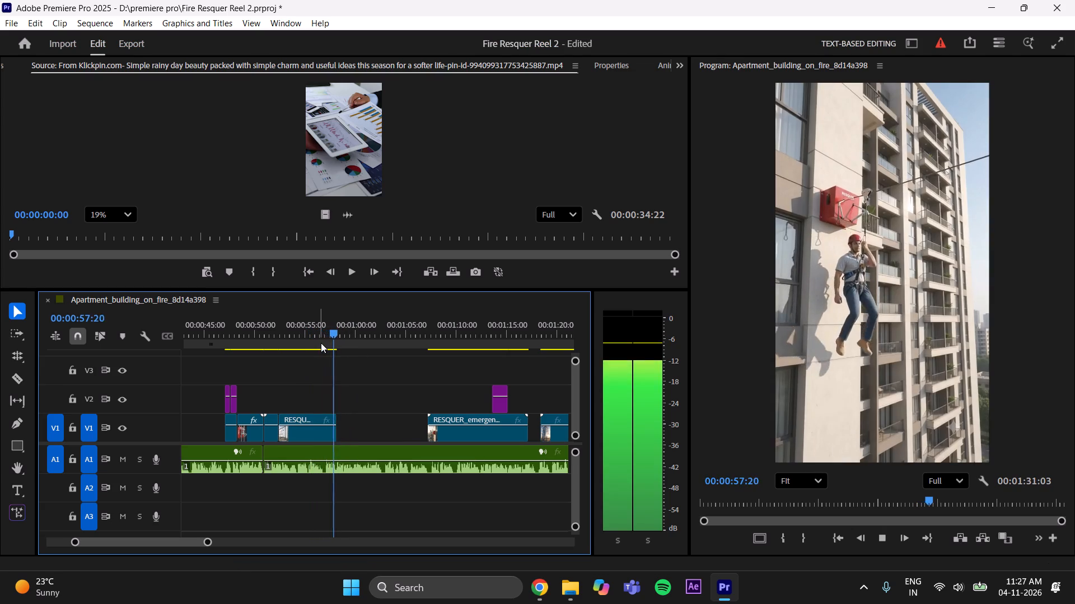
pyautogui.press('space')
# Mark the Klickpin rainy-day source clip from In point 00:00:00:00 to Out point 00:00:04:28, covering the charts-and-tablet shot.
pyautogui.moveTo(328, 215); pyautogui.dragTo(332, 243)
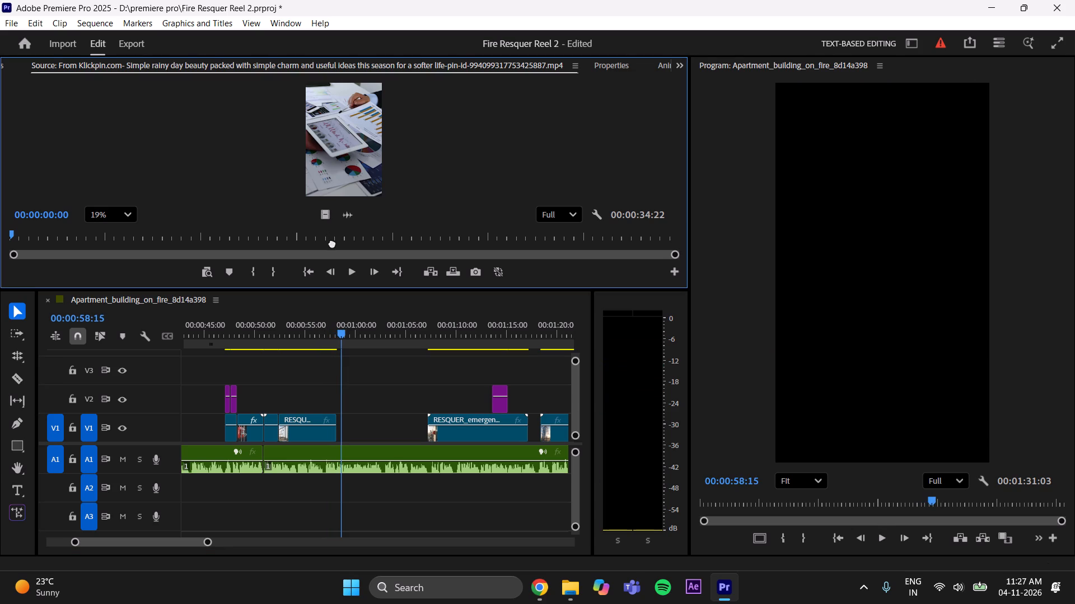
pyautogui.moveTo(332, 243); pyautogui.dragTo(320, 205)
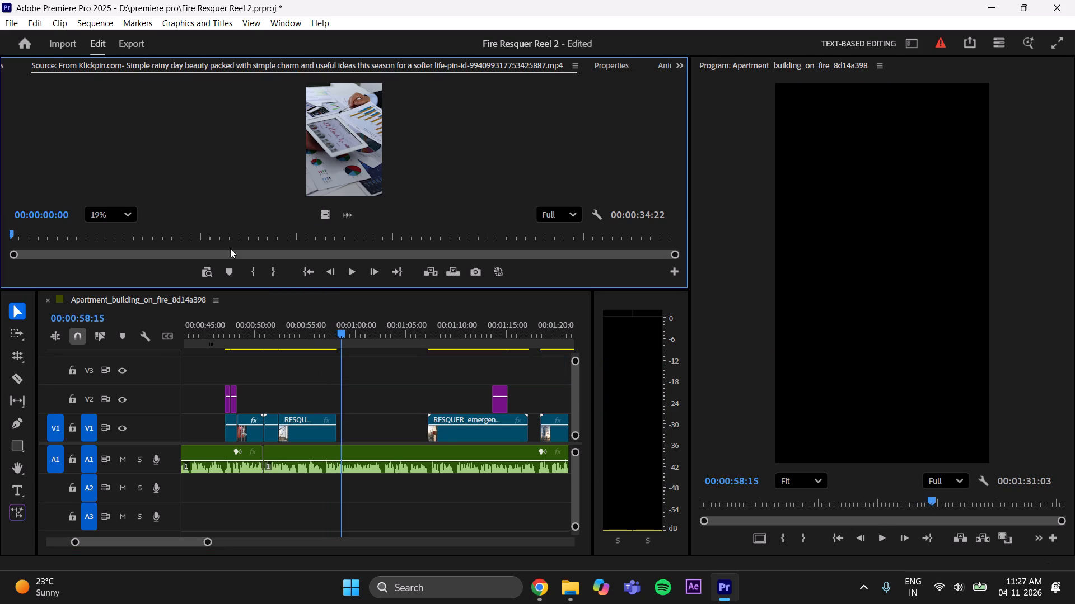
pyautogui.click(256, 272)
pyautogui.moveTo(11, 233); pyautogui.dragTo(147, 275)
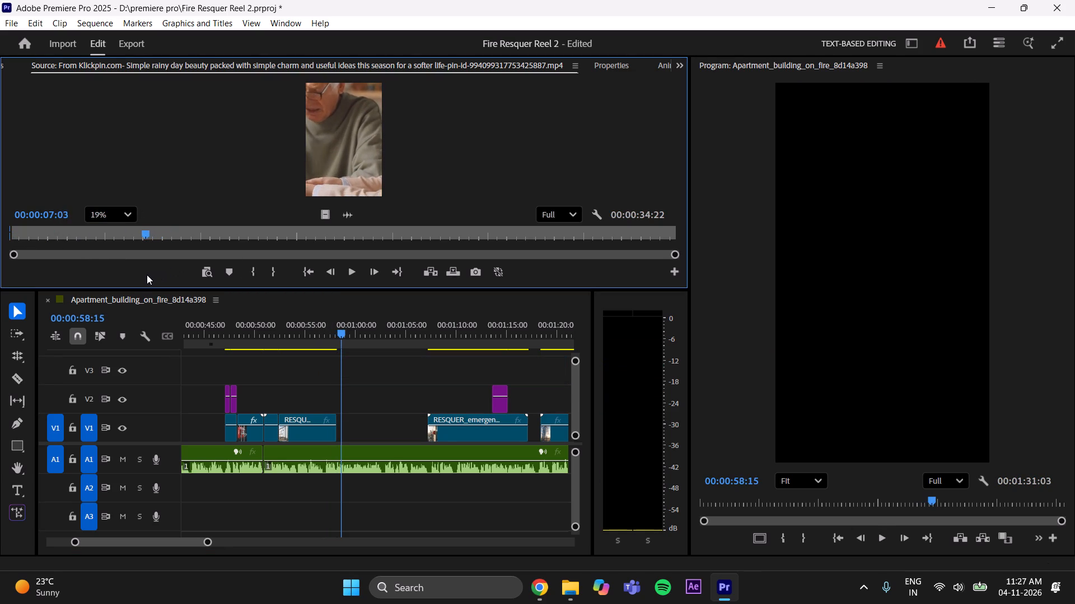
pyautogui.moveTo(147, 275); pyautogui.dragTo(118, 280)
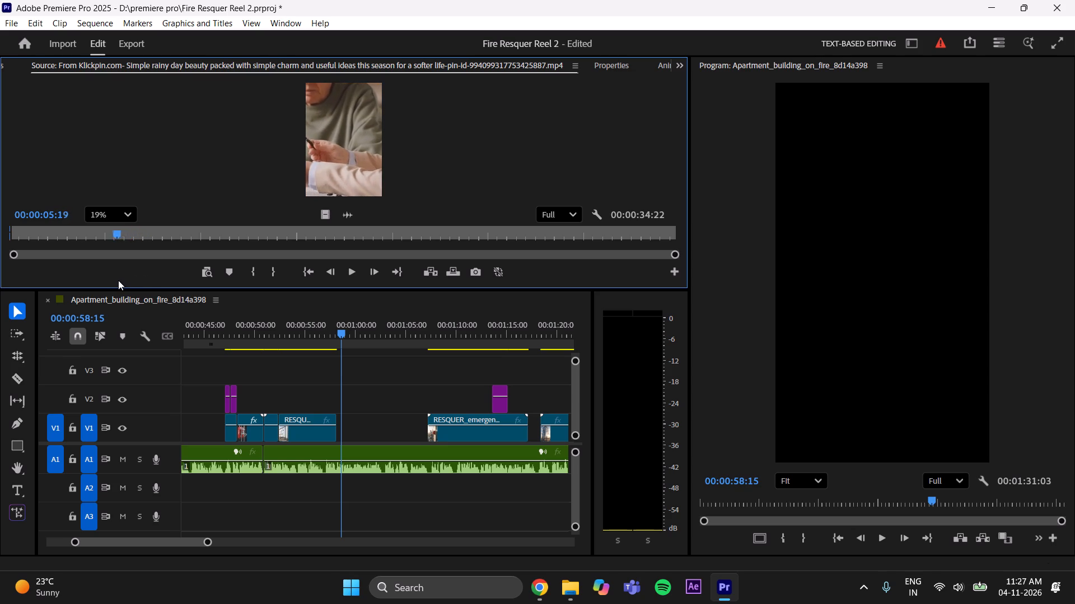
pyautogui.moveTo(118, 280); pyautogui.dragTo(107, 282)
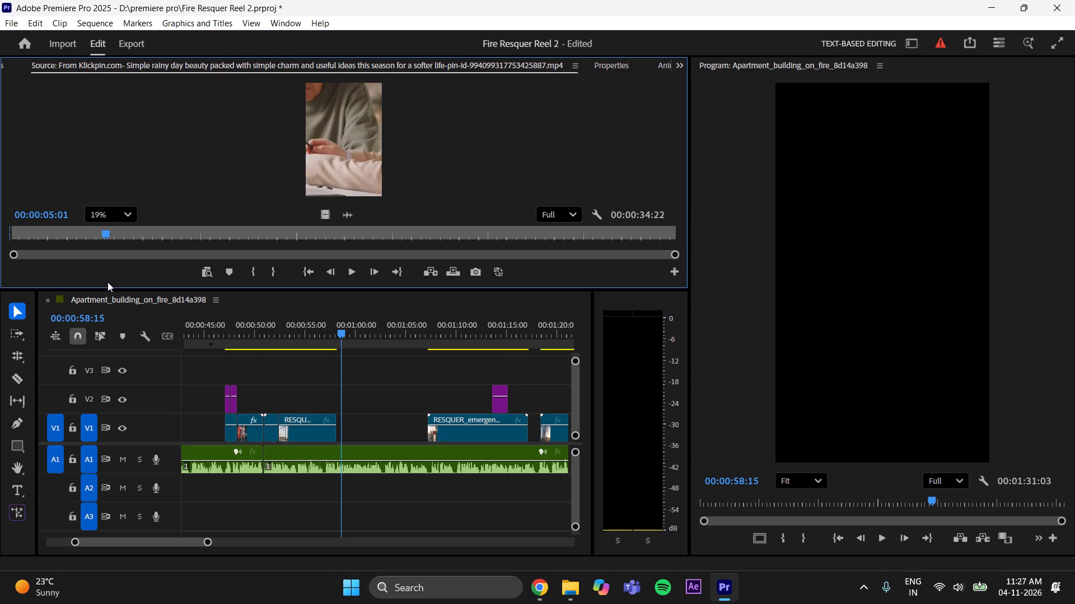
pyautogui.moveTo(107, 282); pyautogui.dragTo(105, 282)
pyautogui.click(266, 272)
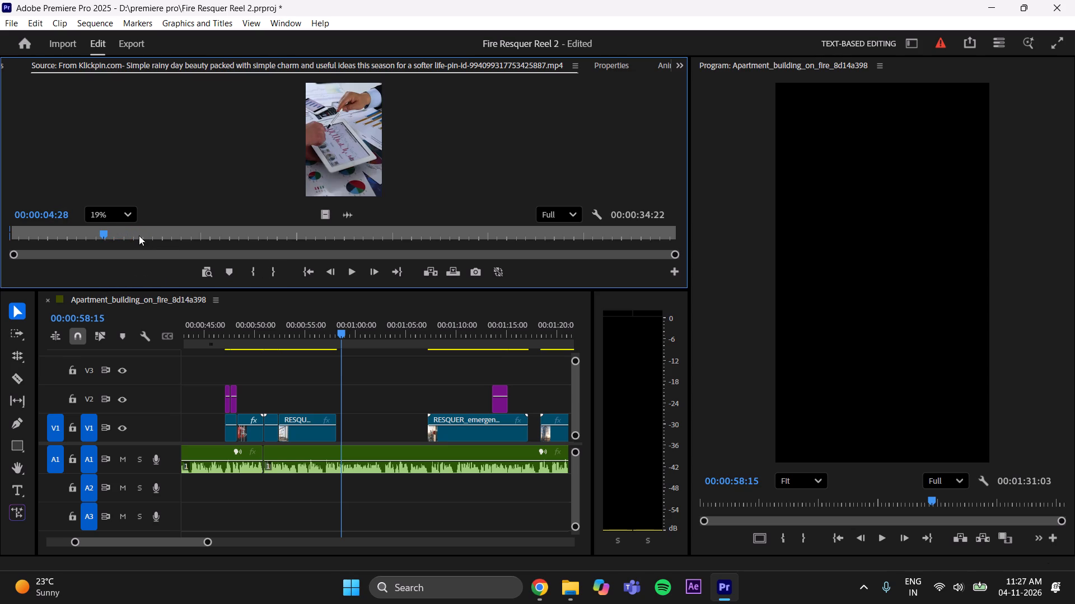
pyautogui.click(264, 275)
pyautogui.click(270, 275)
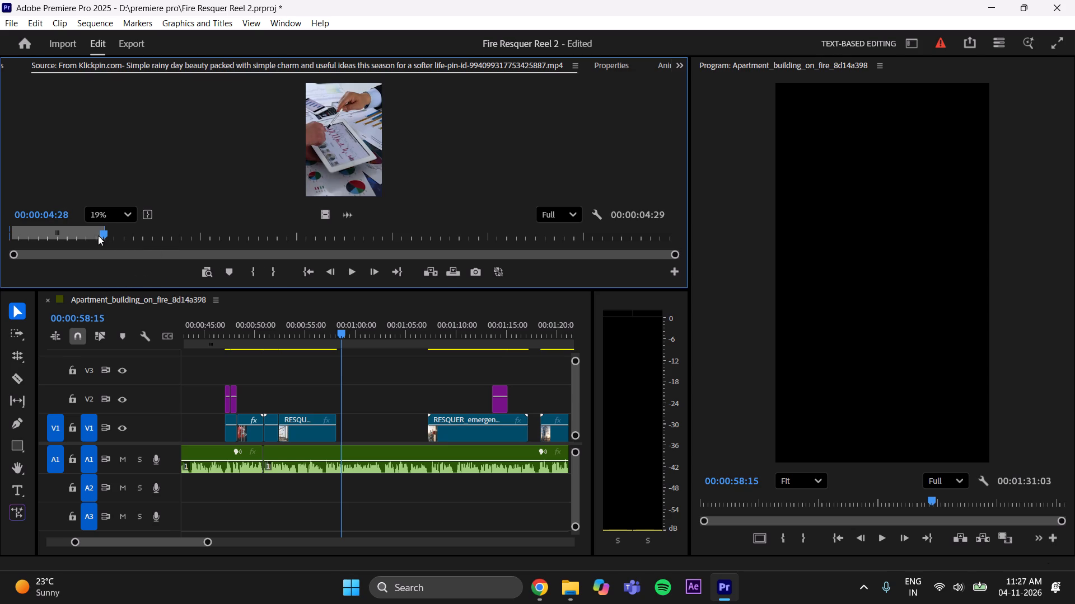
# Place the marked charts-and-tablet footage, video only, on V1 directly against the RESQUER clip's end and play across the cut.
pyautogui.moveTo(105, 234); pyautogui.dragTo(333, 285)
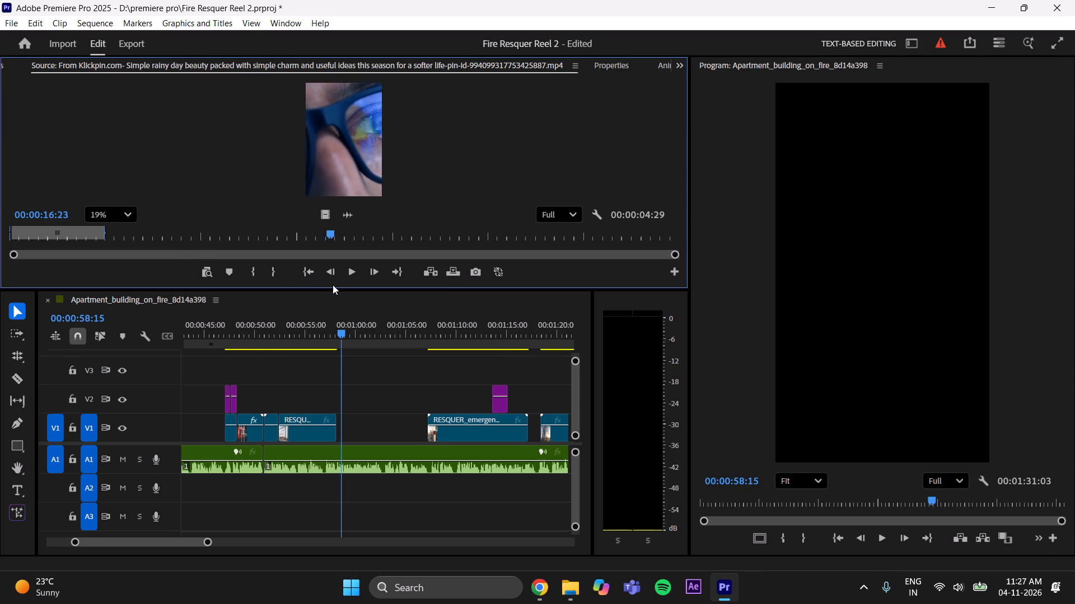
pyautogui.moveTo(333, 285); pyautogui.dragTo(635, 326)
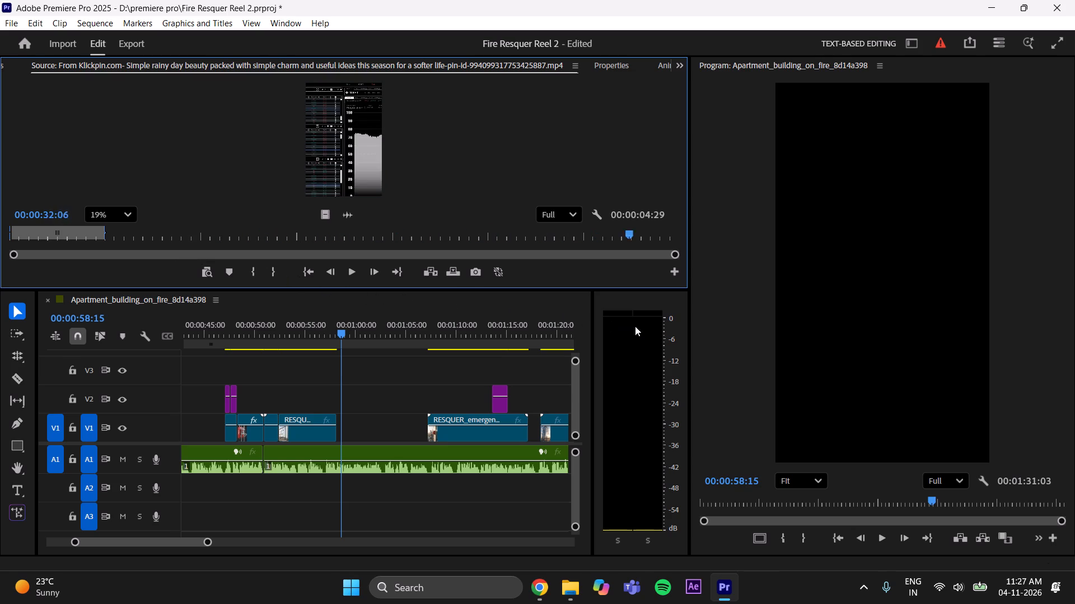
pyautogui.moveTo(635, 326); pyautogui.dragTo(282, 328)
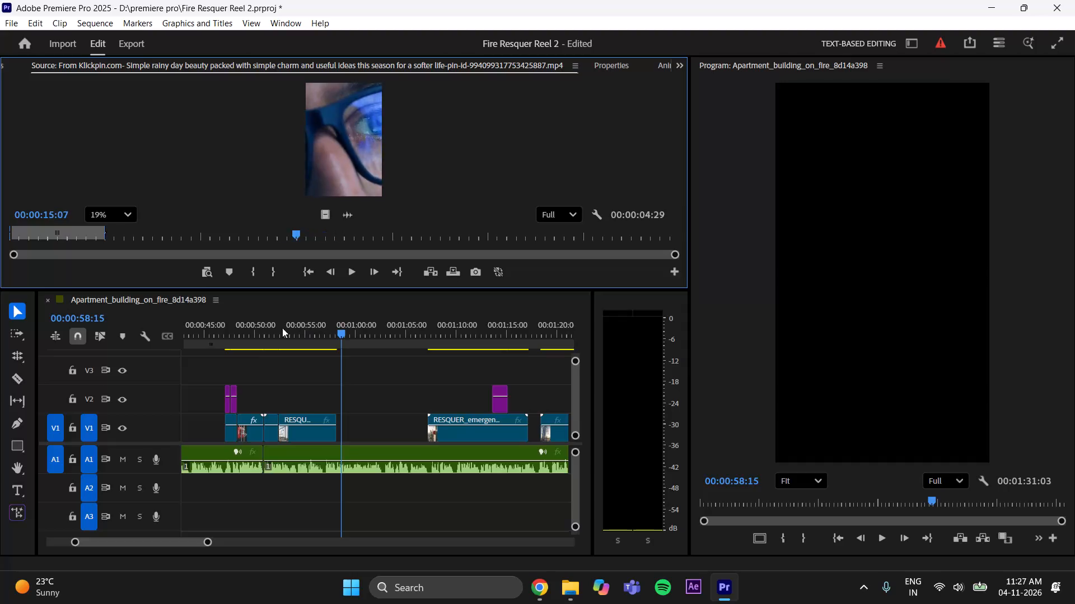
pyautogui.moveTo(282, 328); pyautogui.dragTo(205, 332)
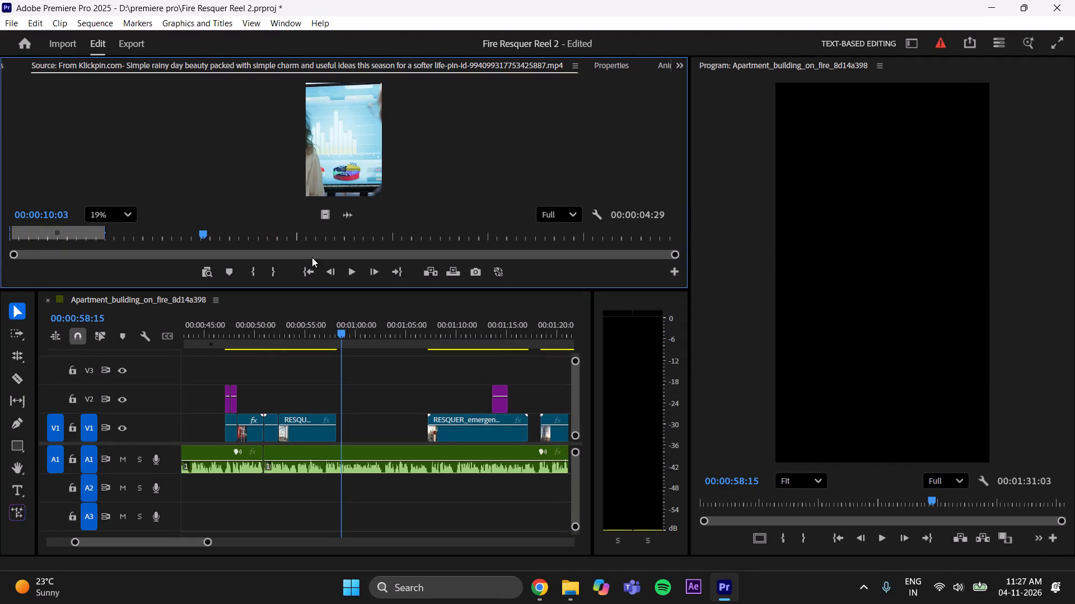
pyautogui.moveTo(326, 218); pyautogui.dragTo(347, 424)
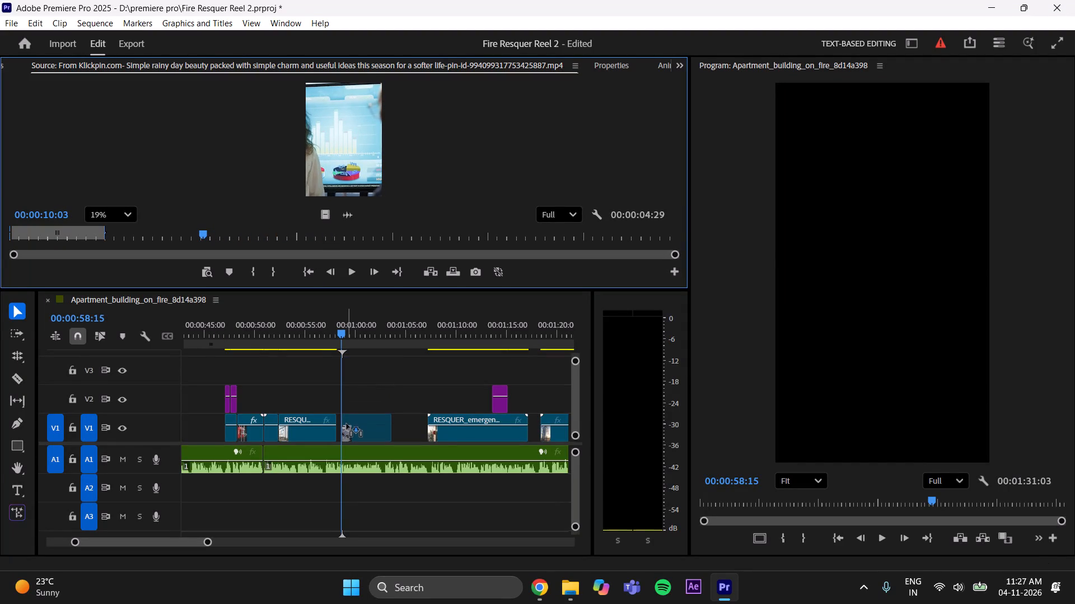
pyautogui.moveTo(347, 424); pyautogui.dragTo(347, 424)
pyautogui.moveTo(338, 323); pyautogui.dragTo(323, 347)
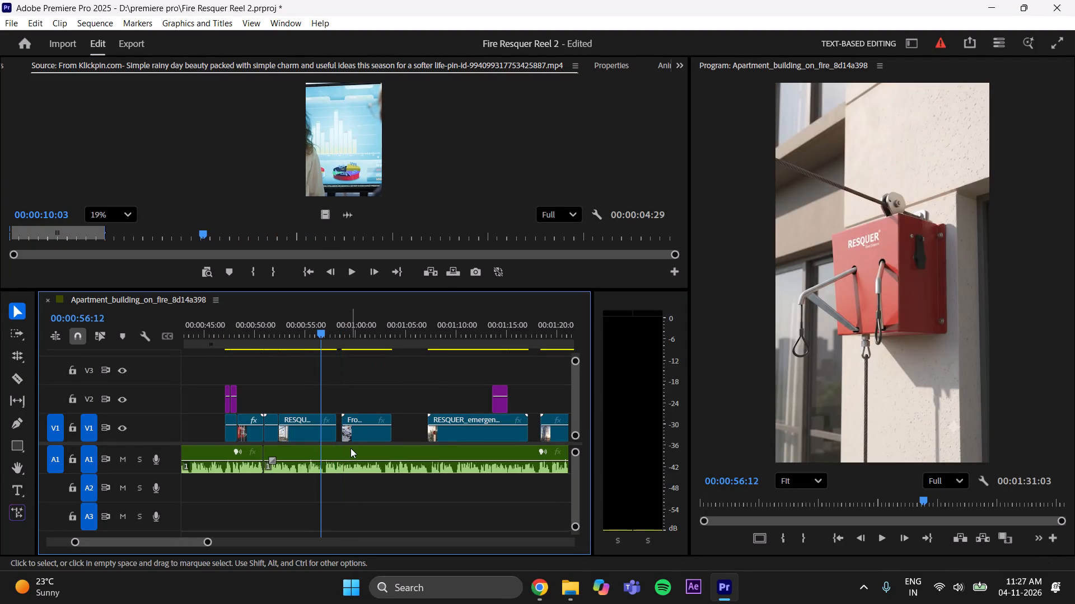
pyautogui.click(353, 433)
pyautogui.press('space')
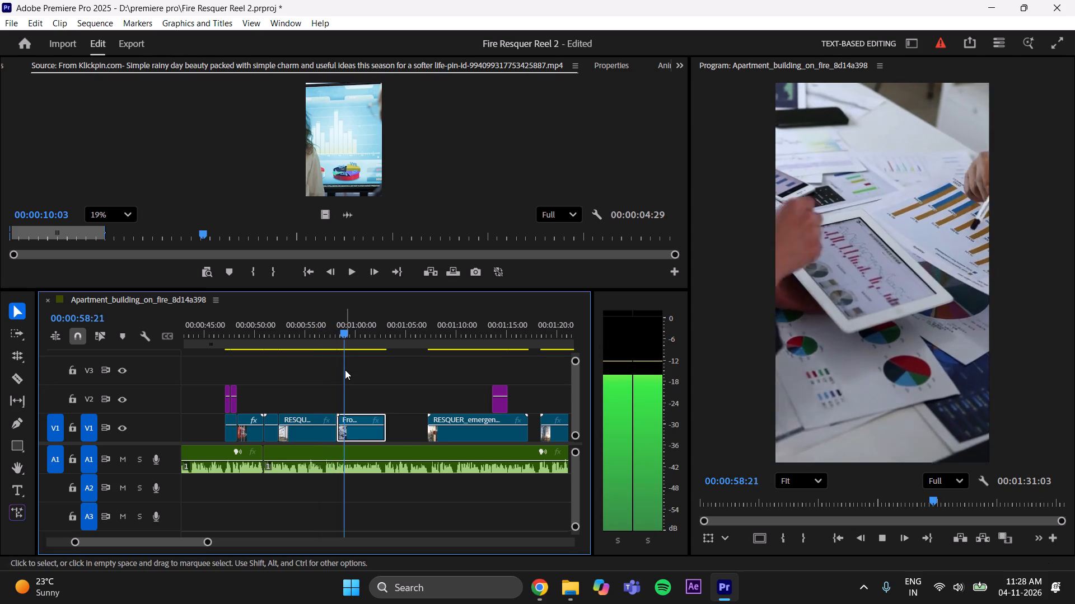
pyautogui.press('space')
# Find the voice-over cue and place the transparent Opportunities icon PNG from Downloads on V2 at 00:01:00:06.
pyautogui.click(367, 397)
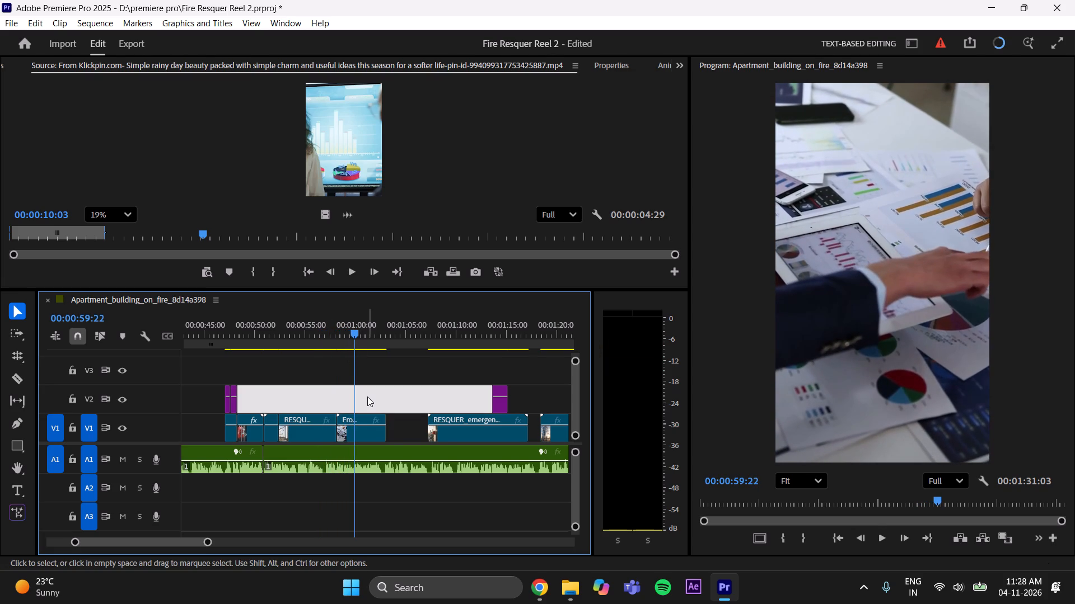
pyautogui.press('space')
pyautogui.press('space')
pyautogui.press('space')
pyautogui.press('space')
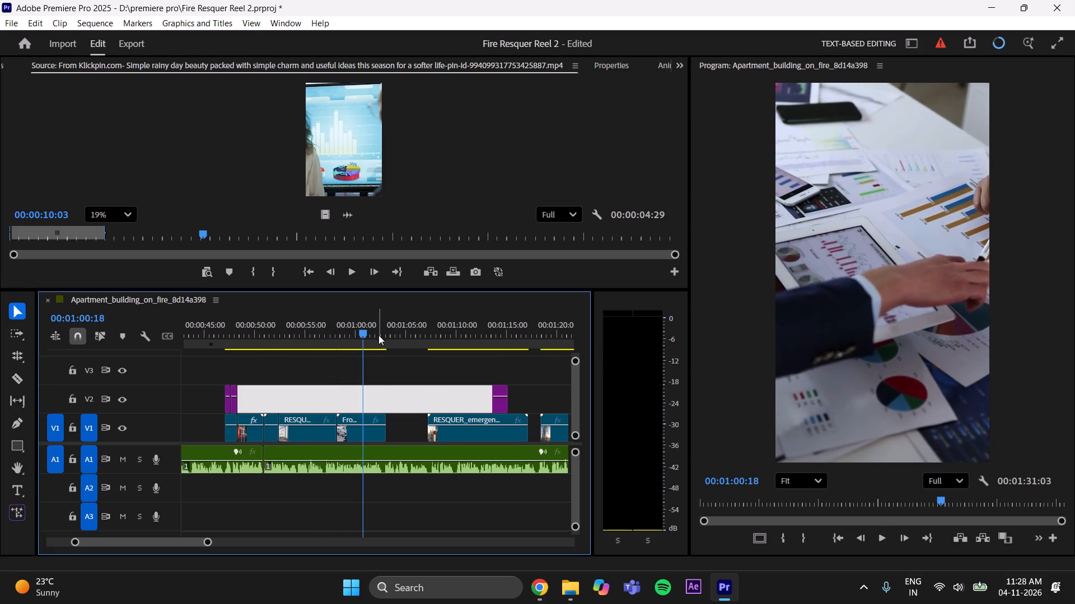
pyautogui.moveTo(366, 328); pyautogui.dragTo(349, 352)
pyautogui.press('space')
pyautogui.press('space')
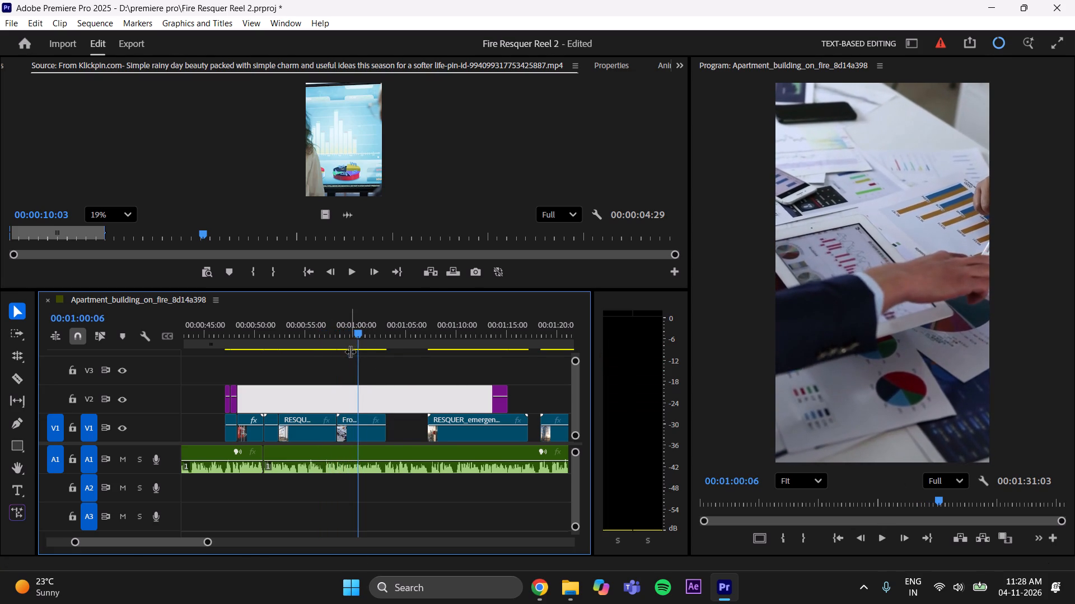
pyautogui.click(579, 586)
pyautogui.moveTo(129, 141); pyautogui.dragTo(211, 157)
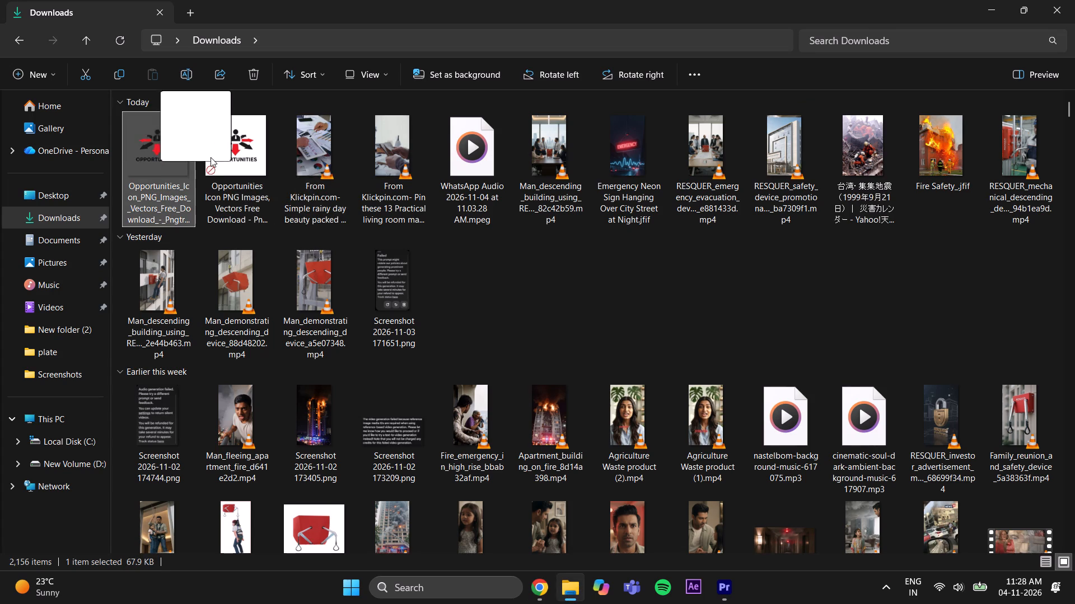
pyautogui.moveTo(211, 157); pyautogui.dragTo(333, 158)
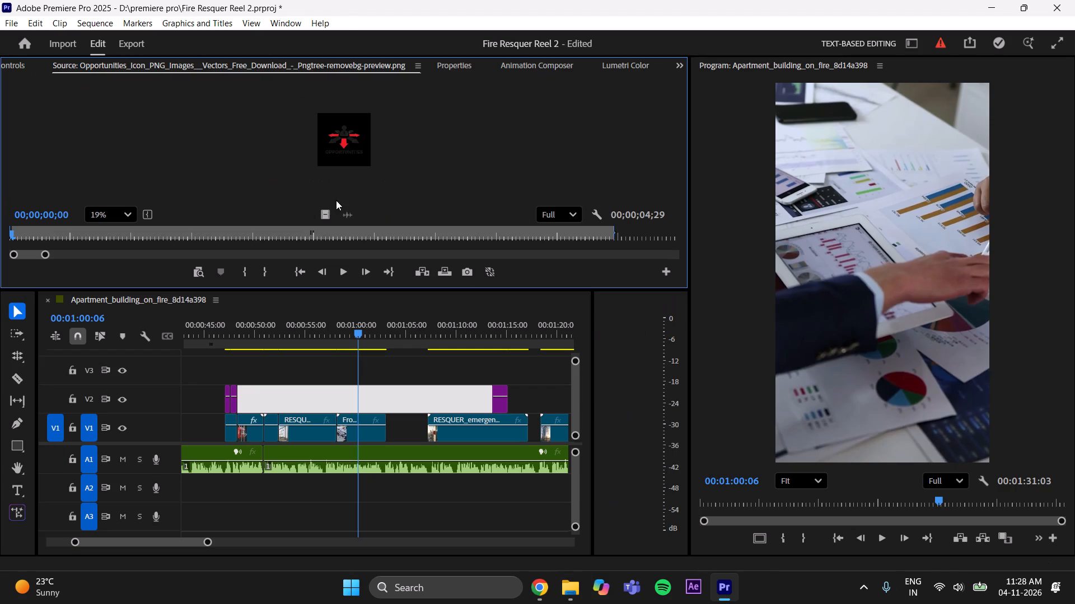
pyautogui.moveTo(325, 214); pyautogui.dragTo(360, 398)
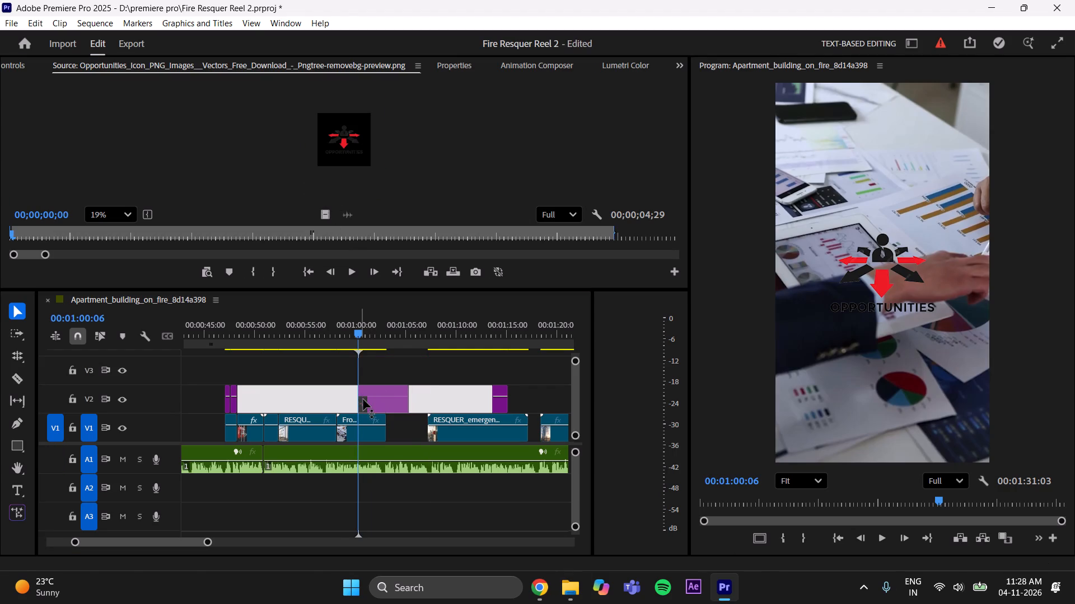
# Trim the end of the Opportunities graphic on V2 flush with the charts-and-tablet clip's end on V1, at about 00:01:03.
pyautogui.press('space')
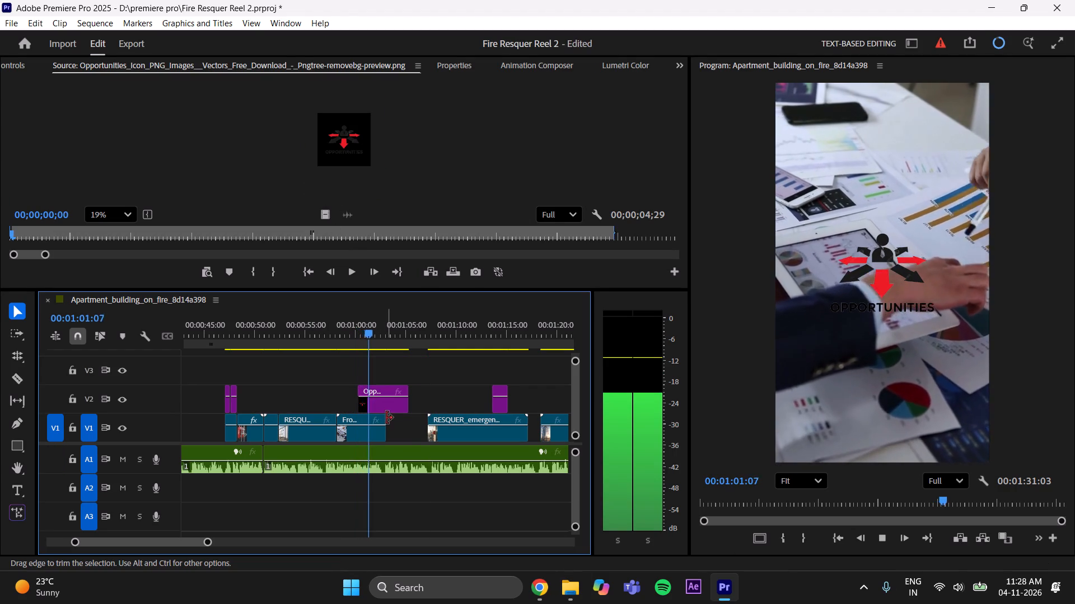
pyautogui.press('space')
pyautogui.press('space')
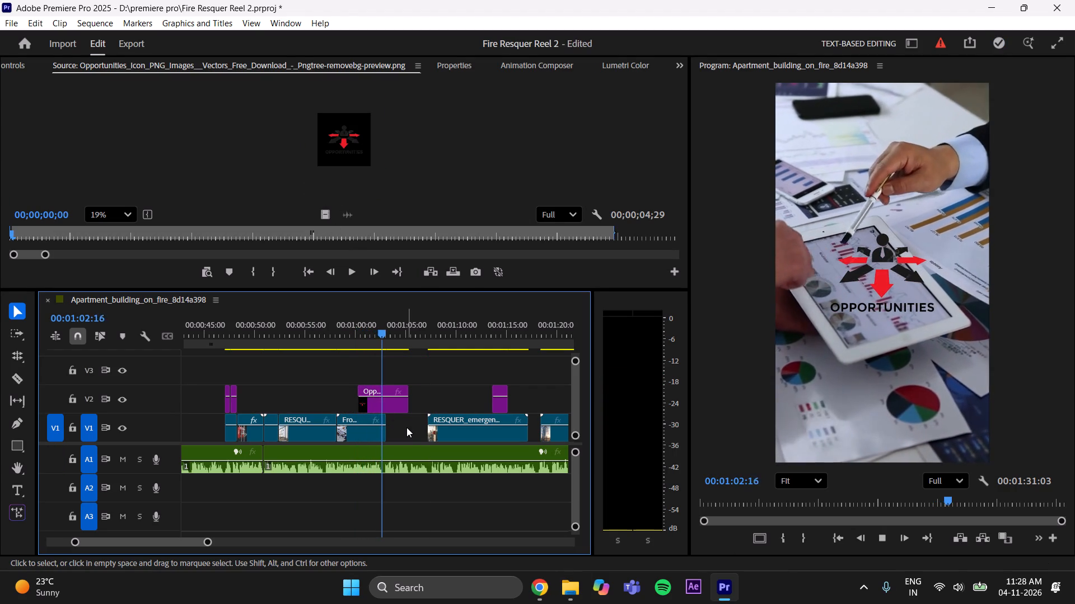
pyautogui.press('space')
pyautogui.moveTo(408, 404); pyautogui.dragTo(387, 418)
pyautogui.moveTo(387, 313); pyautogui.dragTo(378, 333)
pyautogui.press('space')
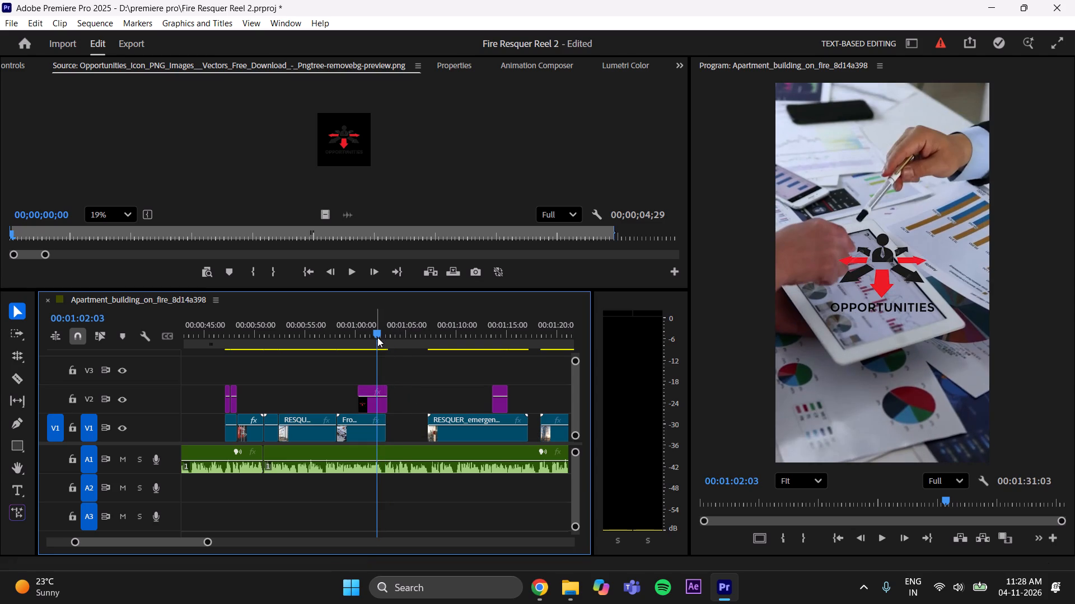
pyautogui.press('space')
pyautogui.press('space')
pyautogui.moveTo(394, 402); pyautogui.dragTo(389, 407)
pyautogui.press('space')
pyautogui.press('space')
pyautogui.click(385, 404)
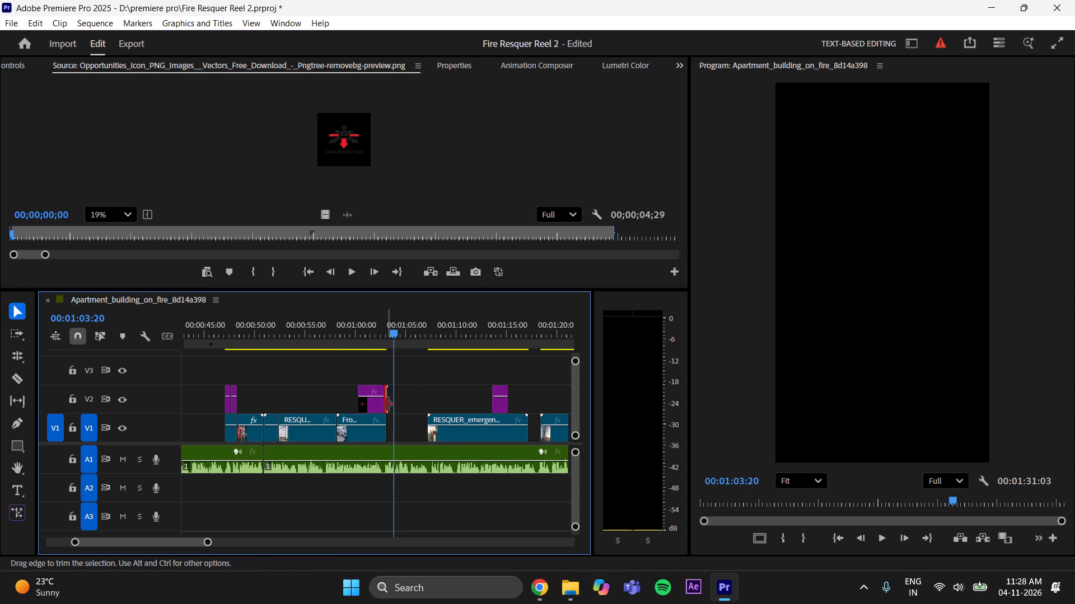
# Play briefly past the Opportunities graphic, clear the gap selection on V2 and save the project.
pyautogui.click(409, 402)
pyautogui.press('space')
pyautogui.press('space')
pyautogui.click(447, 507)
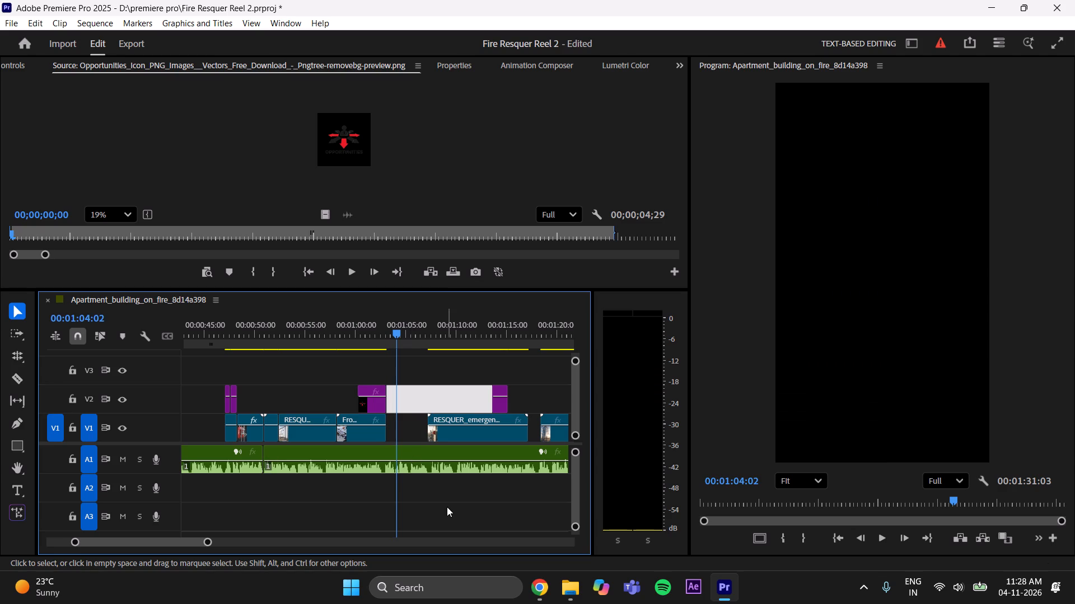
pyautogui.hotkey('ctrl', 's')
# Play repeatedly across the V1 gap into the RESQUER emergency clip after 00:01:07 to examine the voice-over against the picture.
pyautogui.press('space')
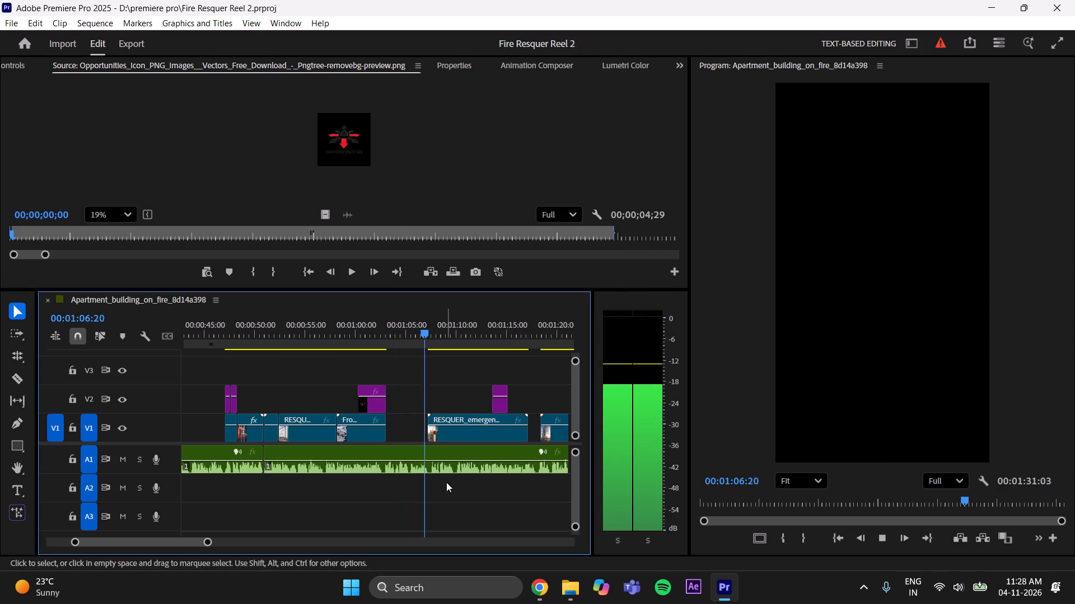
pyautogui.press('space')
pyautogui.press('space')
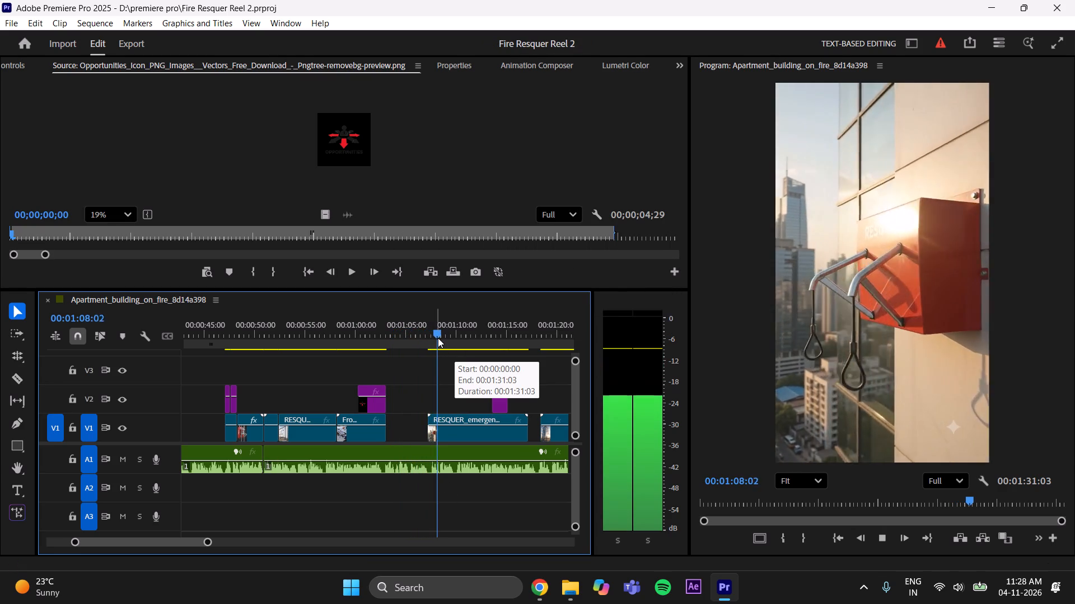
pyautogui.press('space')
pyautogui.moveTo(449, 334); pyautogui.dragTo(421, 369)
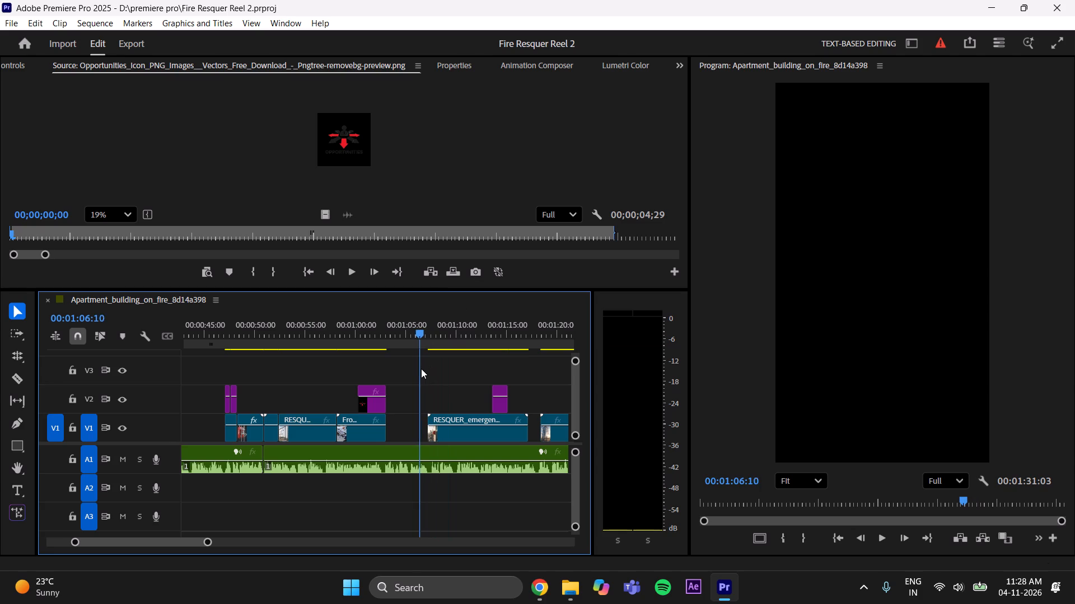
pyautogui.moveTo(421, 369); pyautogui.dragTo(420, 369)
pyautogui.press('space')
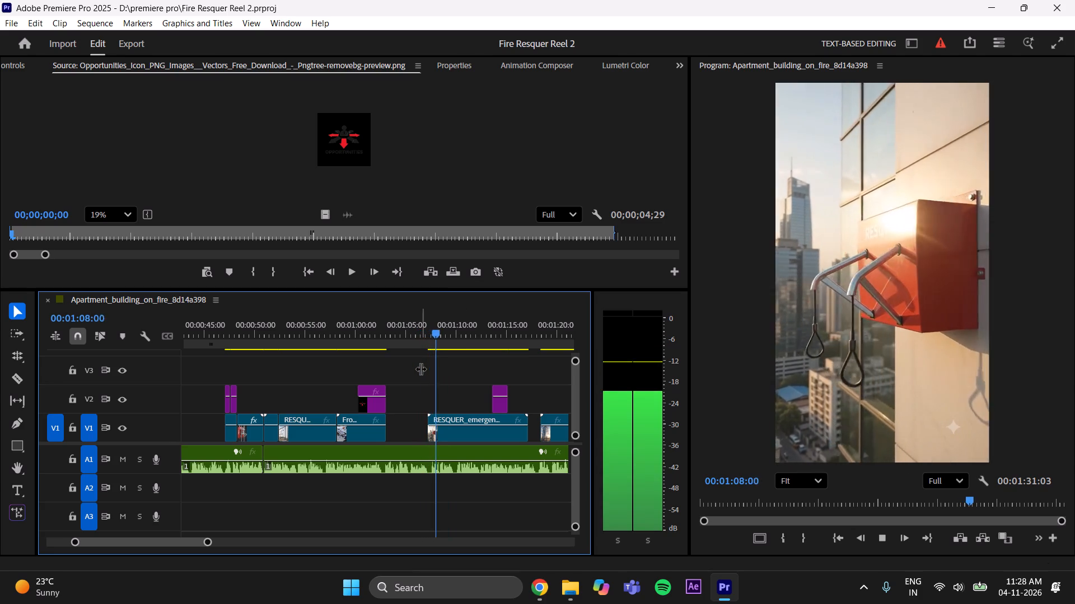
pyautogui.press('space')
pyautogui.press('space')
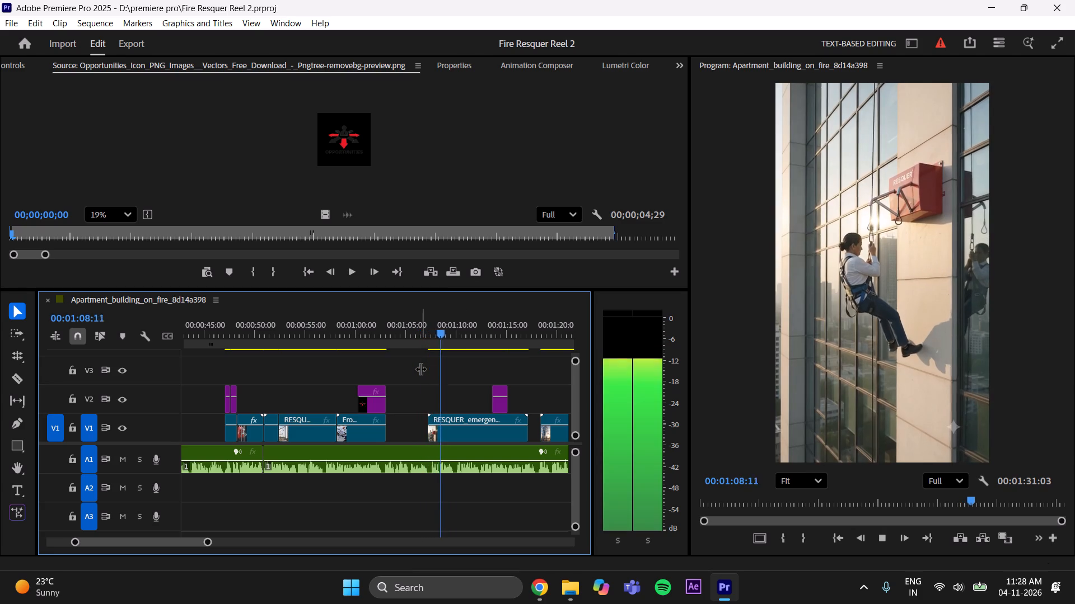
pyautogui.press('space')
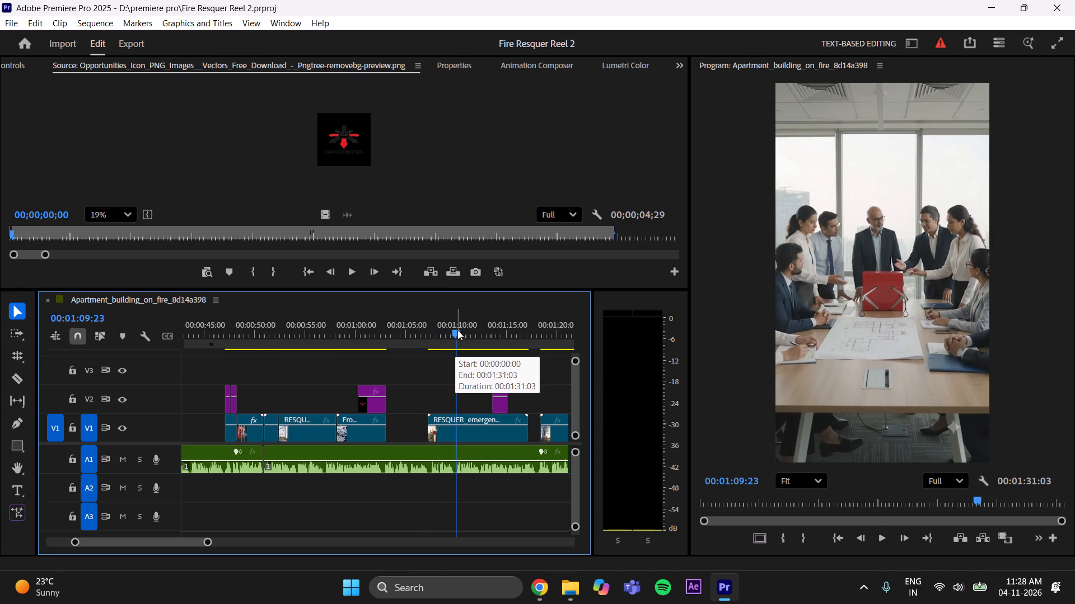
pyautogui.moveTo(457, 326); pyautogui.dragTo(435, 355)
pyautogui.press('space')
pyautogui.press('space')
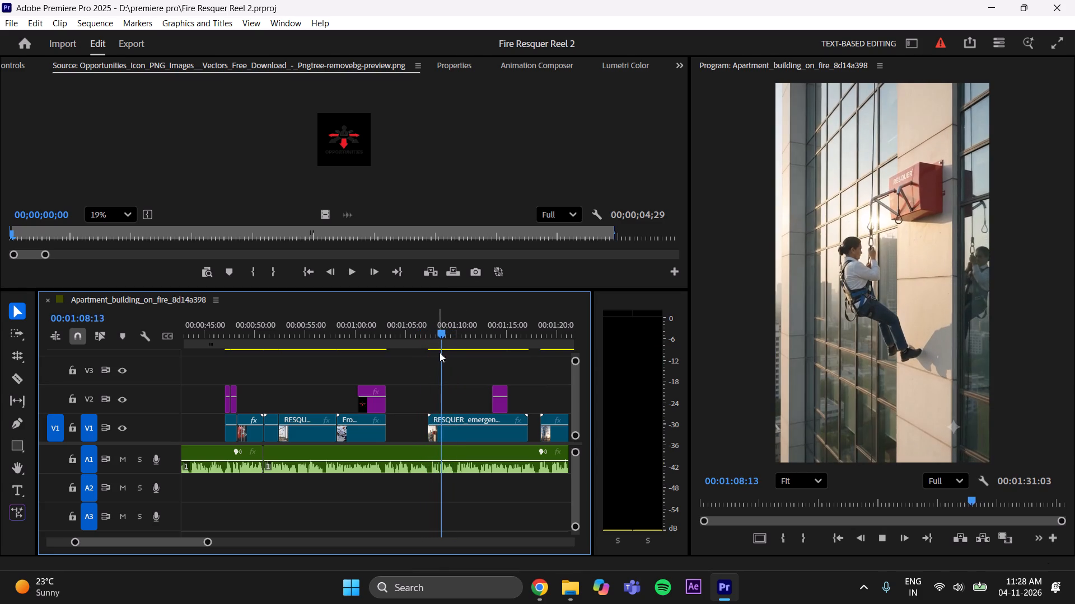
pyautogui.moveTo(448, 325); pyautogui.dragTo(428, 360)
pyautogui.press('space')
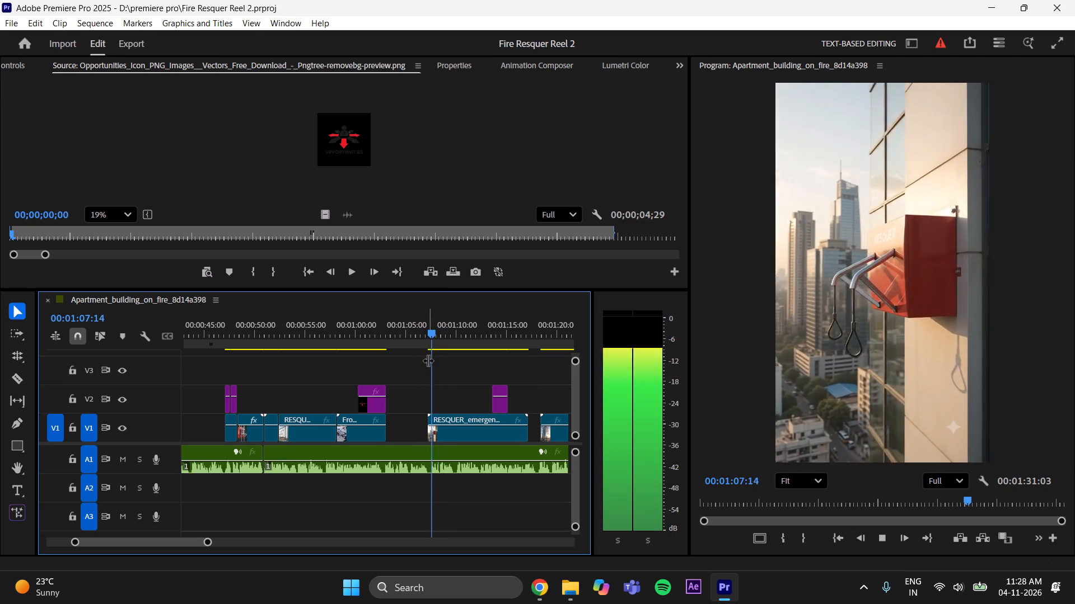
pyautogui.press('space')
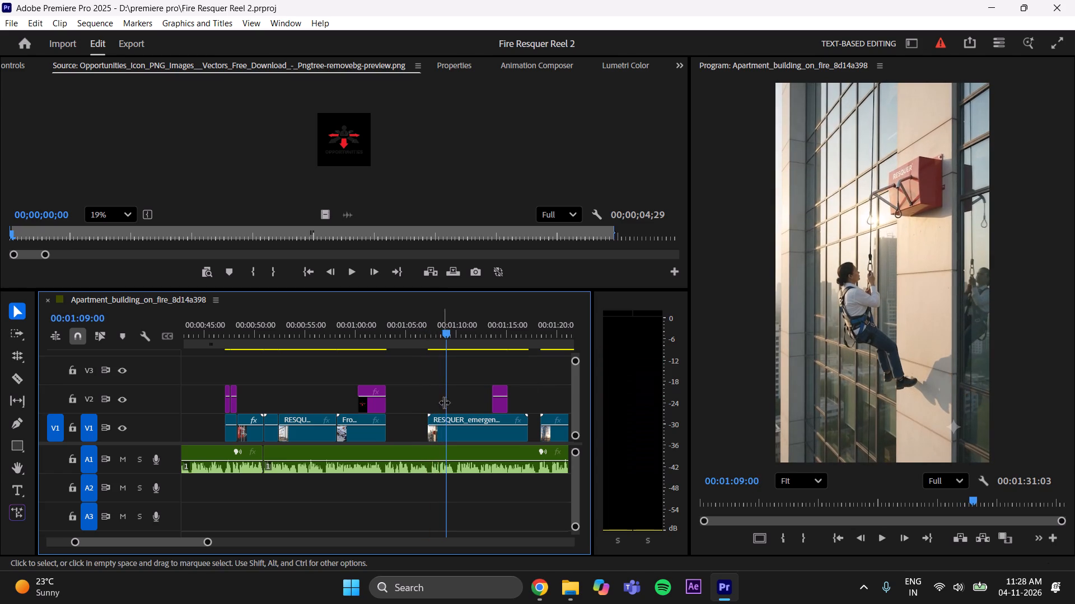
# Find the voice-over cue, trim the start of the RESQUER emergency clip on V1 to 00:01:08:07, and play across it.
pyautogui.moveTo(446, 334); pyautogui.dragTo(441, 346)
pyautogui.press('space')
pyautogui.press('space')
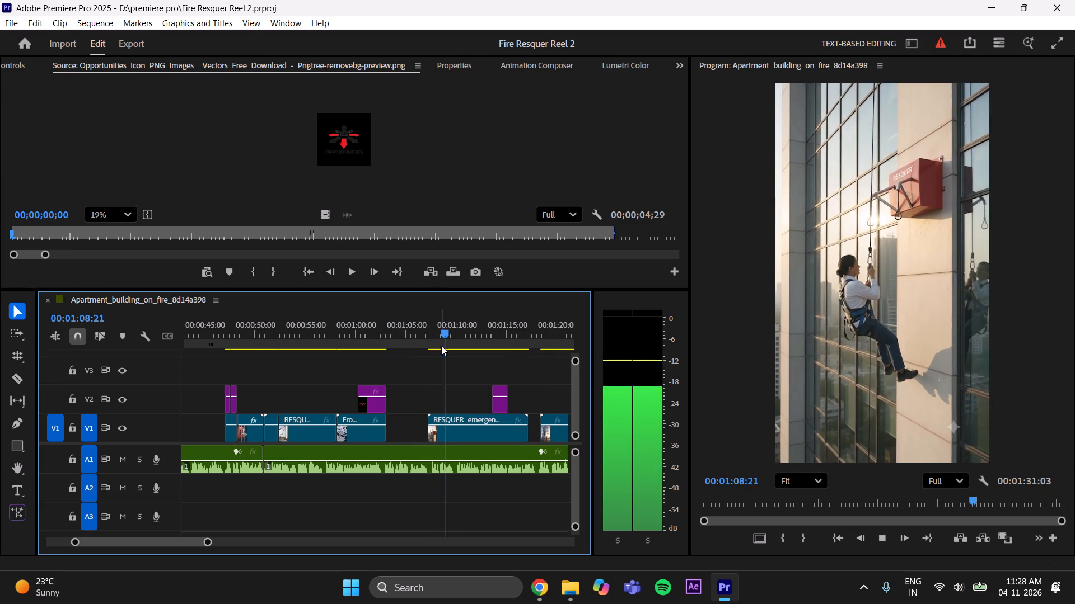
pyautogui.moveTo(444, 326); pyautogui.dragTo(432, 348)
pyautogui.press('space')
pyautogui.press('space')
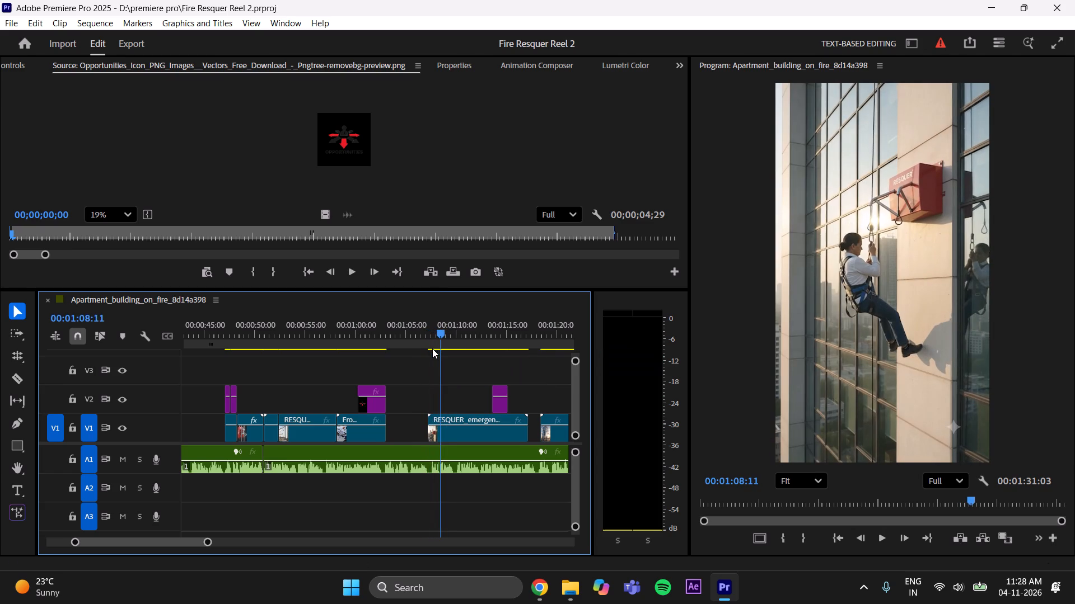
pyautogui.moveTo(440, 329); pyautogui.dragTo(438, 331)
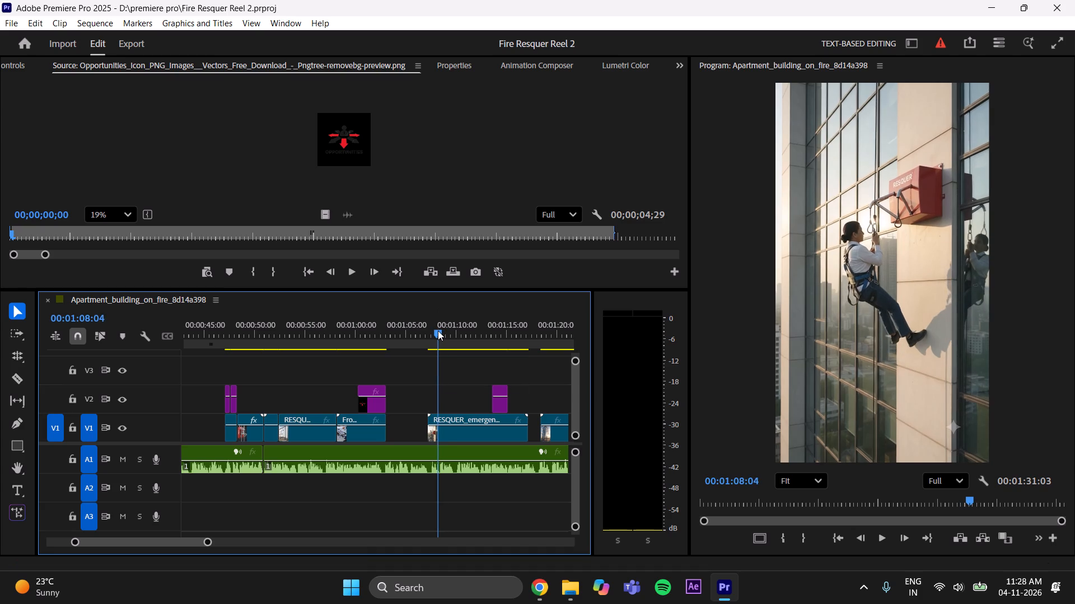
pyautogui.moveTo(438, 331); pyautogui.dragTo(440, 334)
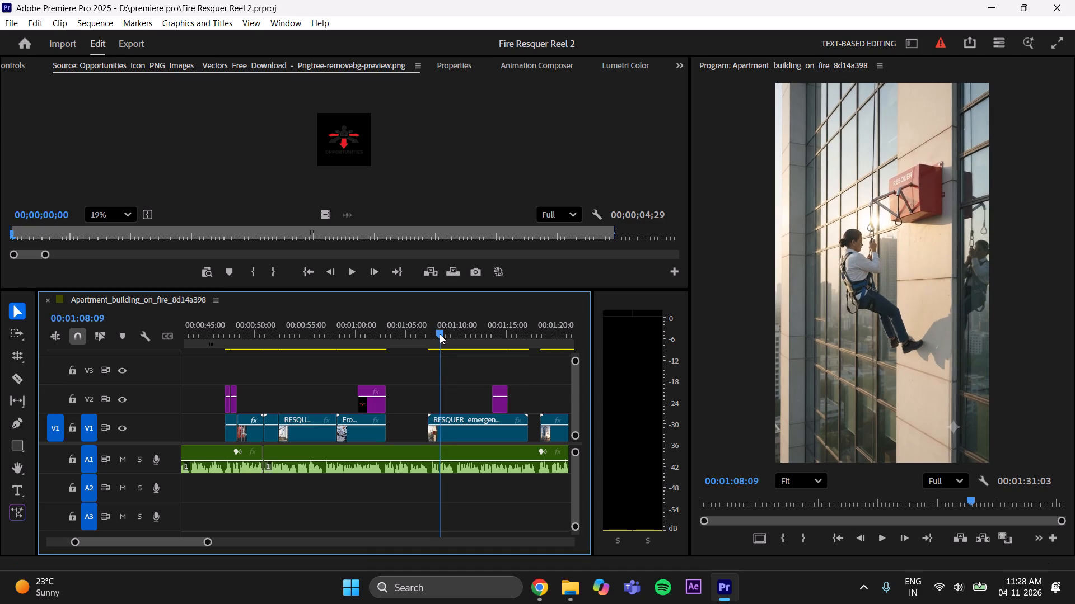
pyautogui.moveTo(440, 334); pyautogui.dragTo(438, 335)
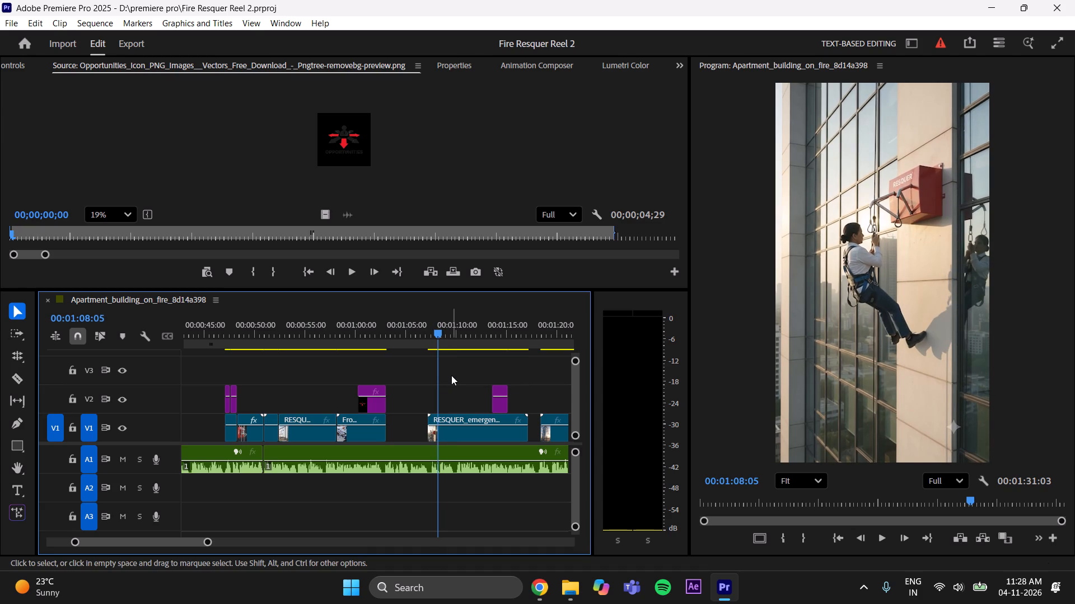
pyautogui.press('Right')
pyautogui.press('Right')
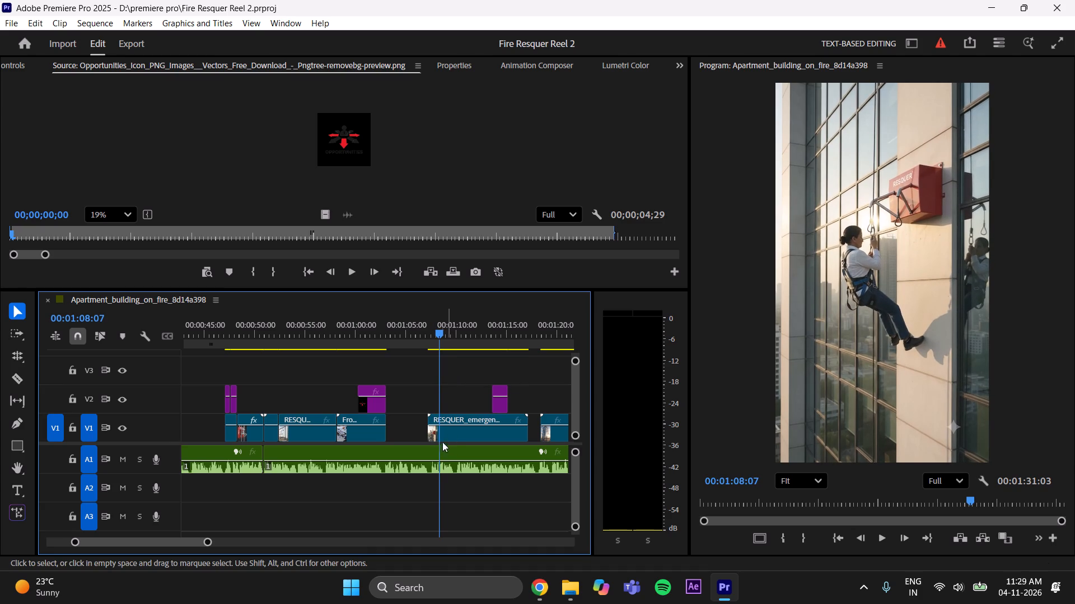
pyautogui.moveTo(426, 430); pyautogui.dragTo(441, 431)
pyautogui.moveTo(434, 331); pyautogui.dragTo(428, 345)
pyautogui.press('space')
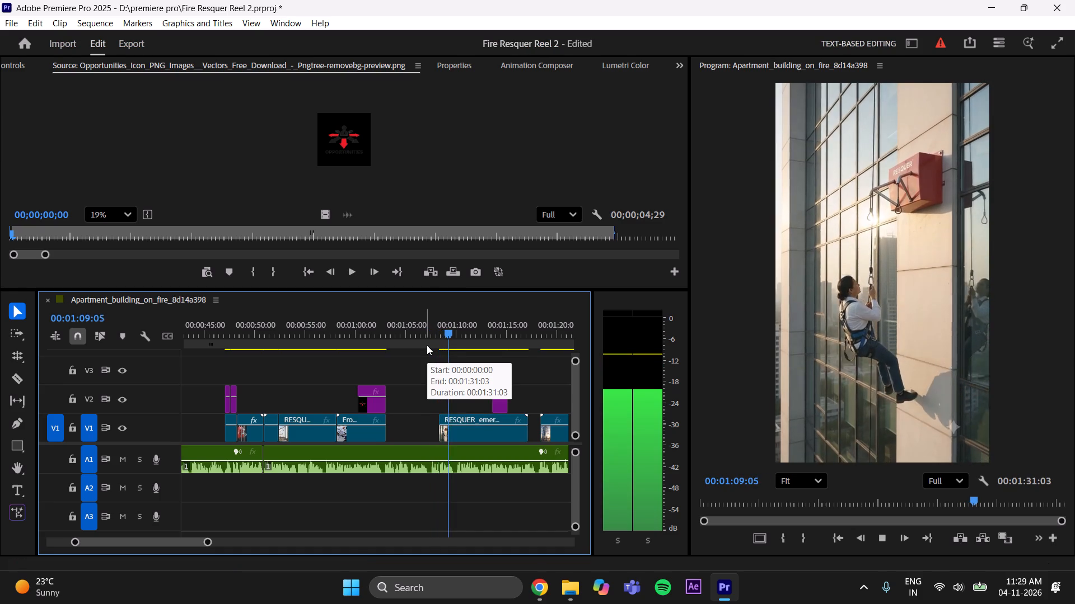
pyautogui.press('space')
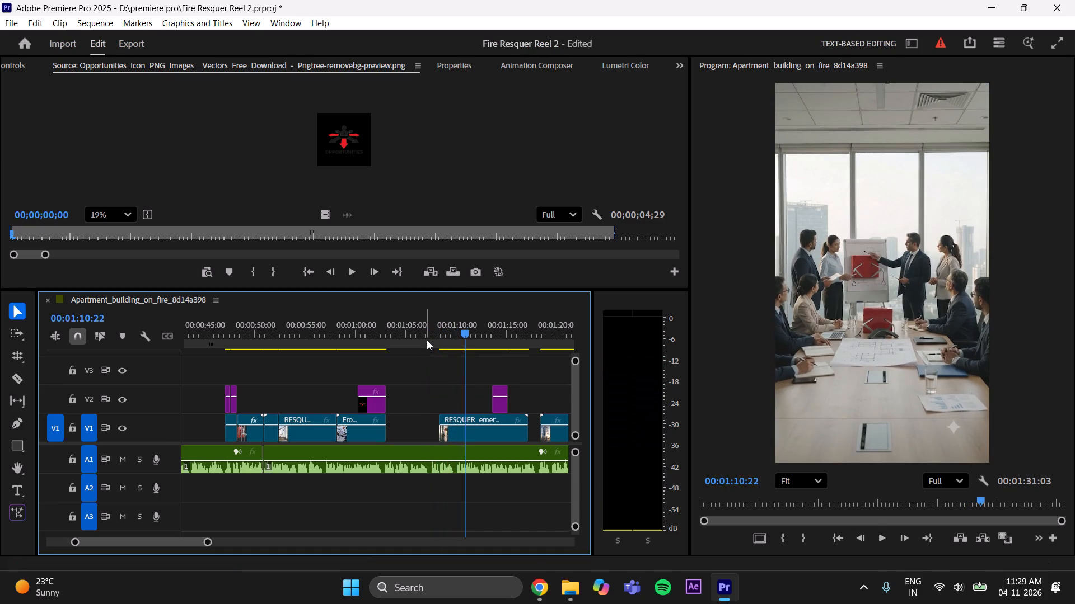
# Open the Man_descending_building clip from the project for source preview and examine its footage.
pyautogui.click(28, 63)
pyautogui.click(8, 63)
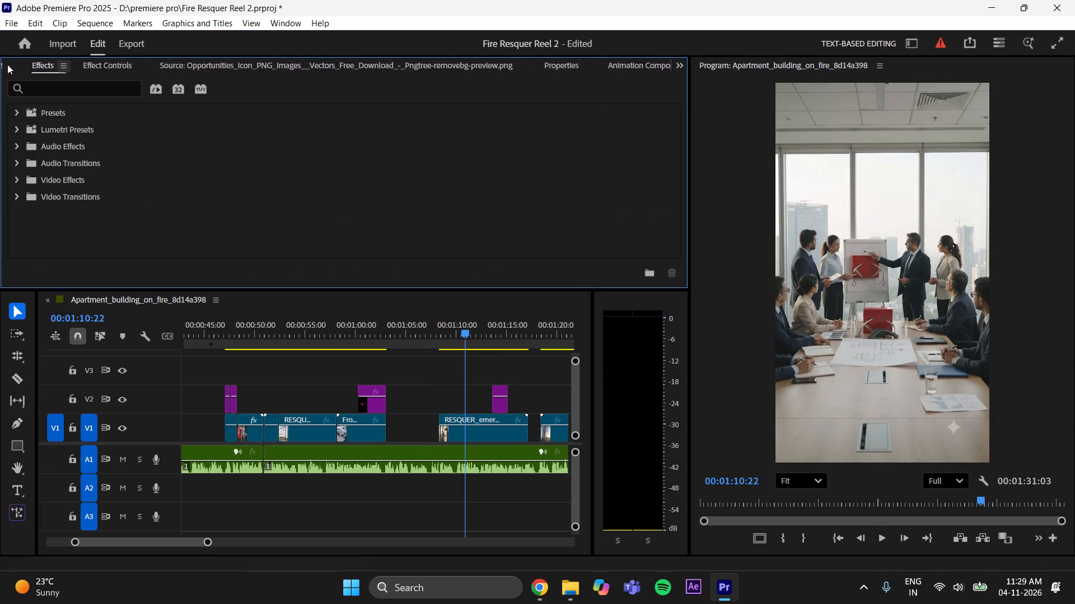
pyautogui.moveTo(8, 64); pyautogui.dragTo(8, 69)
pyautogui.scroll(1, 450, 226)
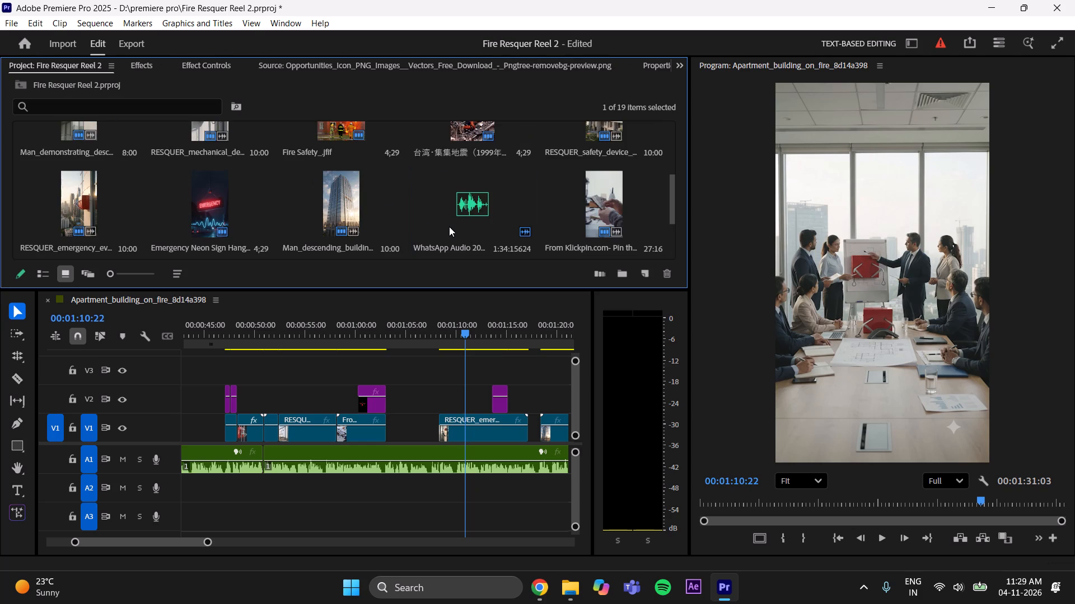
pyautogui.doubleClick(357, 206)
pyautogui.moveTo(11, 237); pyautogui.dragTo(13, 235)
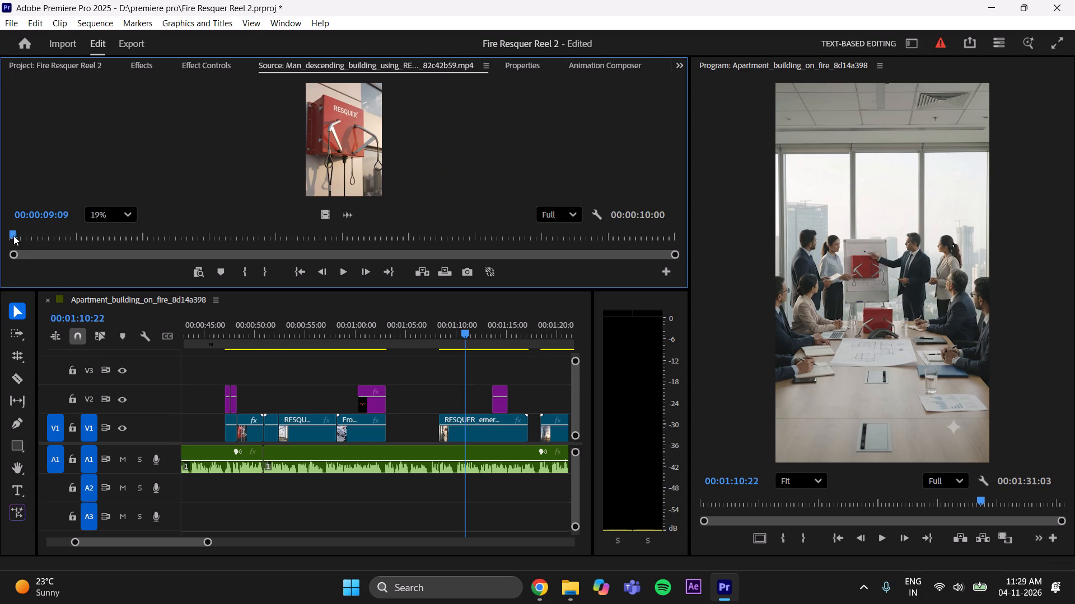
pyautogui.moveTo(13, 235); pyautogui.dragTo(213, 236)
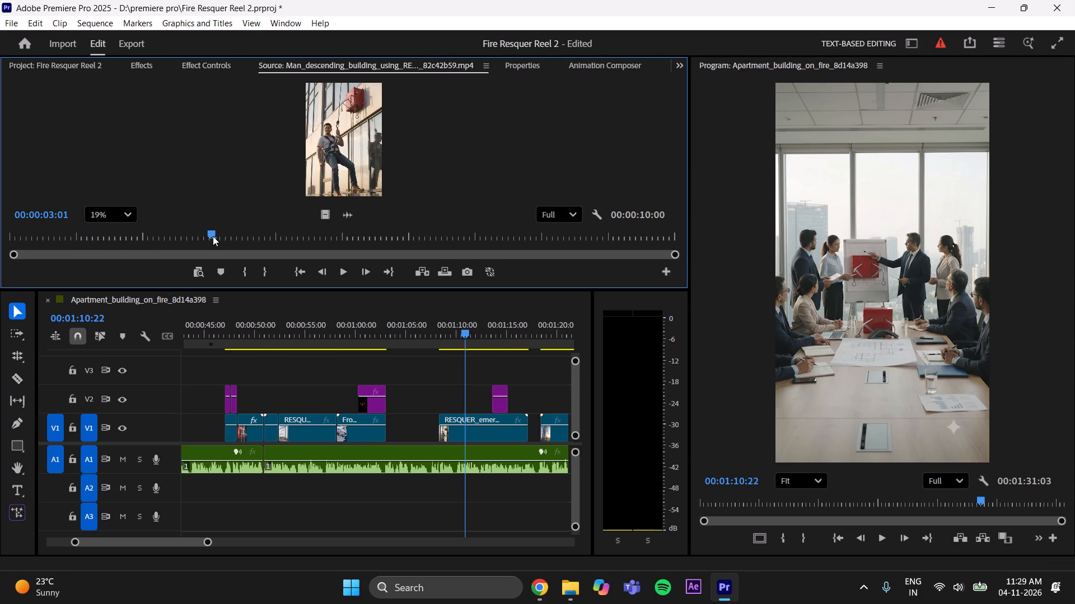
pyautogui.moveTo(213, 236); pyautogui.dragTo(243, 246)
# Open the RESQUER_emergency_evacuation source clip and mark its opening shot from 00:00:00:00 to 00:00:00:20.
pyautogui.click(89, 65)
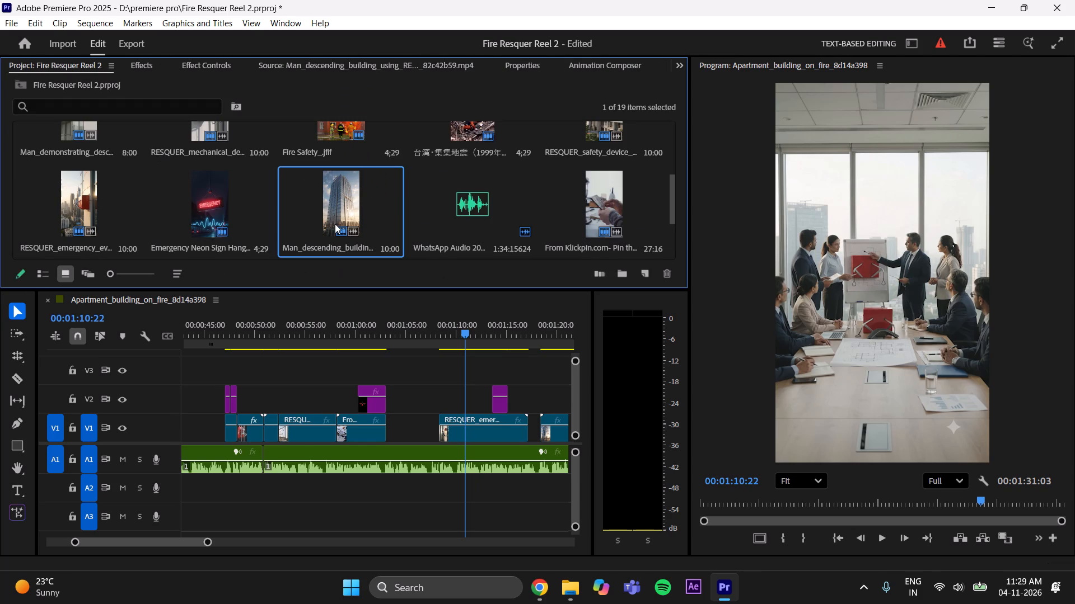
pyautogui.doubleClick(104, 213)
pyautogui.moveTo(21, 235); pyautogui.dragTo(145, 241)
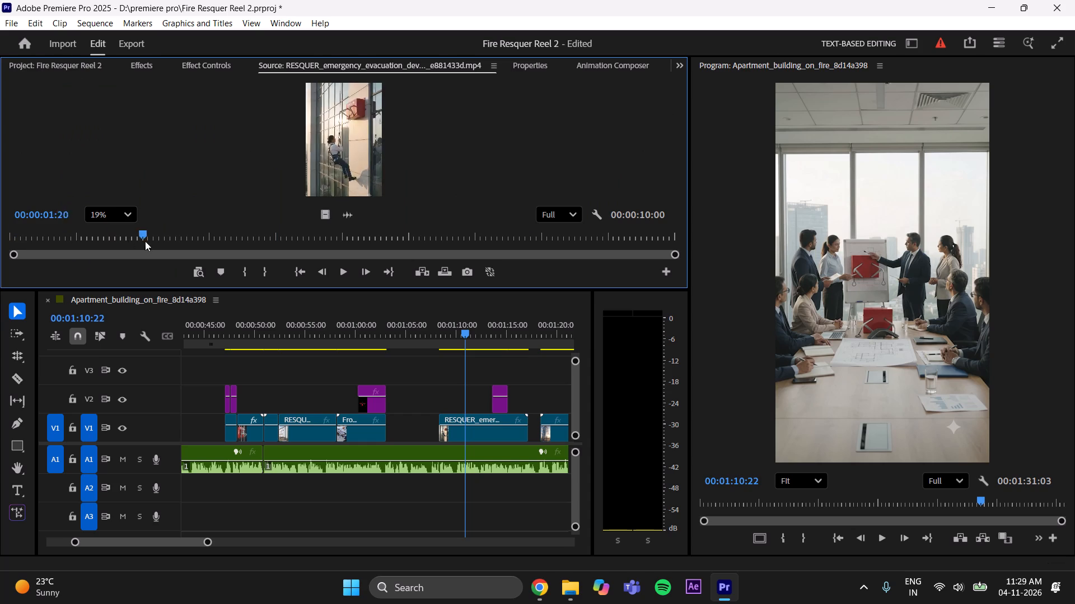
pyautogui.moveTo(145, 241); pyautogui.dragTo(54, 262)
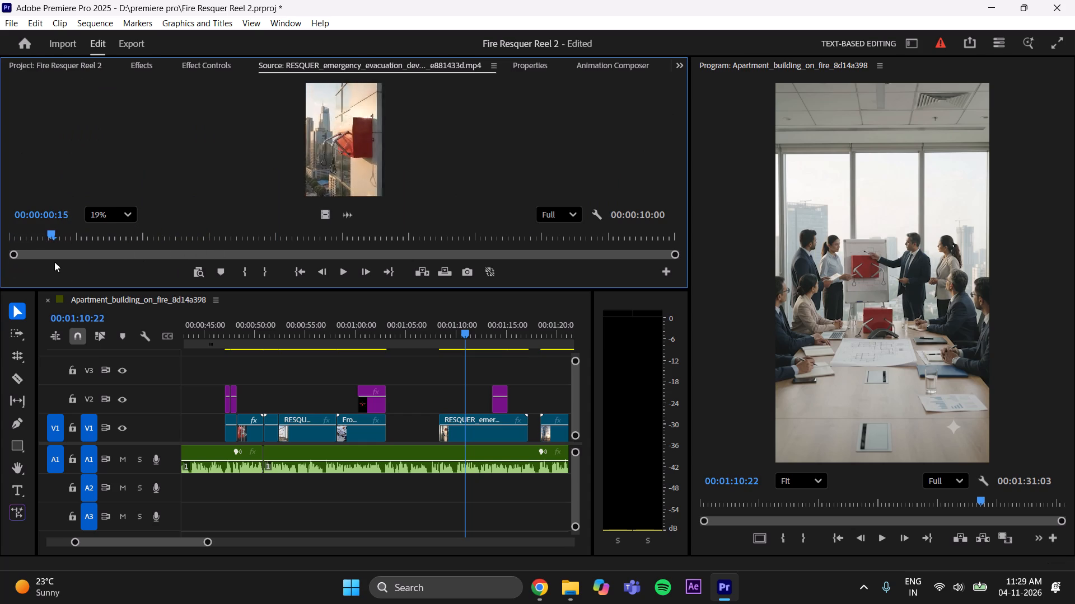
pyautogui.moveTo(54, 262); pyautogui.dragTo(0, 265)
pyautogui.click(251, 275)
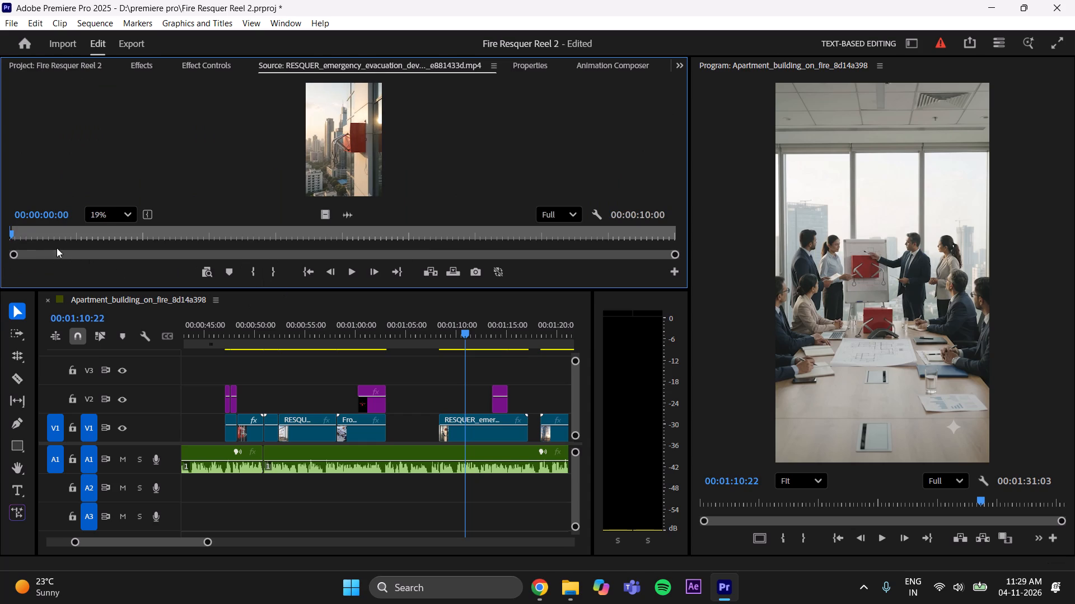
pyautogui.moveTo(16, 235); pyautogui.dragTo(92, 242)
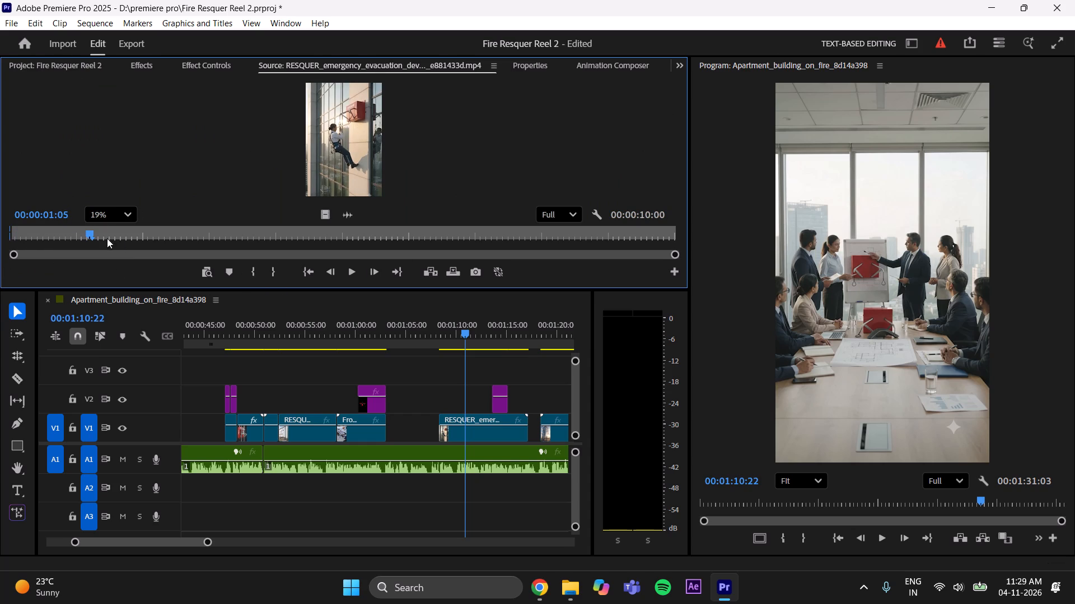
pyautogui.moveTo(88, 233); pyautogui.dragTo(65, 241)
pyautogui.click(277, 270)
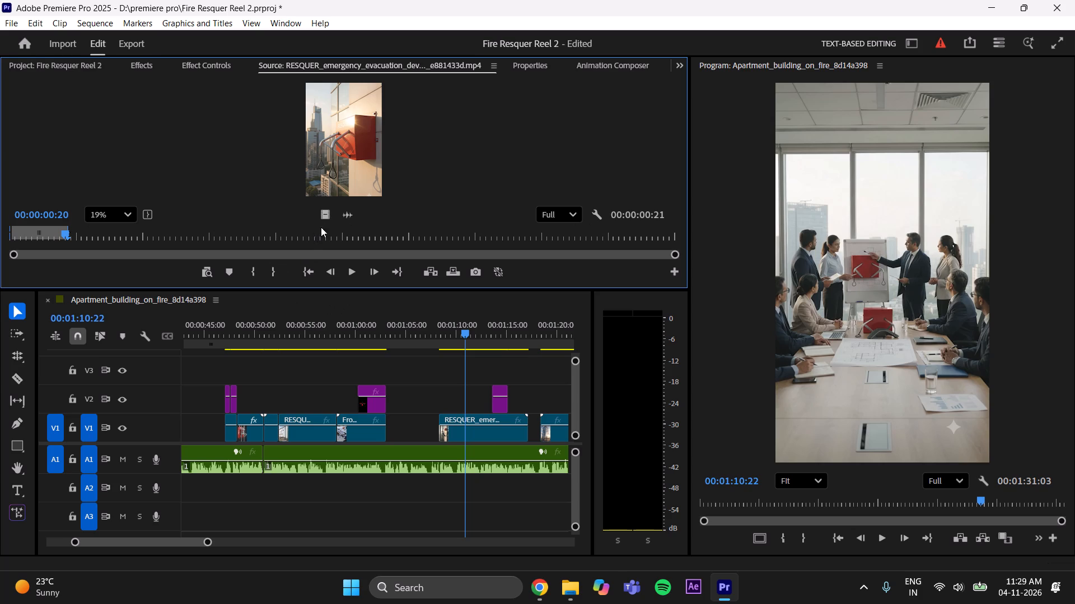
# Place the marked RESQUER excerpt, video only, on V2 just ahead of the trimmed RESQUER emergency clip's start and play across it.
pyautogui.moveTo(325, 217); pyautogui.dragTo(432, 406)
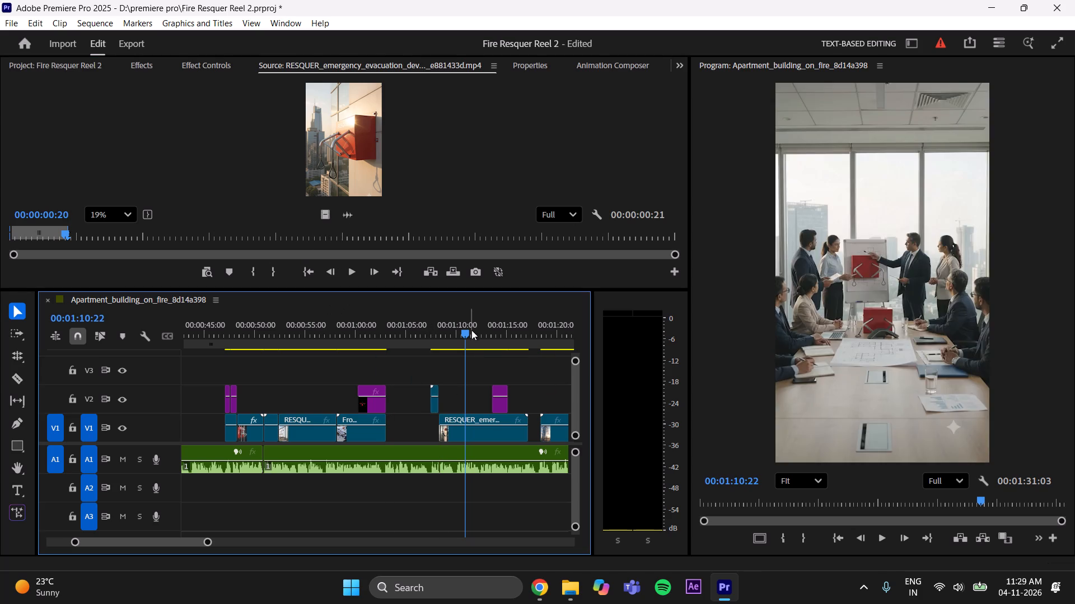
pyautogui.moveTo(465, 327); pyautogui.dragTo(418, 350)
pyautogui.press('space')
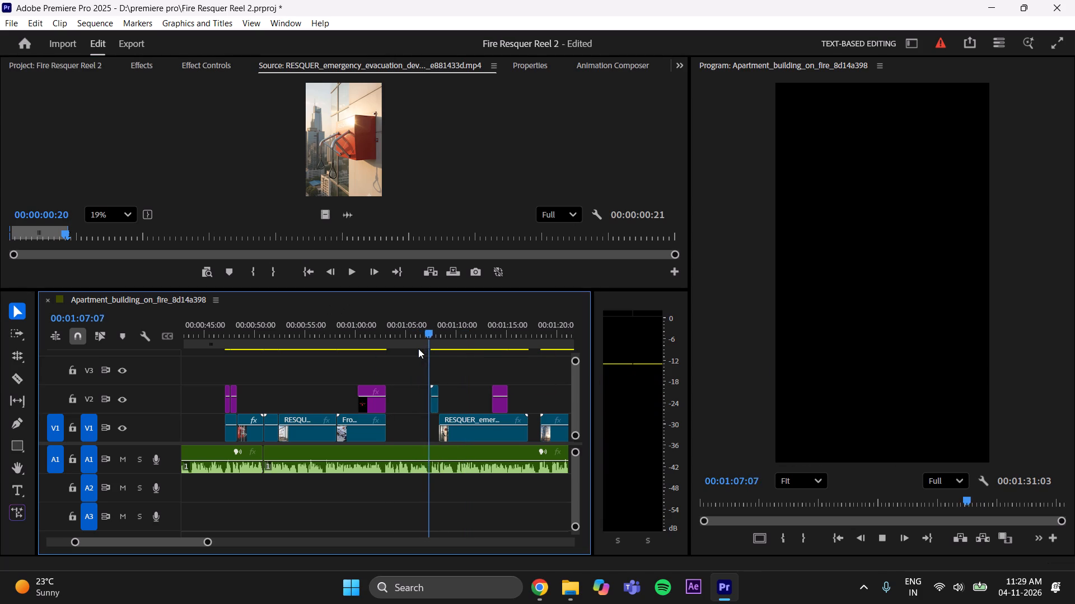
pyautogui.press('space')
pyautogui.press('space')
pyautogui.press('space')
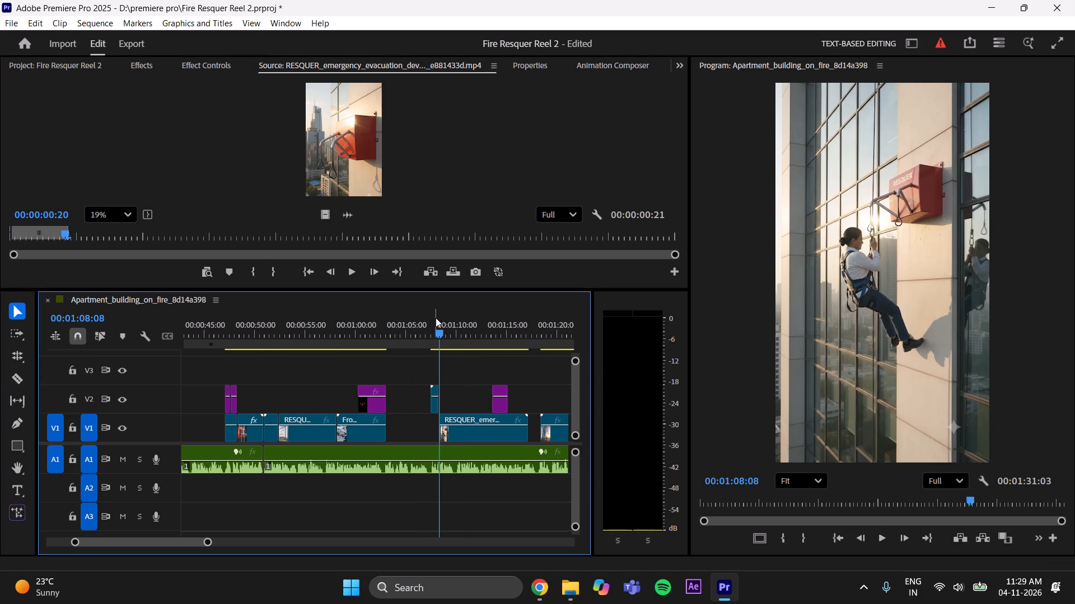
# Replay the transition to find the cue and trim the start of the RESQUER emergency clip on V1 to 00:01:08:18.
pyautogui.press('space')
pyautogui.press('space')
pyautogui.moveTo(445, 326); pyautogui.dragTo(438, 333)
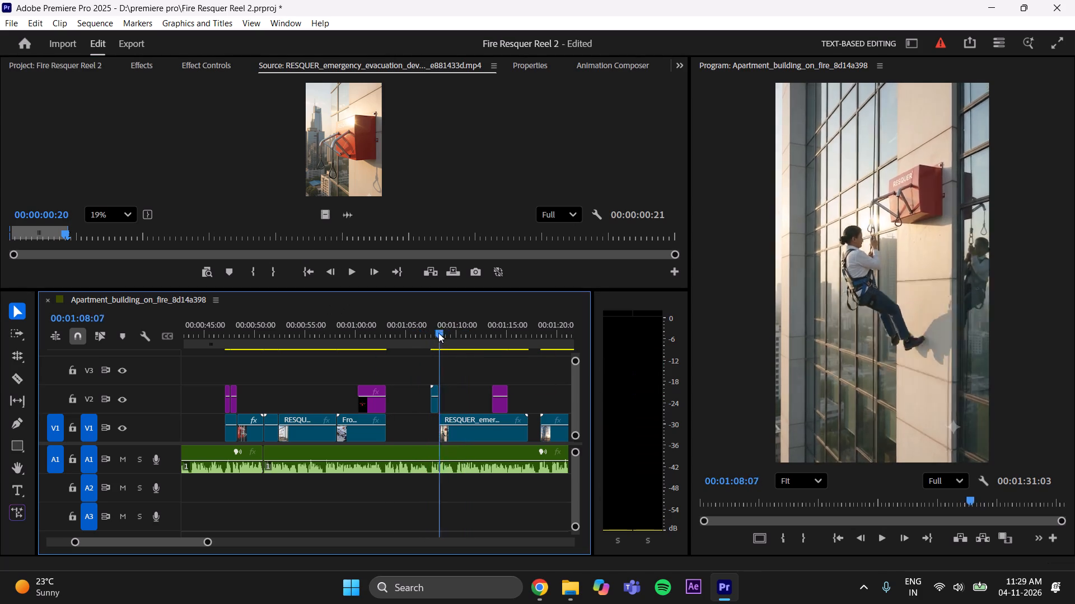
pyautogui.moveTo(438, 333); pyautogui.dragTo(434, 336)
pyautogui.press('space')
pyautogui.press('space')
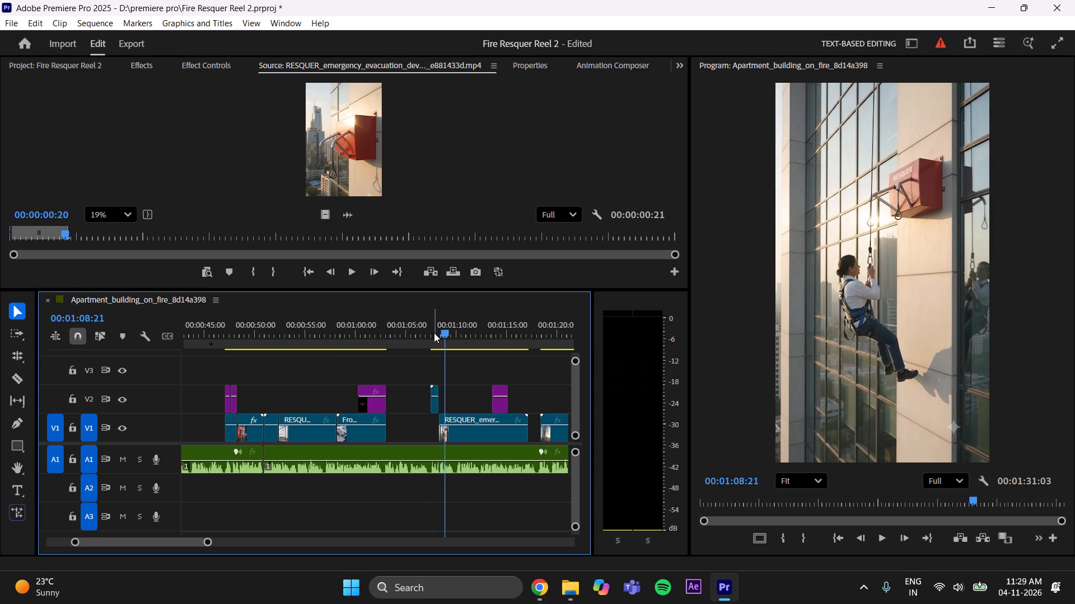
pyautogui.moveTo(436, 330); pyautogui.dragTo(425, 340)
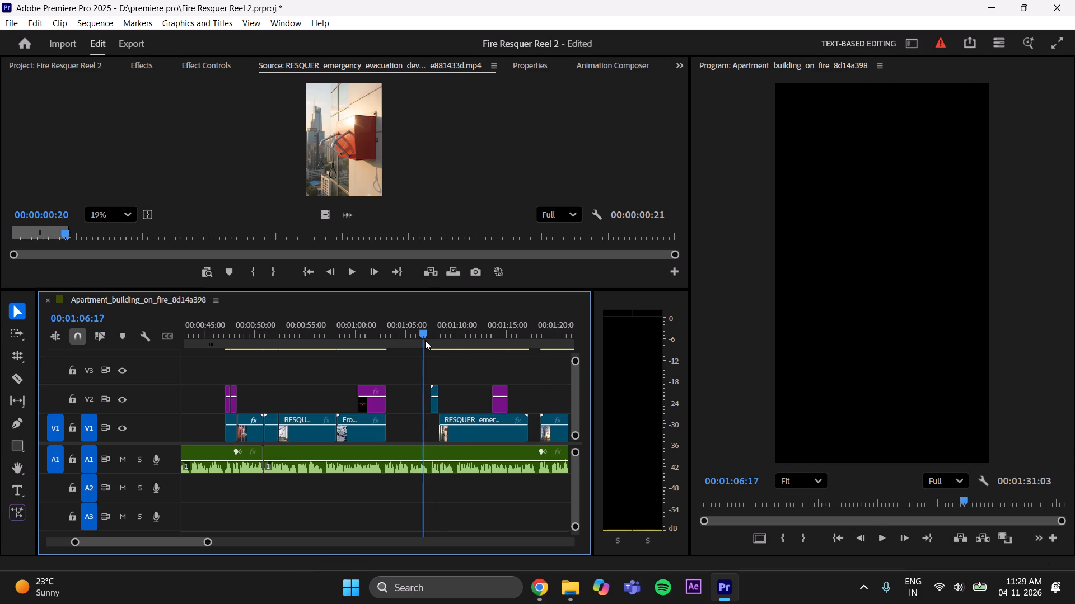
pyautogui.press('space')
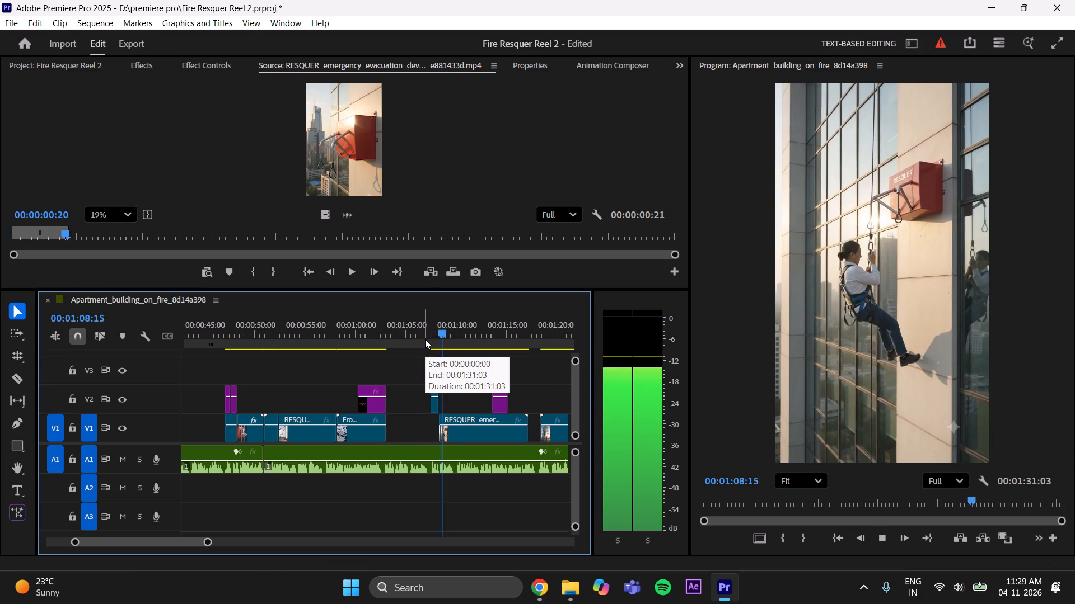
pyautogui.press('space')
pyautogui.moveTo(440, 437); pyautogui.dragTo(445, 437)
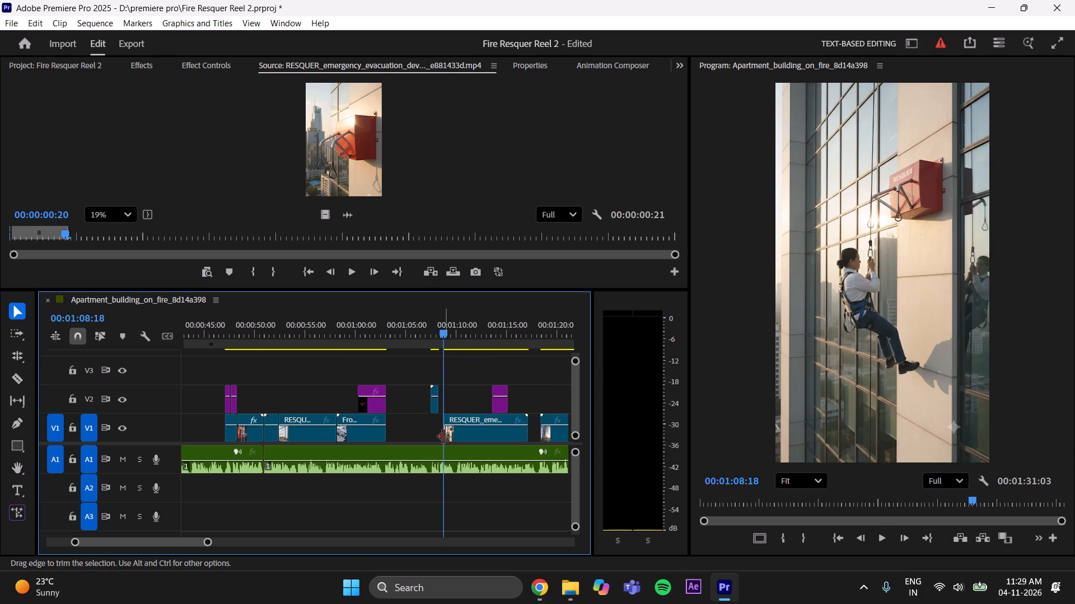
# Move the short RESQUER excerpt from V2 down to V1, butted against the start of the RESQUER emergency clip, and save the project.
pyautogui.press('space')
pyautogui.press('space')
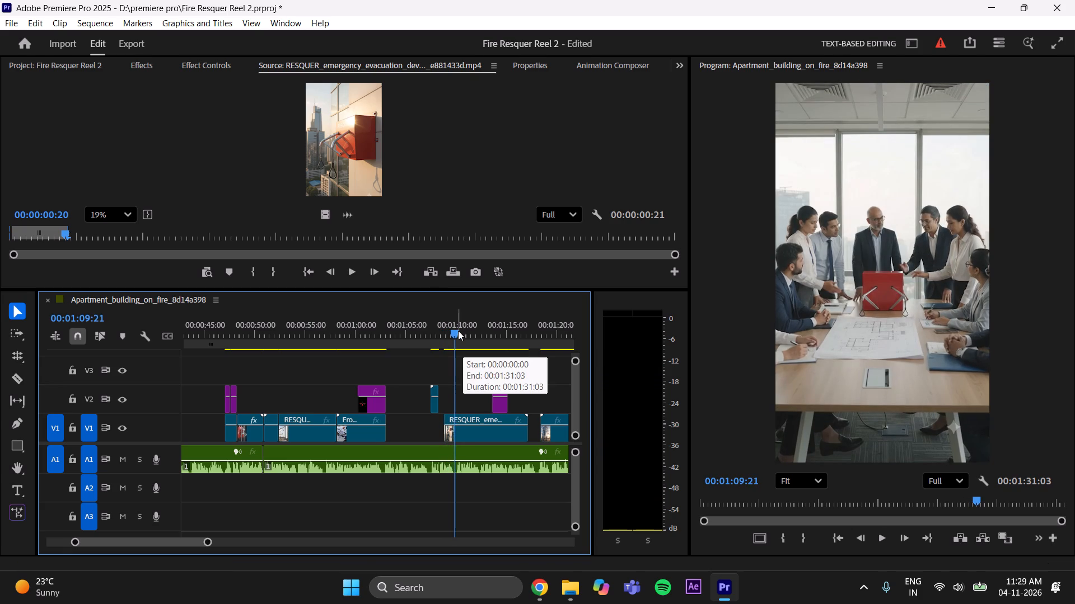
pyautogui.click(435, 405)
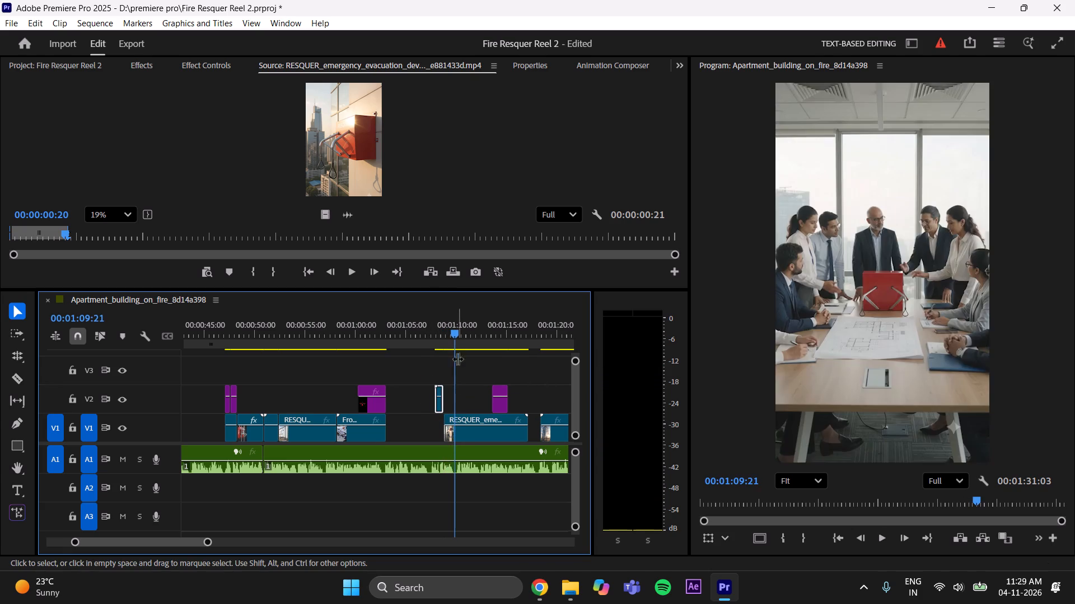
pyautogui.moveTo(454, 341); pyautogui.dragTo(419, 367)
pyautogui.press('space')
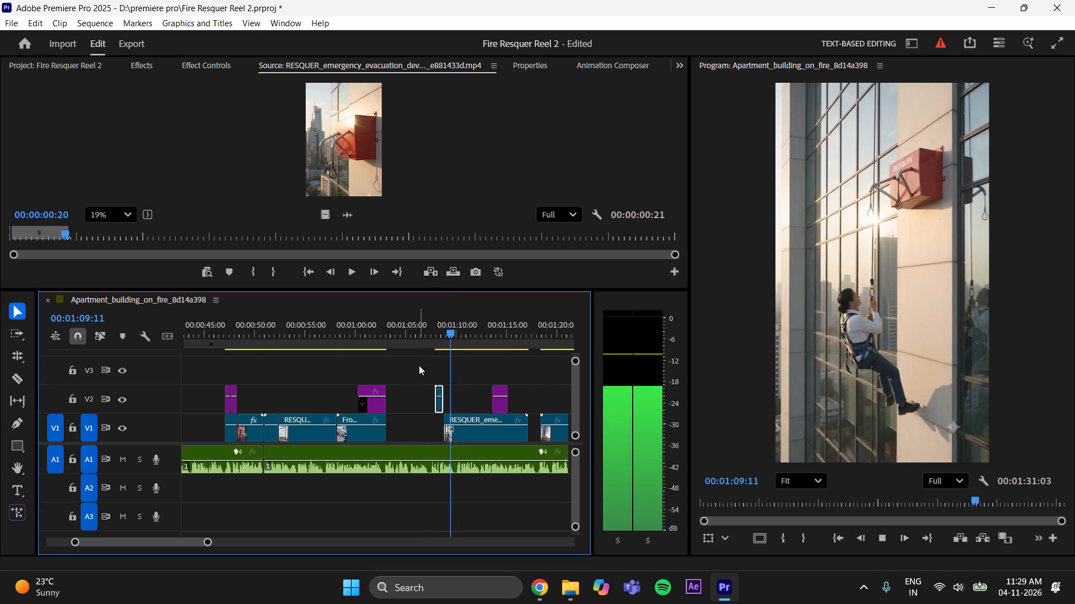
pyautogui.press('space')
pyautogui.moveTo(437, 407); pyautogui.dragTo(434, 422)
pyautogui.click(481, 401)
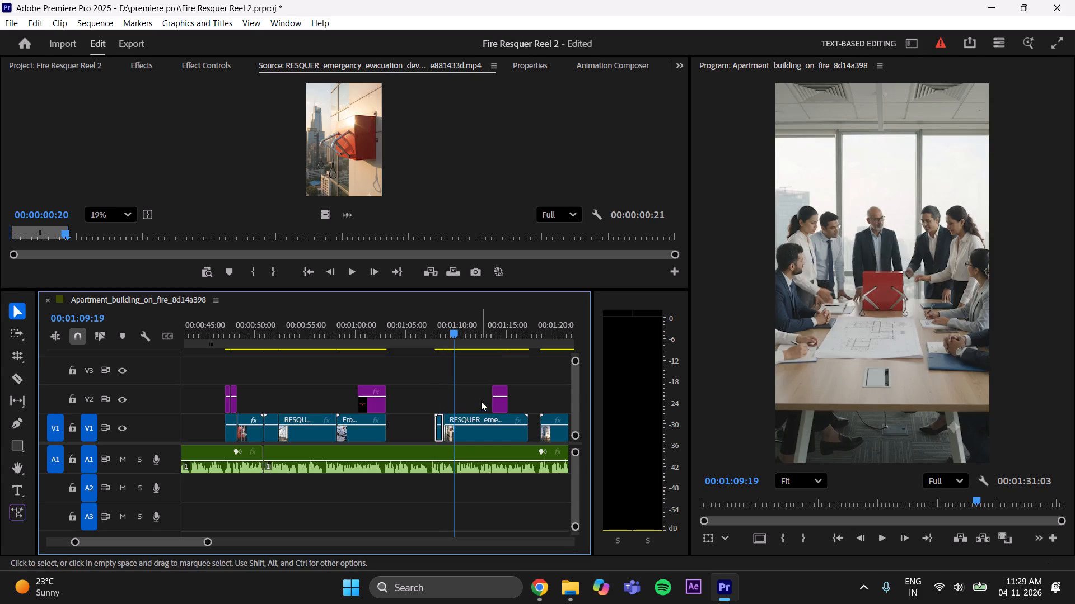
pyautogui.hotkey('ctrl', 's')
pyautogui.click(497, 492)
# Replay the join between the RESQUER excerpt and the emergency clip on V1, and check the start of the gap before them.
pyautogui.moveTo(451, 329); pyautogui.dragTo(441, 338)
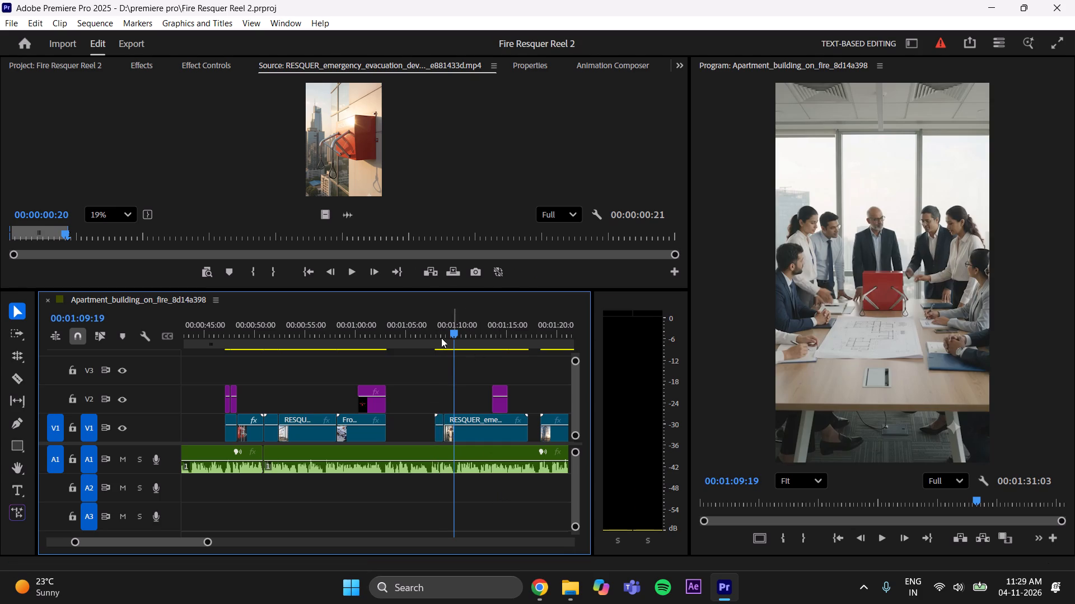
pyautogui.moveTo(441, 338); pyautogui.dragTo(422, 362)
pyautogui.press('space')
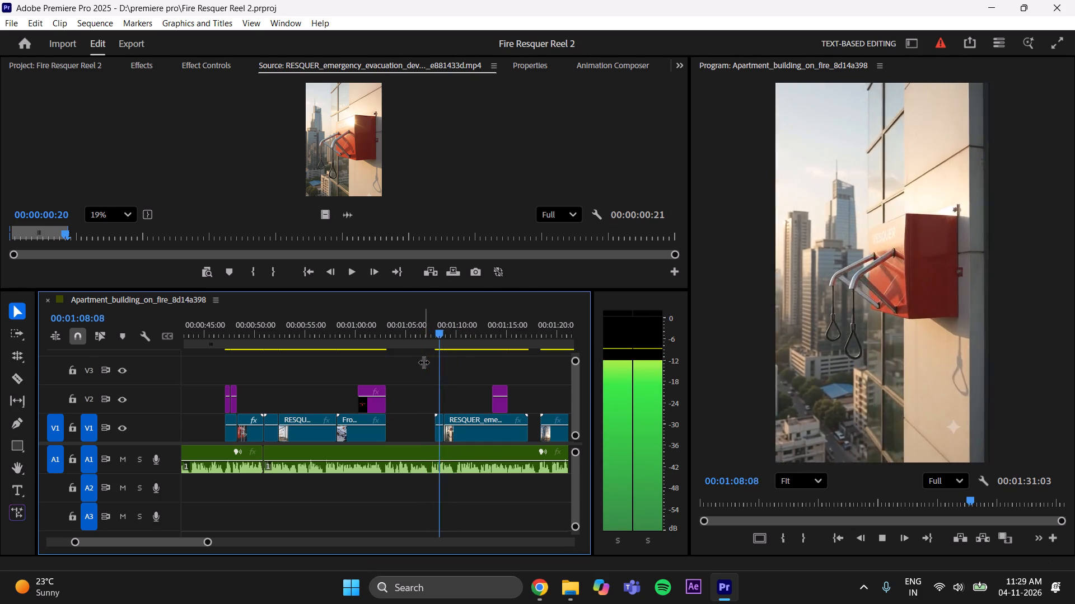
pyautogui.press('space')
pyautogui.moveTo(457, 330); pyautogui.dragTo(385, 388)
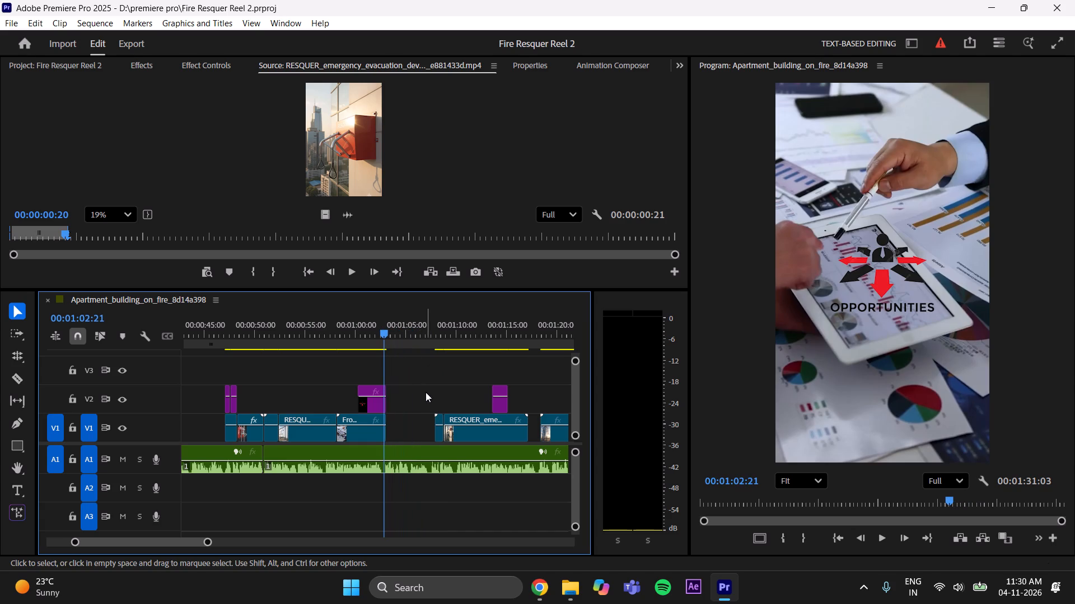
pyautogui.click(426, 392)
pyautogui.hotkey('ctrl', 's')
# Survey the whole sequence for V1 gaps and play from about 00:00:39 into the empty stretch after 00:00:41.
pyautogui.moveTo(208, 543); pyautogui.dragTo(231, 540)
pyautogui.moveTo(195, 541); pyautogui.dragTo(172, 539)
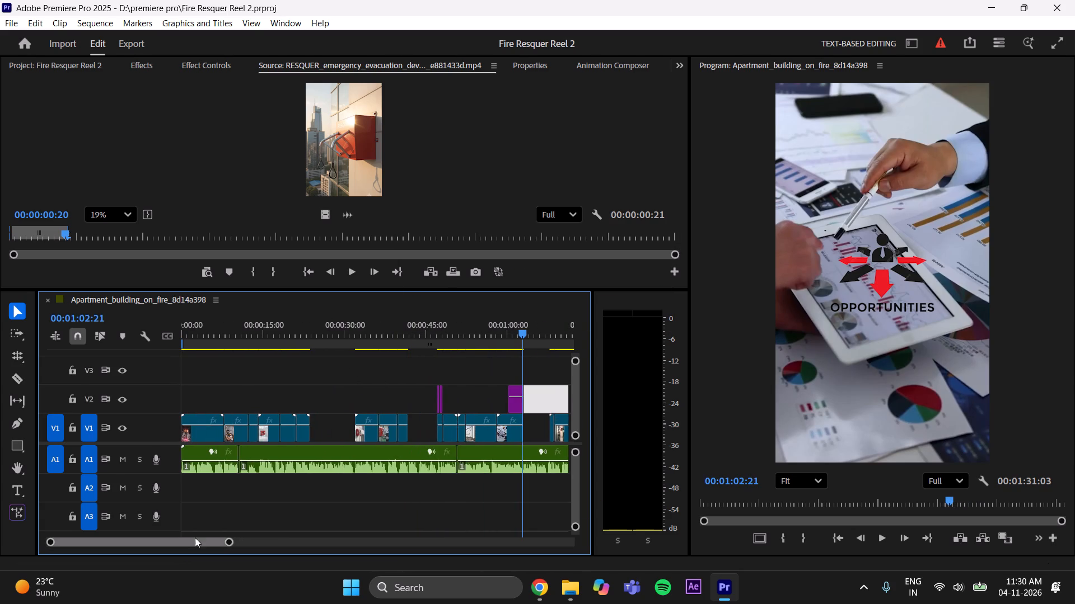
pyautogui.moveTo(228, 540); pyautogui.dragTo(243, 541)
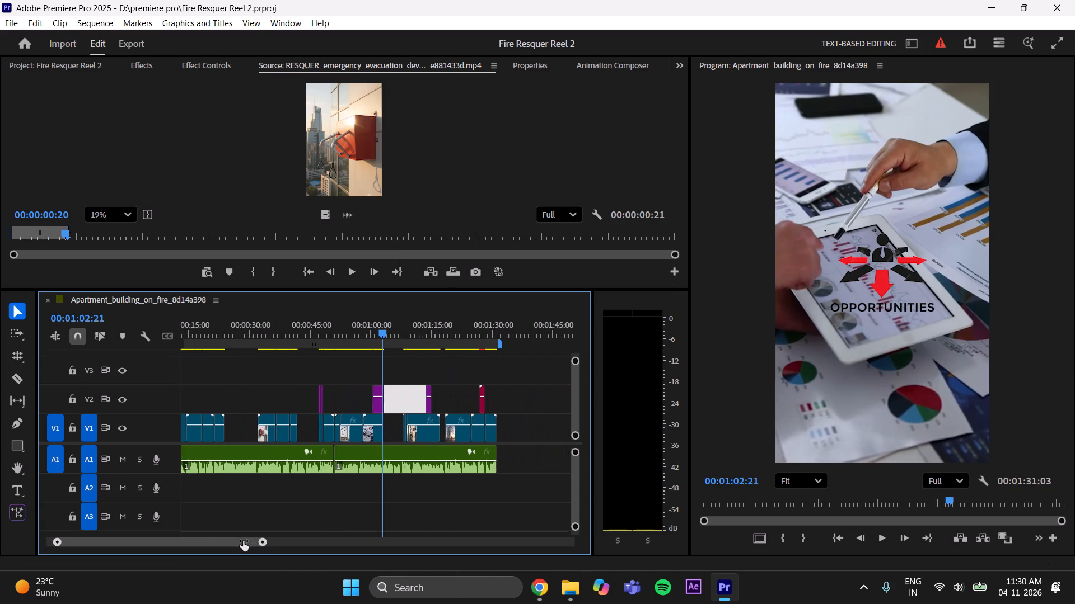
pyautogui.moveTo(243, 541); pyautogui.dragTo(242, 541)
pyautogui.moveTo(234, 541); pyautogui.dragTo(215, 542)
pyautogui.click(508, 530)
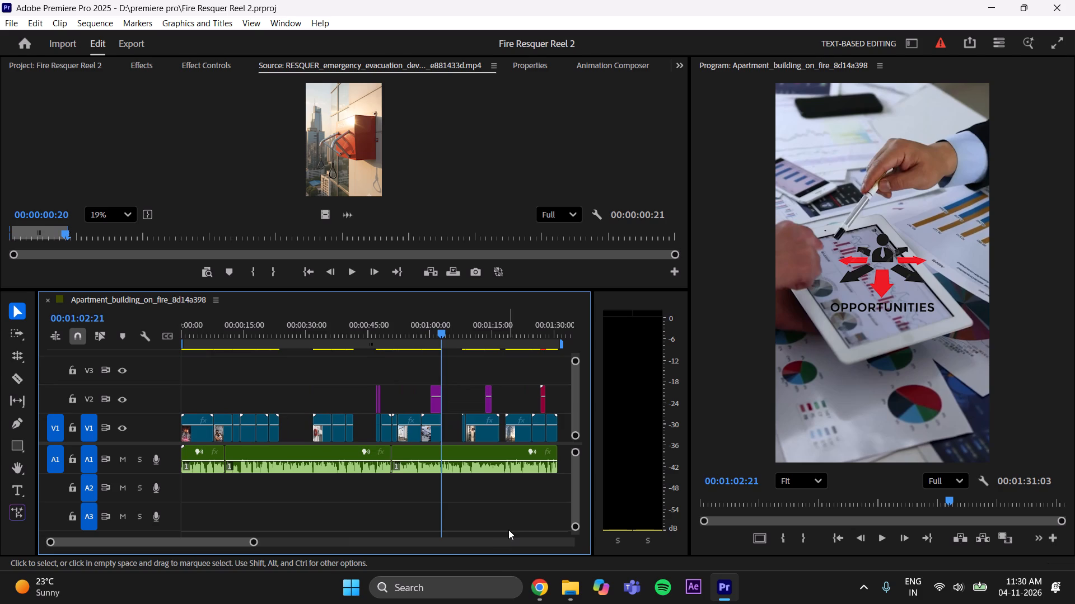
pyautogui.hotkey('ctrl', 's')
pyautogui.moveTo(443, 322); pyautogui.dragTo(347, 379)
pyautogui.press('space')
pyautogui.press('space')
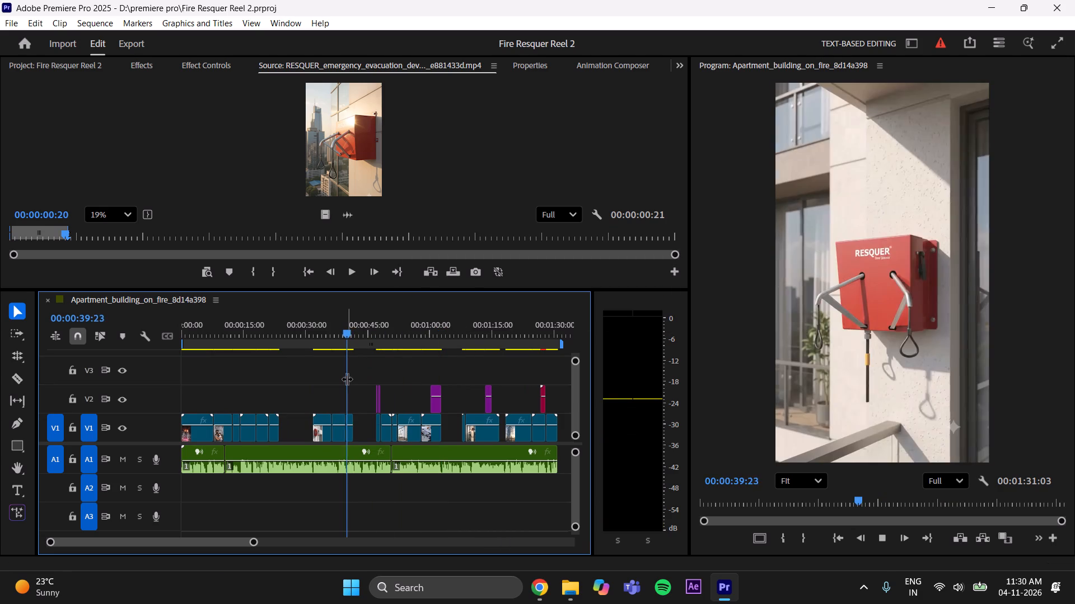
pyautogui.press('space')
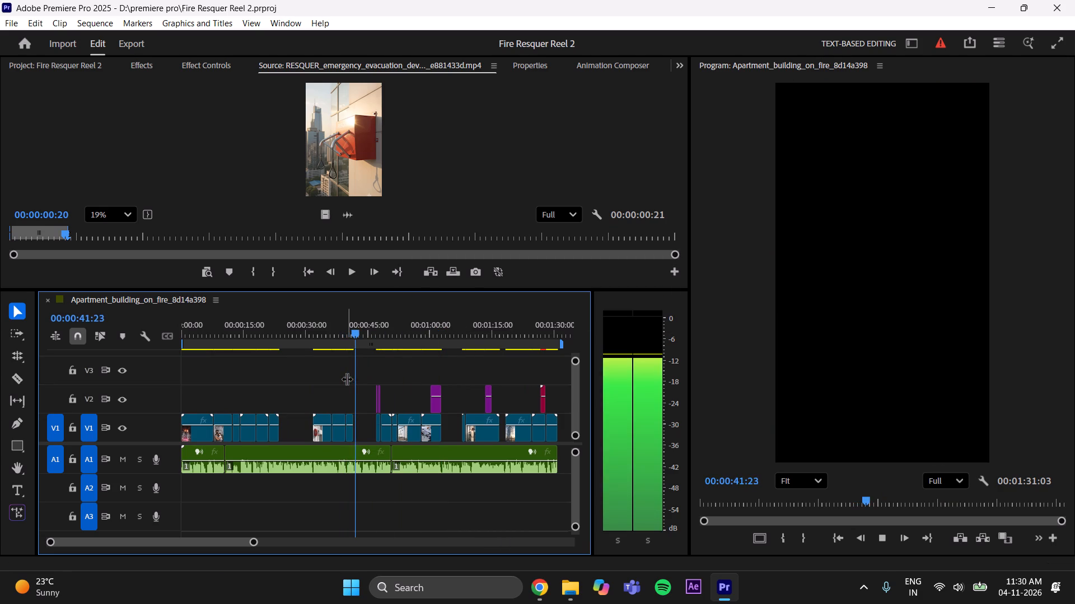
# Listen to the voice-over across the V1 gap from about 00:00:24 to the next RESQUER shot, replaying the lead-in from 00:00:22.
pyautogui.moveTo(356, 327); pyautogui.dragTo(288, 381)
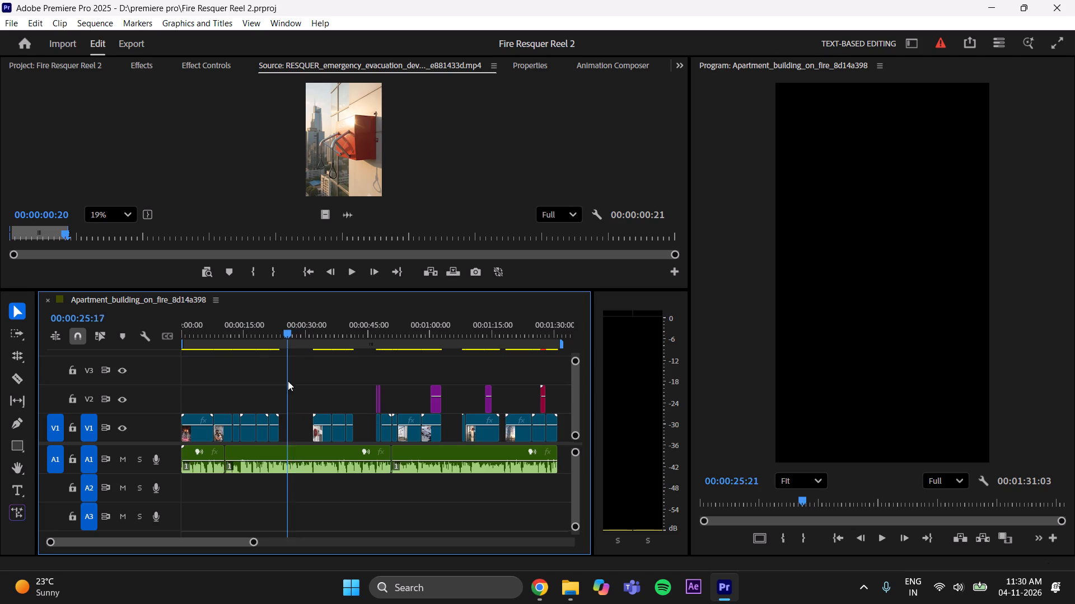
pyautogui.moveTo(288, 381); pyautogui.dragTo(281, 394)
pyautogui.press('space')
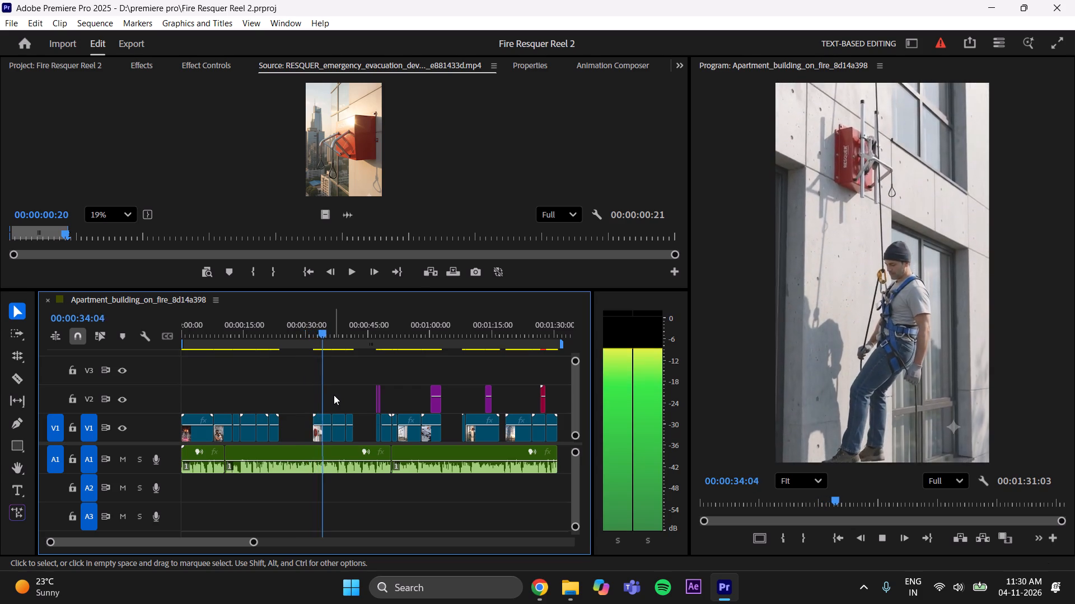
pyautogui.press('space')
pyautogui.moveTo(319, 327); pyautogui.dragTo(274, 371)
pyautogui.press('space')
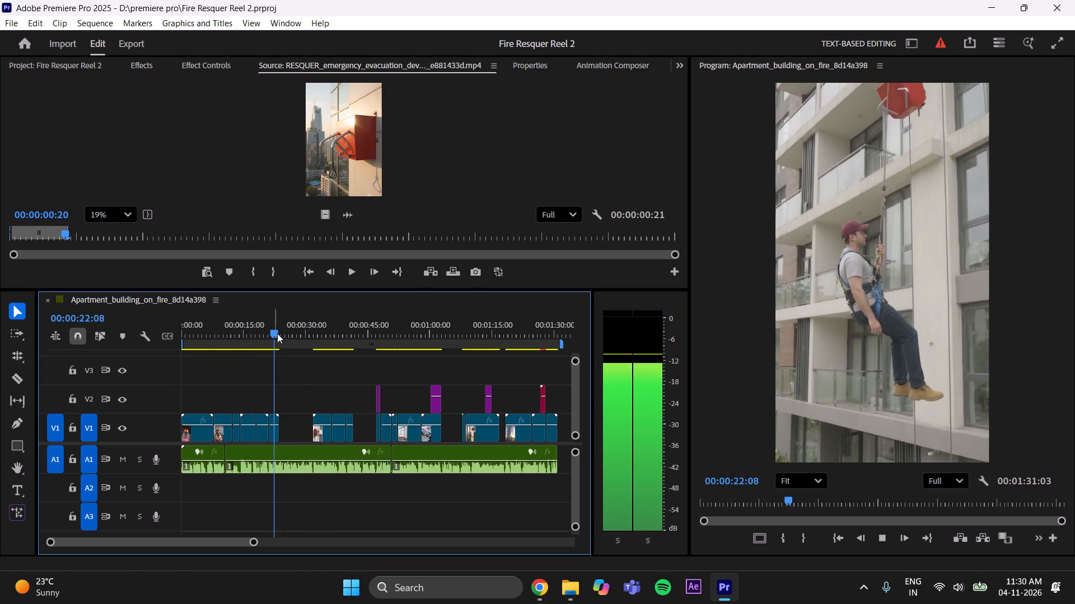
pyautogui.press('space')
pyautogui.press('space')
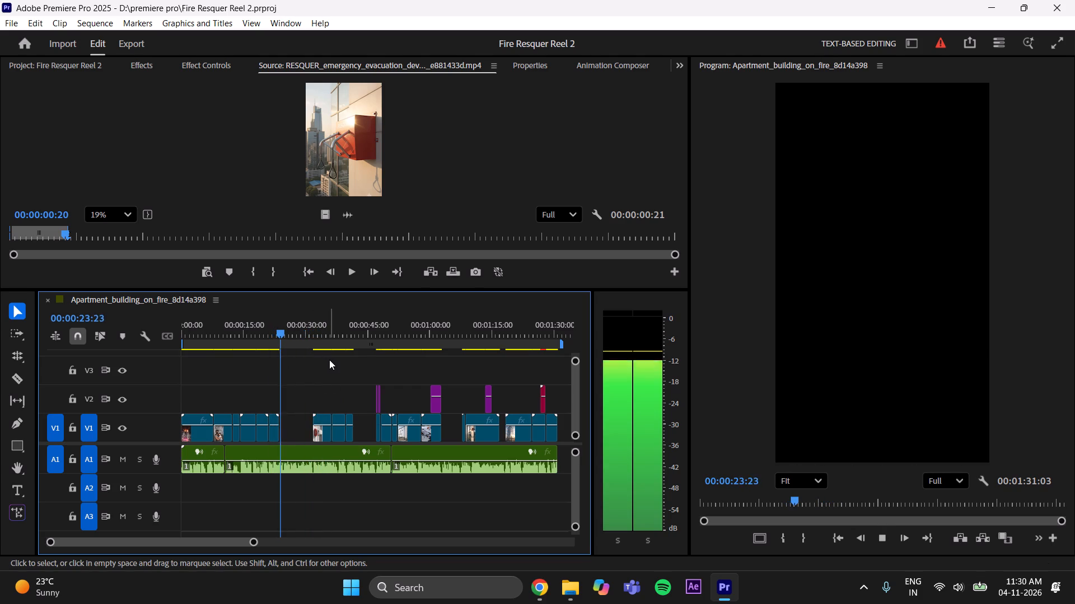
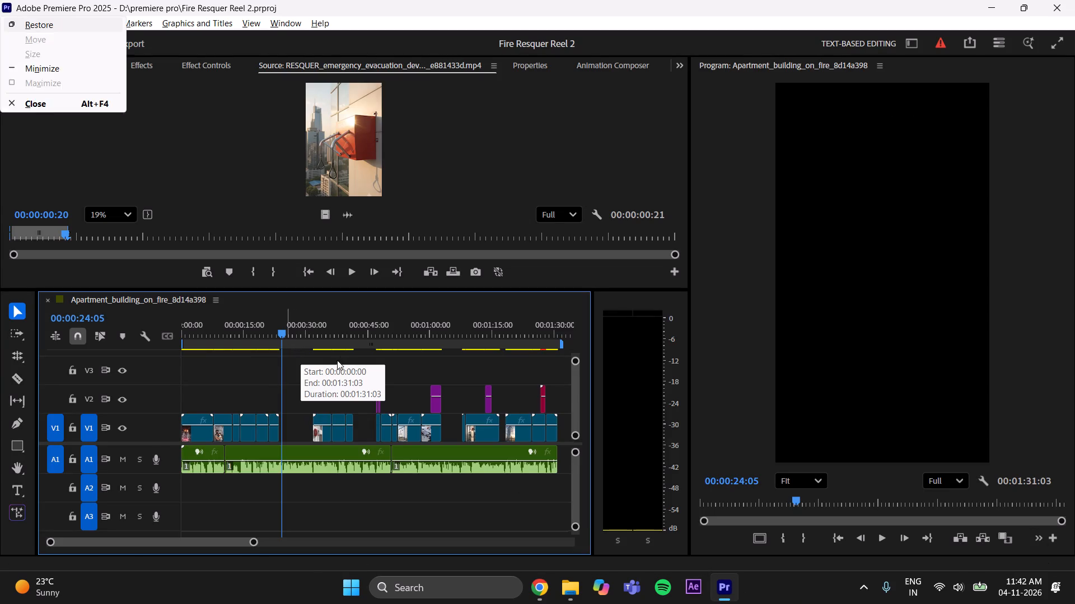
pyautogui.moveTo(341, 361); pyautogui.dragTo(340, 367)
pyautogui.press('space')
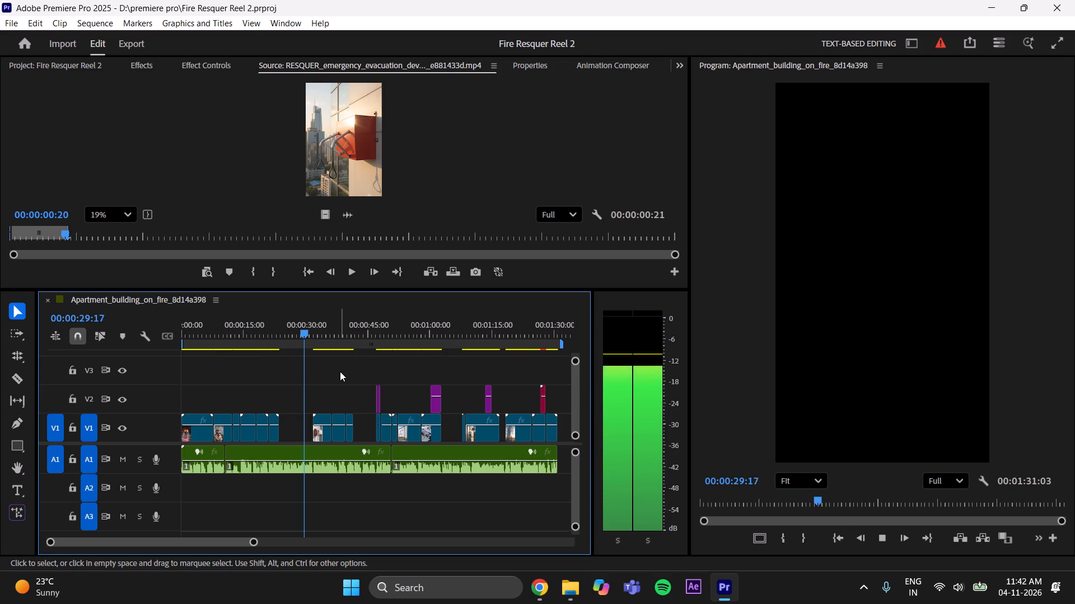
pyautogui.press('space')
# Load the newly downloaded harness descent video from the Downloads folder into the Source monitor.
pyautogui.click(572, 587)
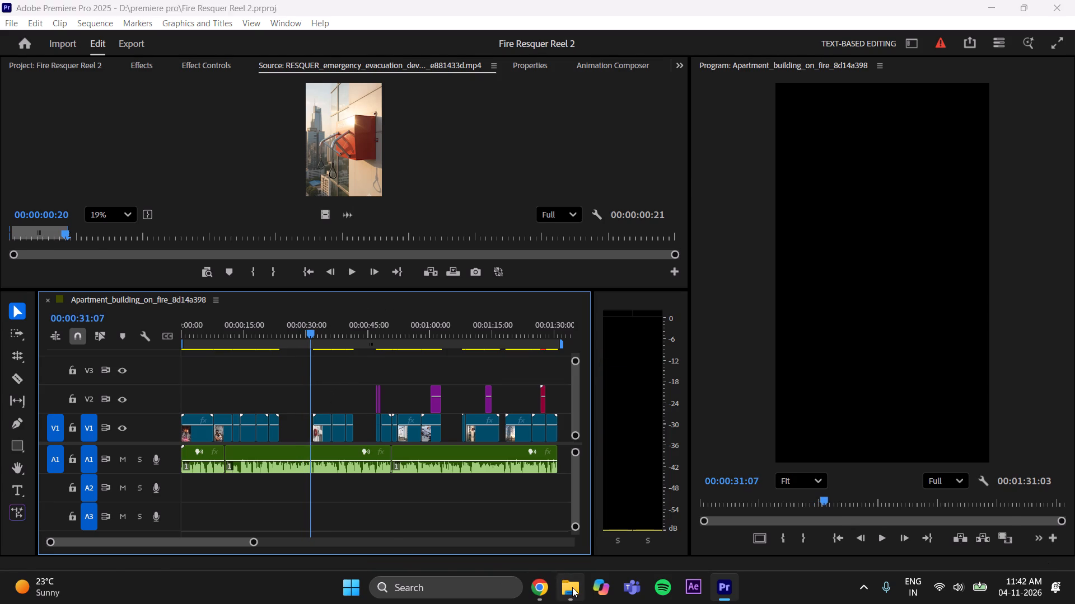
pyautogui.click(124, 46)
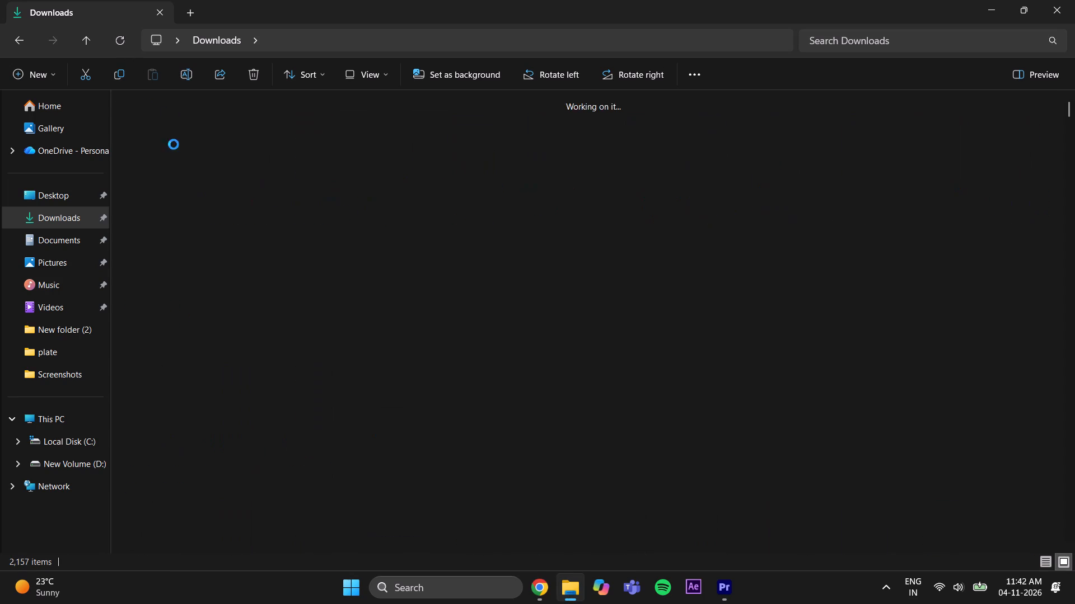
pyautogui.moveTo(167, 158); pyautogui.dragTo(713, 575)
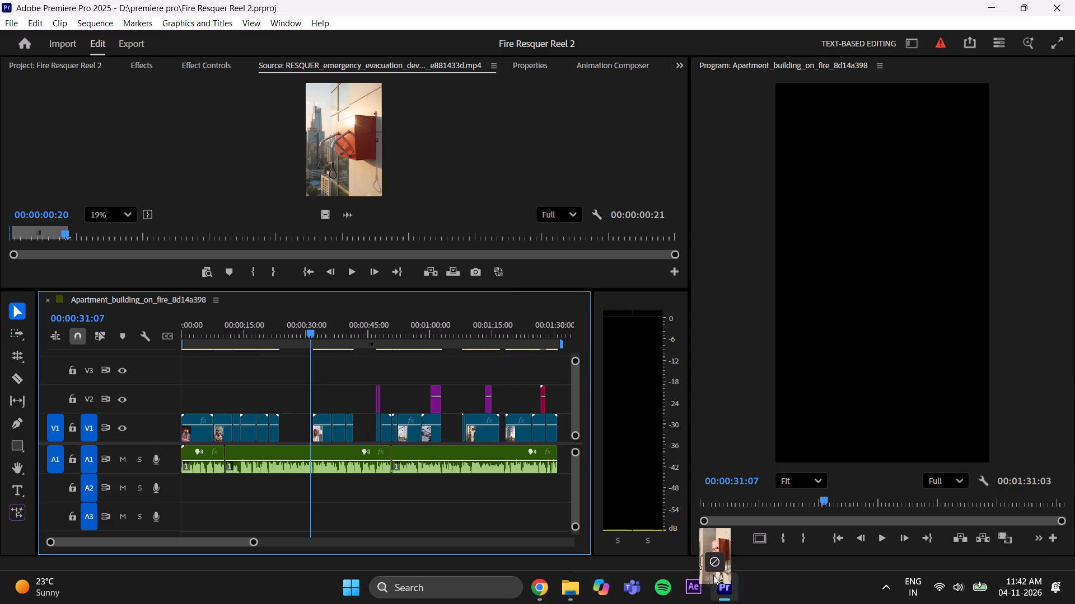
pyautogui.moveTo(713, 575); pyautogui.dragTo(328, 170)
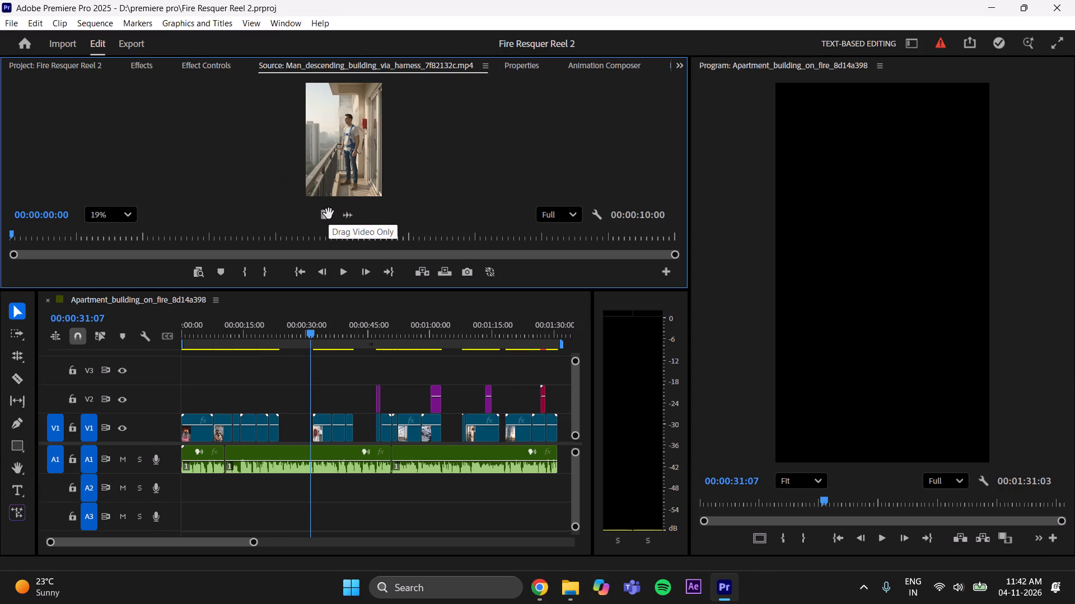
# Place only the video of the harness descent footage on V2, starting at the beginning of the first V1 gap.
pyautogui.moveTo(329, 214); pyautogui.dragTo(286, 402)
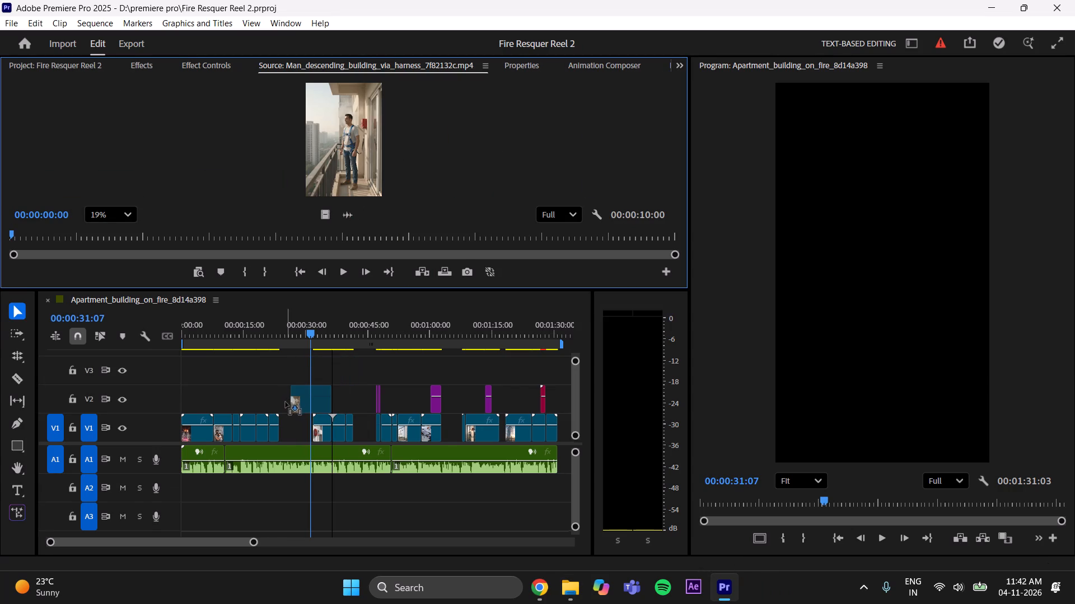
pyautogui.moveTo(286, 402); pyautogui.dragTo(286, 404)
pyautogui.moveTo(312, 327); pyautogui.dragTo(337, 331)
pyautogui.moveTo(307, 404); pyautogui.dragTo(300, 405)
# Review the harness clip on V2 and shift it earlier so it ends where the next V1 clip begins.
pyautogui.moveTo(339, 327); pyautogui.dragTo(298, 358)
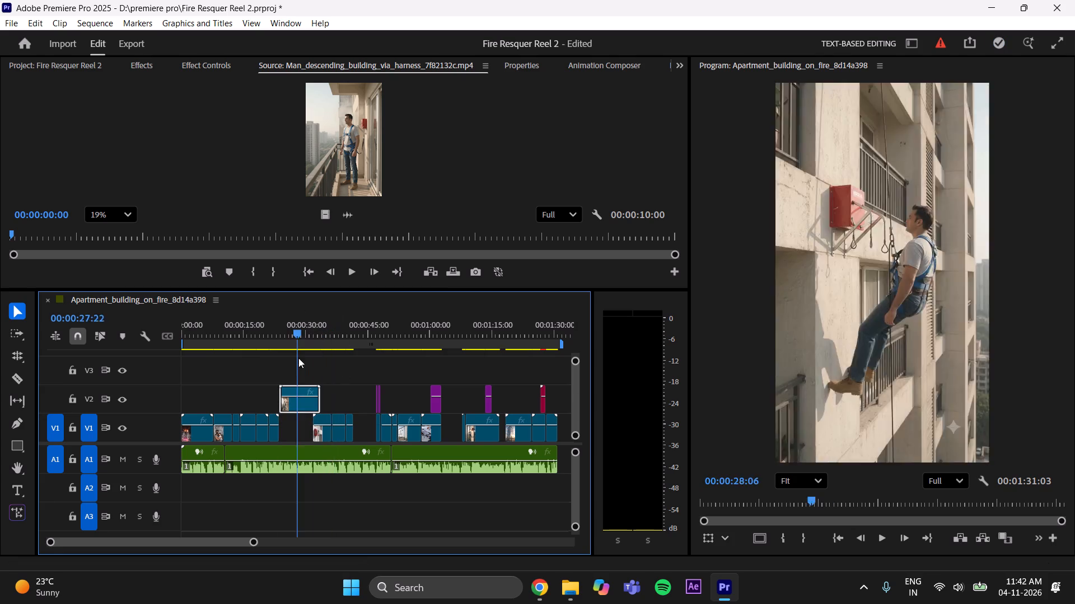
pyautogui.moveTo(298, 358); pyautogui.dragTo(275, 383)
pyautogui.click(292, 372)
pyautogui.press('space')
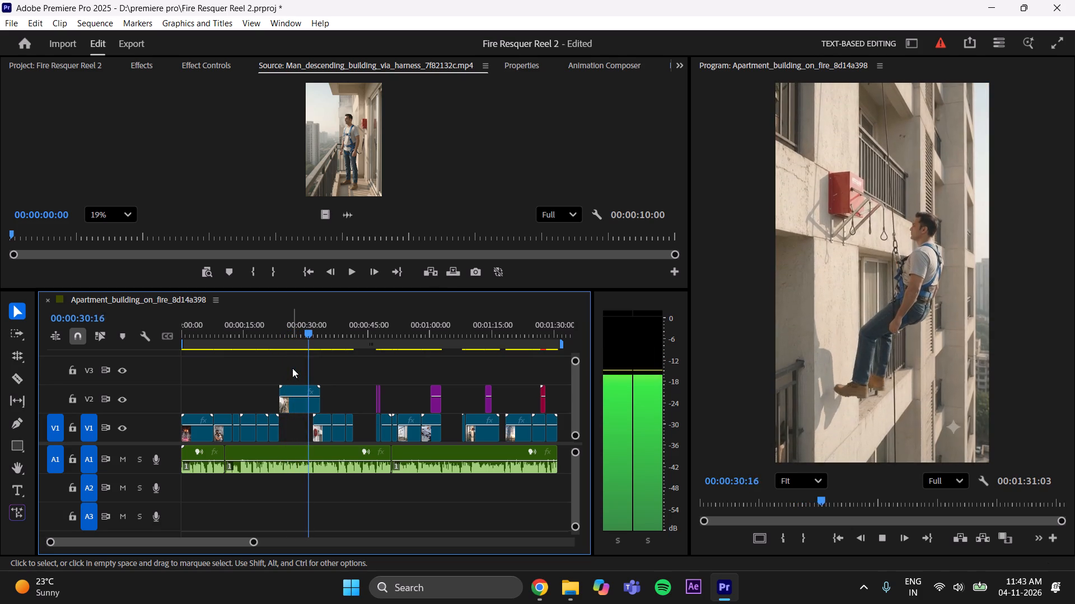
pyautogui.press('space')
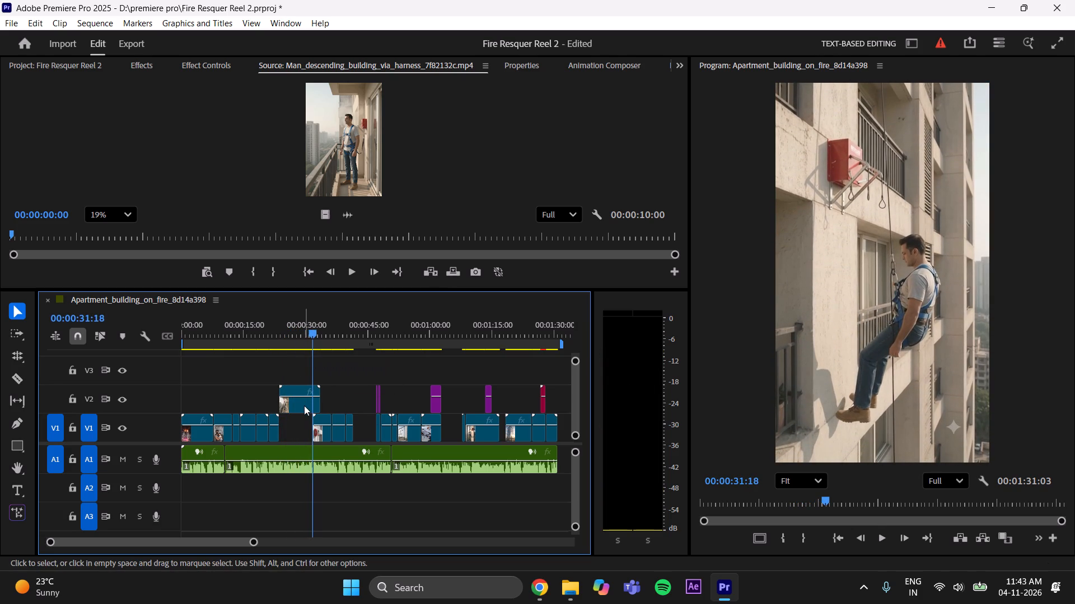
pyautogui.moveTo(299, 405); pyautogui.dragTo(291, 407)
pyautogui.moveTo(312, 324); pyautogui.dragTo(289, 343)
pyautogui.press('space')
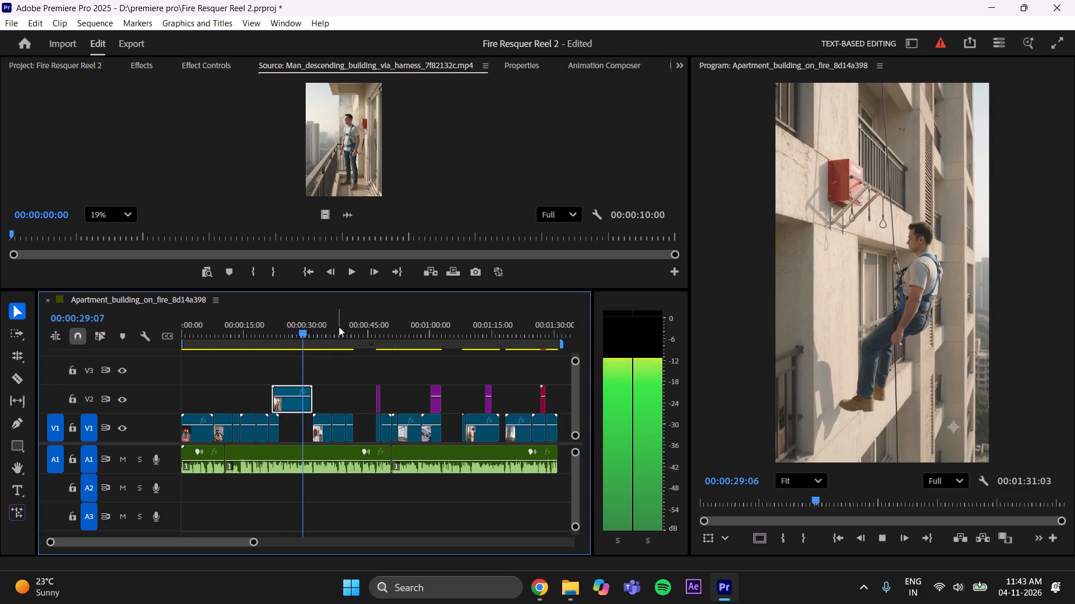
pyautogui.press('space')
# Find the change from the device close-up to the man's descent and split the V2 harness clip there, at 00:00:27:23.
pyautogui.moveTo(308, 331); pyautogui.dragTo(295, 352)
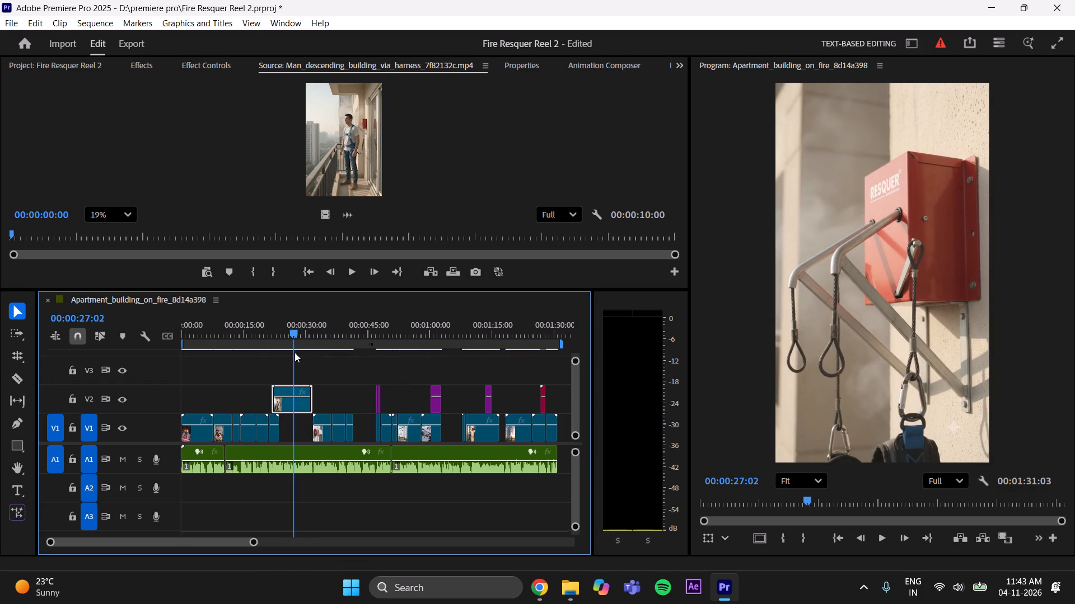
pyautogui.moveTo(295, 352); pyautogui.dragTo(299, 354)
pyautogui.press('Left')
pyautogui.press('Left')
pyautogui.press('Left')
pyautogui.press('Left')
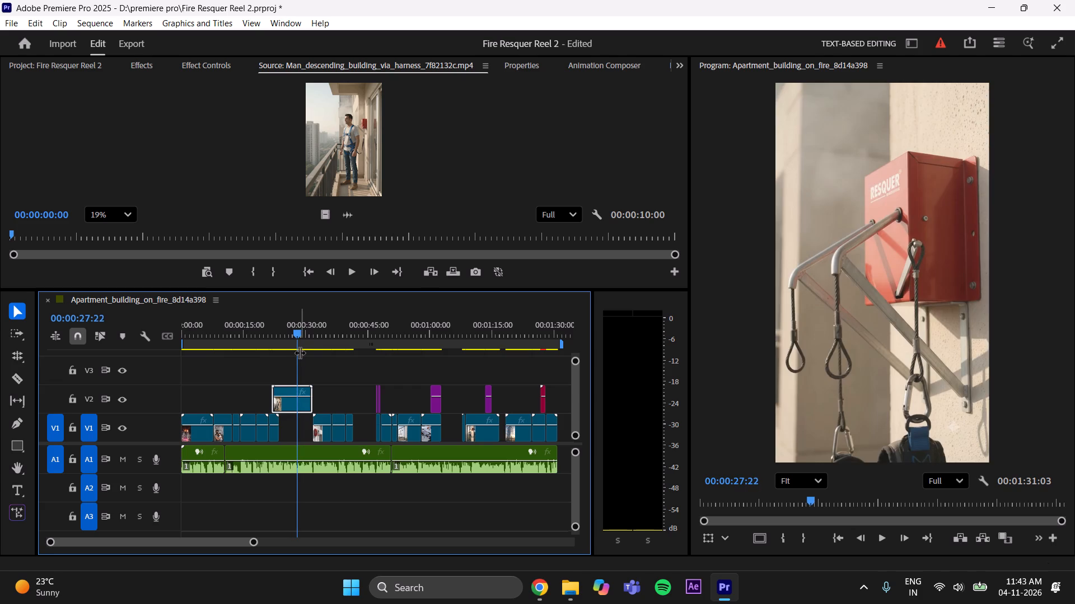
pyautogui.press('Down')
pyautogui.press('Left')
pyautogui.press('Left')
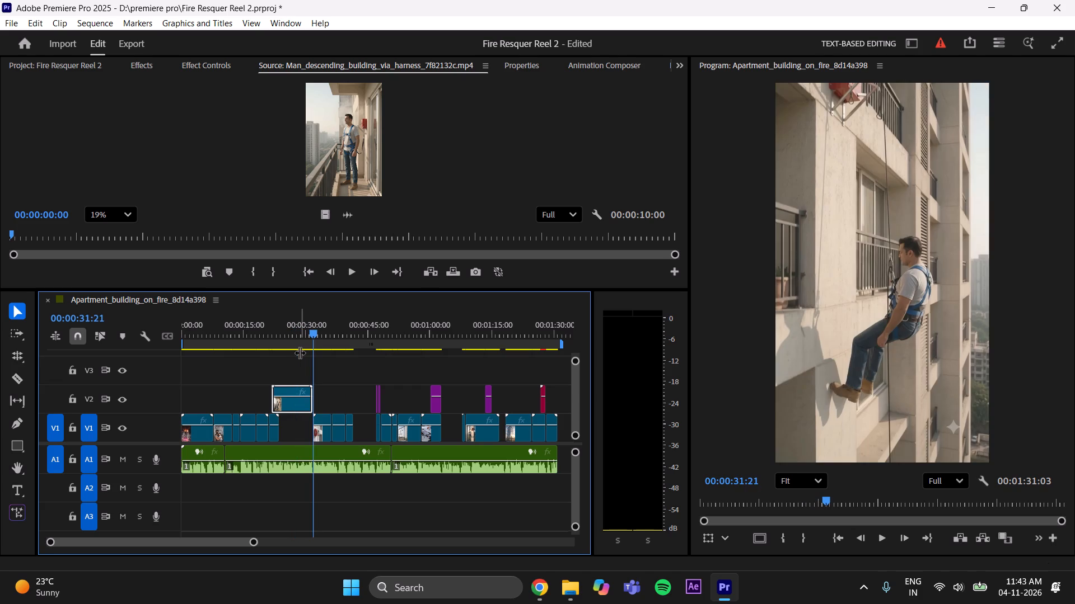
pyautogui.moveTo(306, 331); pyautogui.dragTo(284, 339)
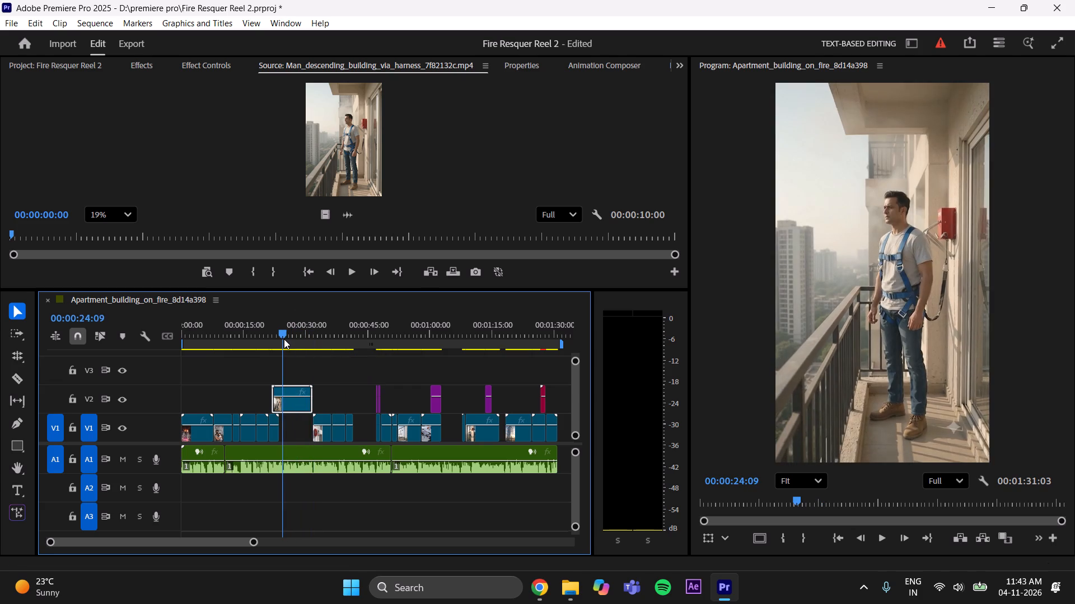
pyautogui.moveTo(284, 339); pyautogui.dragTo(296, 338)
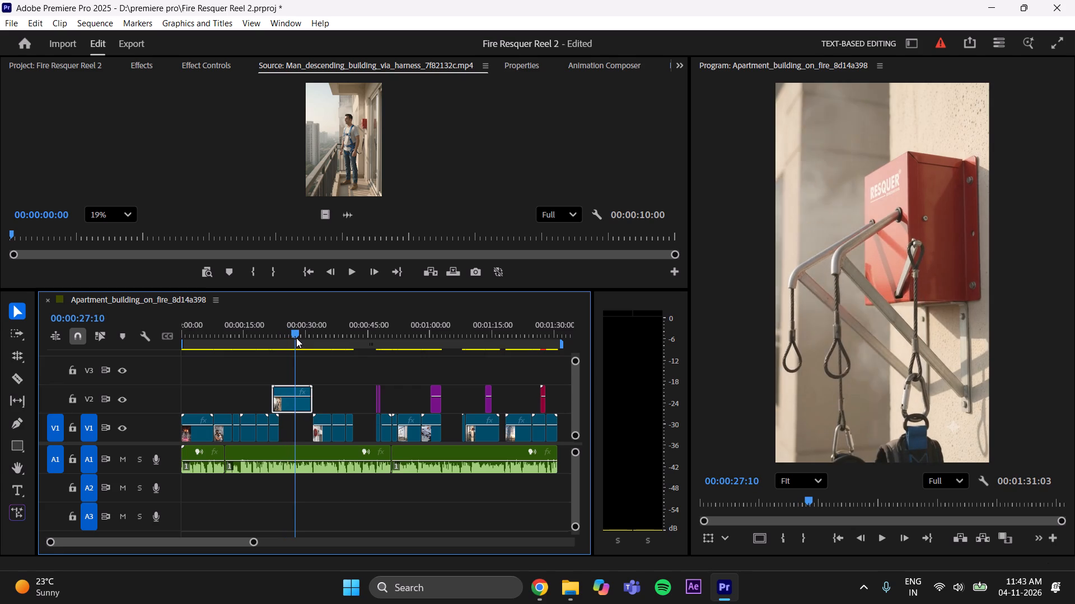
pyautogui.moveTo(296, 338); pyautogui.dragTo(298, 337)
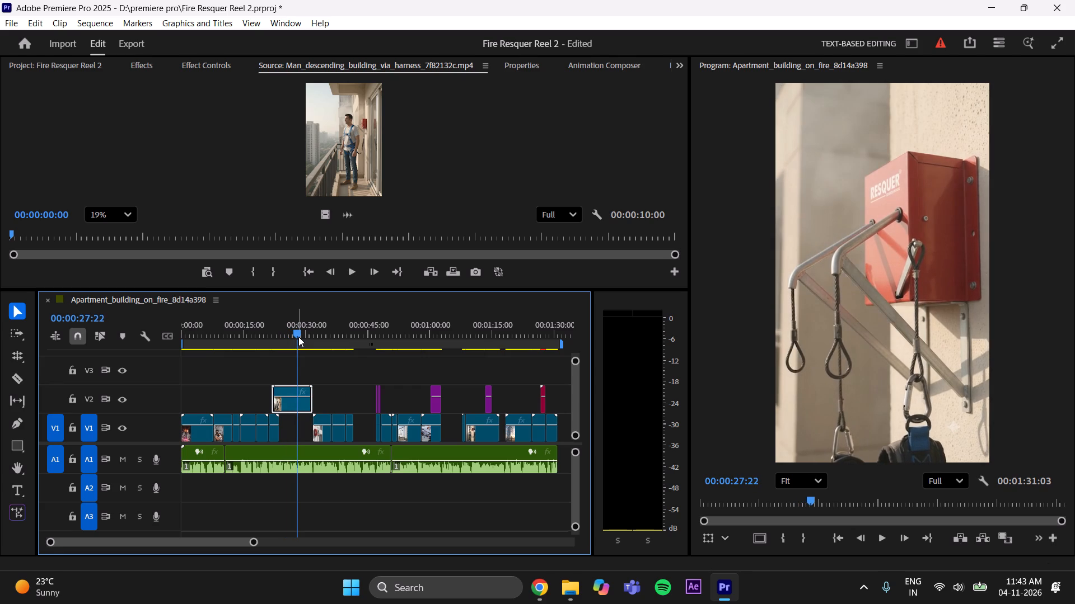
pyautogui.press('Right')
pyautogui.press('Left')
pyautogui.press('Right')
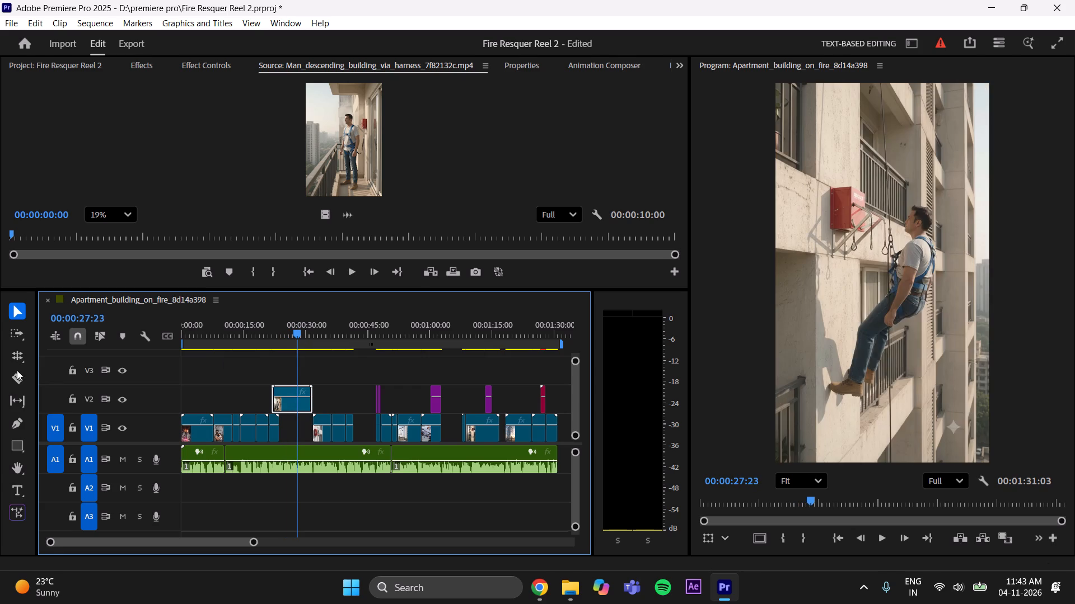
pyautogui.click(17, 381)
pyautogui.click(298, 401)
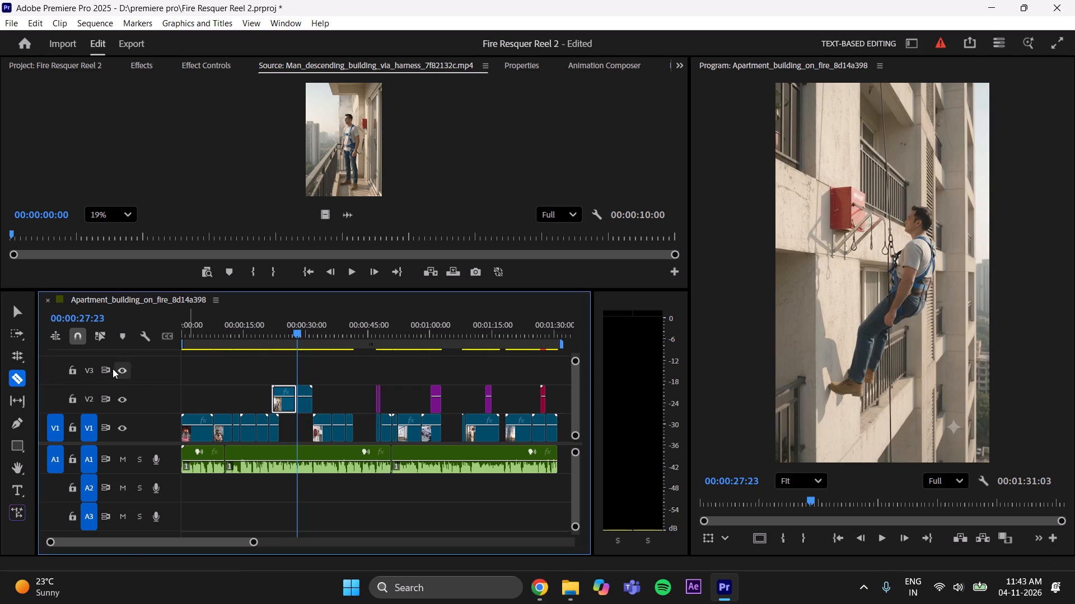
# Move the descent portion of the split clip from V2 straight down to V1, directly before the next V1 clip.
pyautogui.click(12, 305)
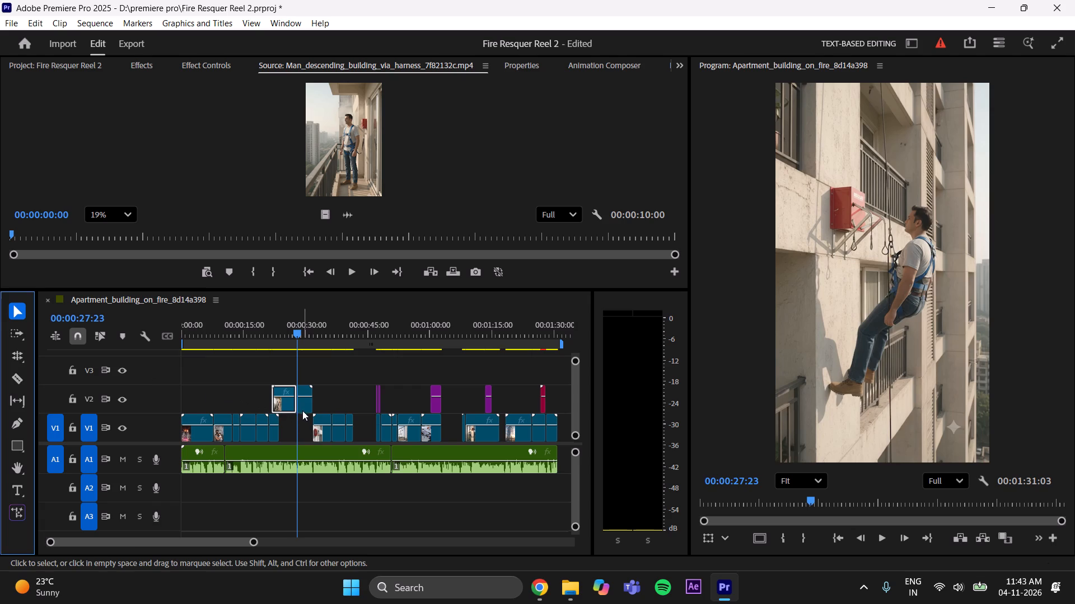
pyautogui.moveTo(303, 407); pyautogui.dragTo(302, 422)
# Play back the descent shot on V1 and the RESQUER clips that follow it.
pyautogui.press('space')
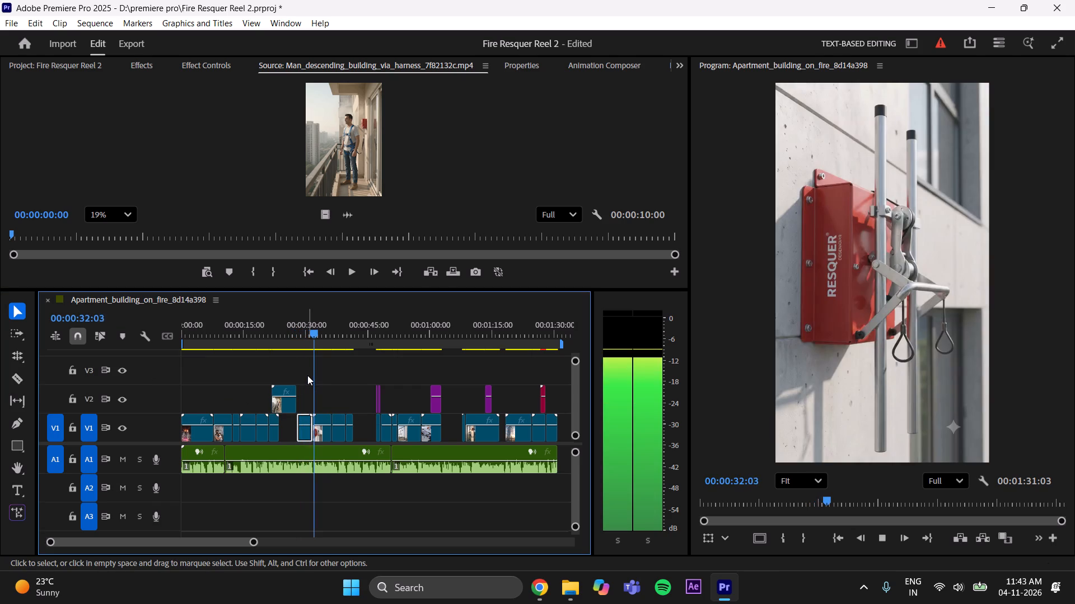
pyautogui.press('space')
pyautogui.press('space')
pyautogui.press('space')
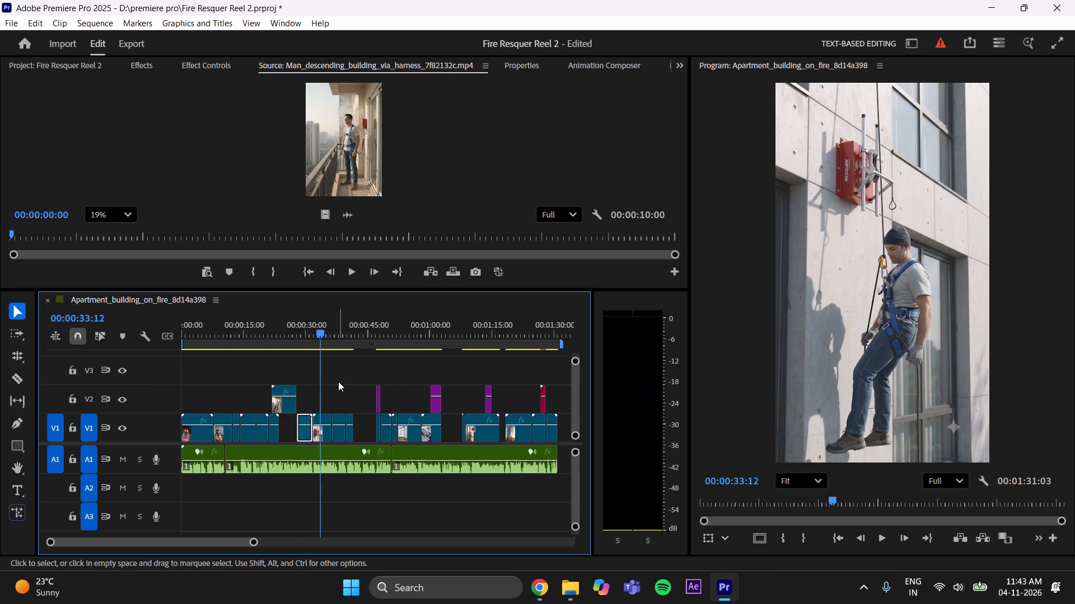
pyautogui.press('space')
pyautogui.press('space')
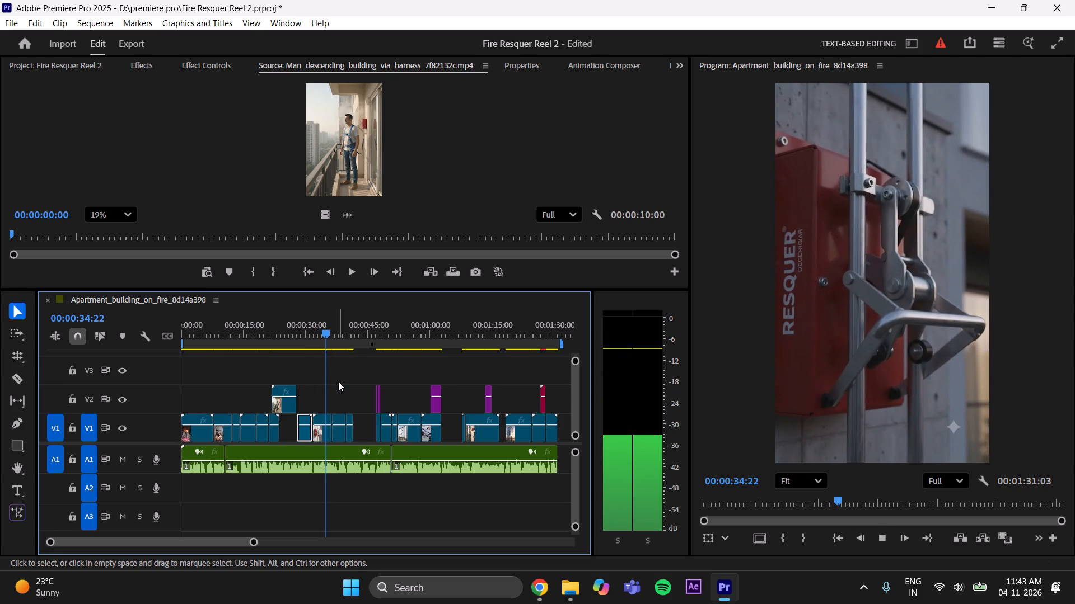
pyautogui.click(338, 381)
# Save the Fire Resquer Reel 2 project.
pyautogui.hotkey('ctrl', 's')
# Find where the harness clip on V2 cuts to the RESQUER device close-up and trim the clip's start to 00:00:25:01.
pyautogui.moveTo(330, 332); pyautogui.dragTo(286, 362)
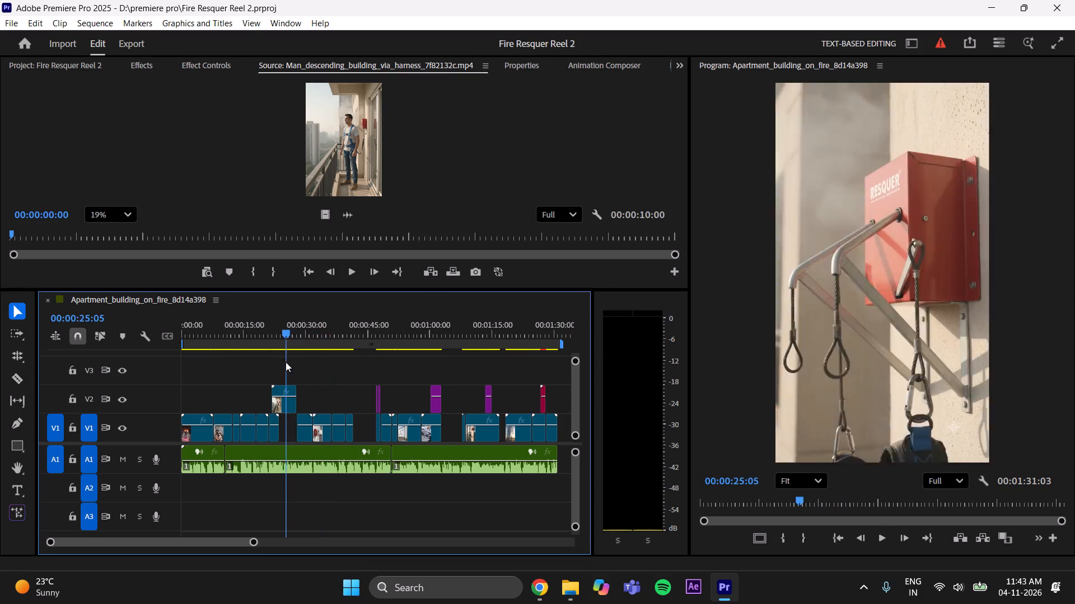
pyautogui.moveTo(286, 362); pyautogui.dragTo(291, 374)
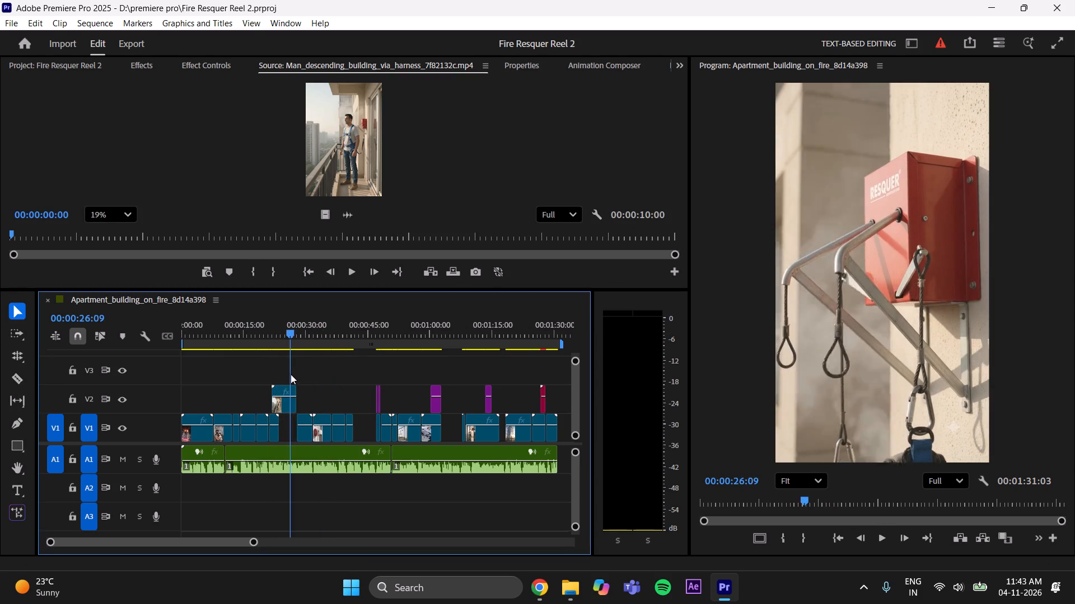
pyautogui.moveTo(291, 374); pyautogui.dragTo(285, 378)
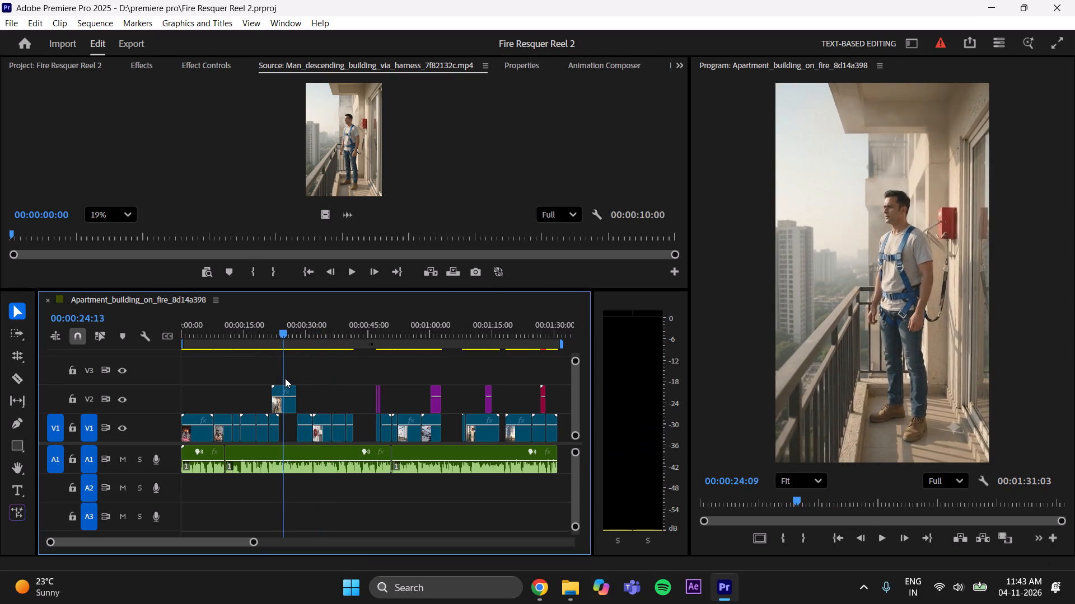
pyautogui.moveTo(285, 378); pyautogui.dragTo(286, 376)
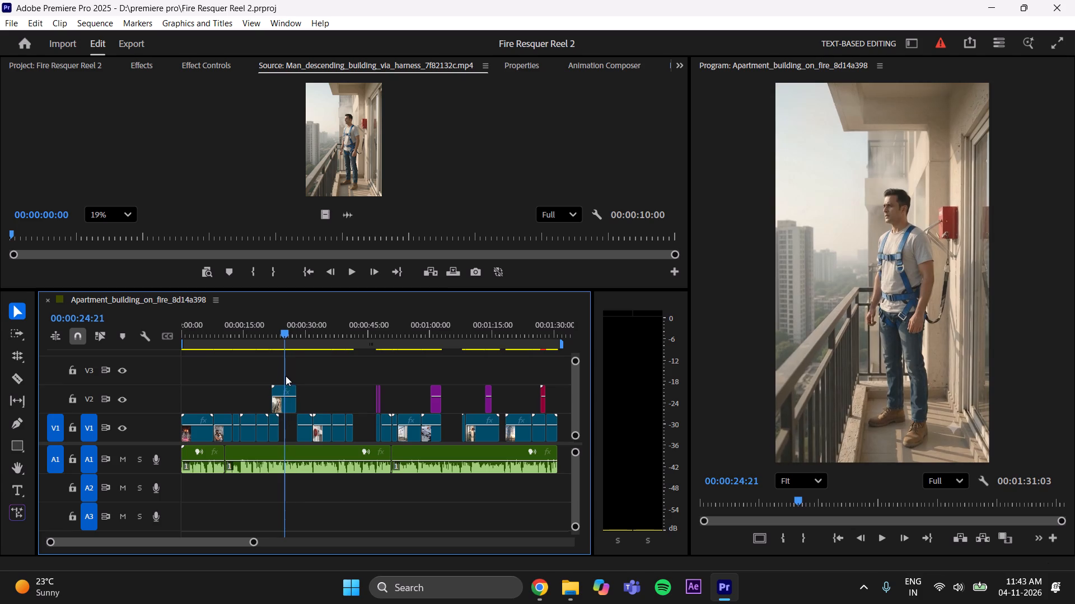
pyautogui.moveTo(286, 376); pyautogui.dragTo(286, 376)
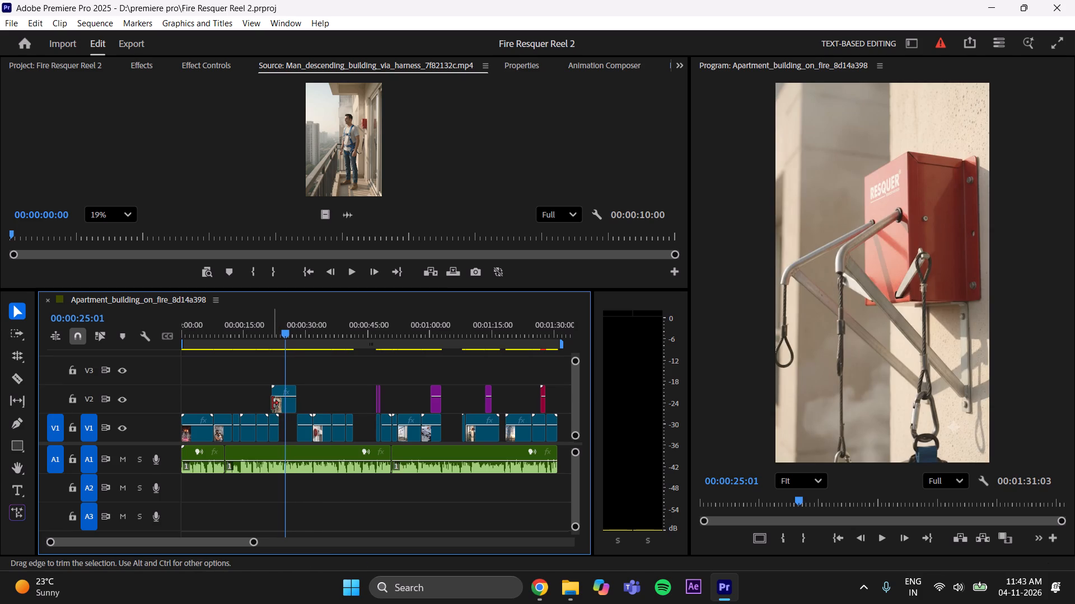
pyautogui.moveTo(272, 403); pyautogui.dragTo(285, 399)
# Move the trimmed device close-up along V2 so it starts above the beginning of the RESQUER mechanical descender clip on V1.
pyautogui.moveTo(291, 403); pyautogui.dragTo(295, 402)
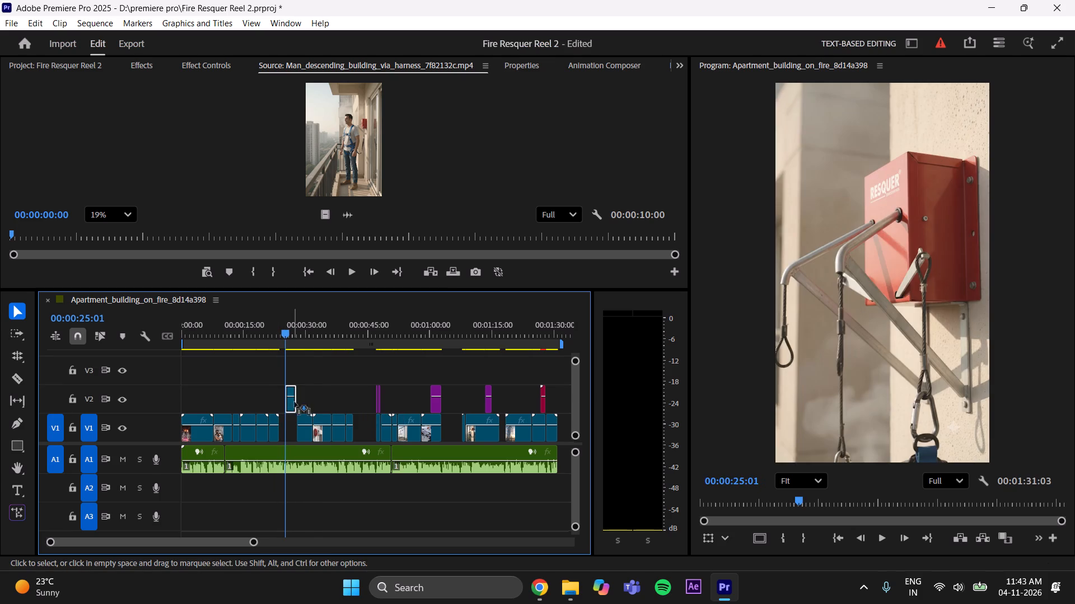
pyautogui.moveTo(295, 402); pyautogui.dragTo(320, 399)
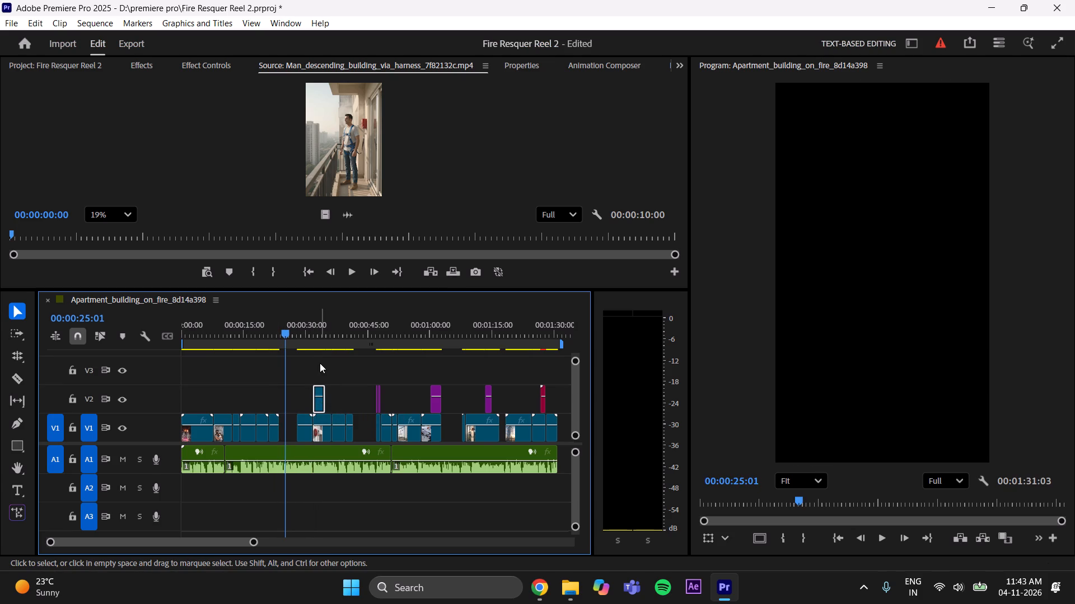
# Play back from the V1 gap through the descent shot and the device close-up on V2.
pyautogui.press('space')
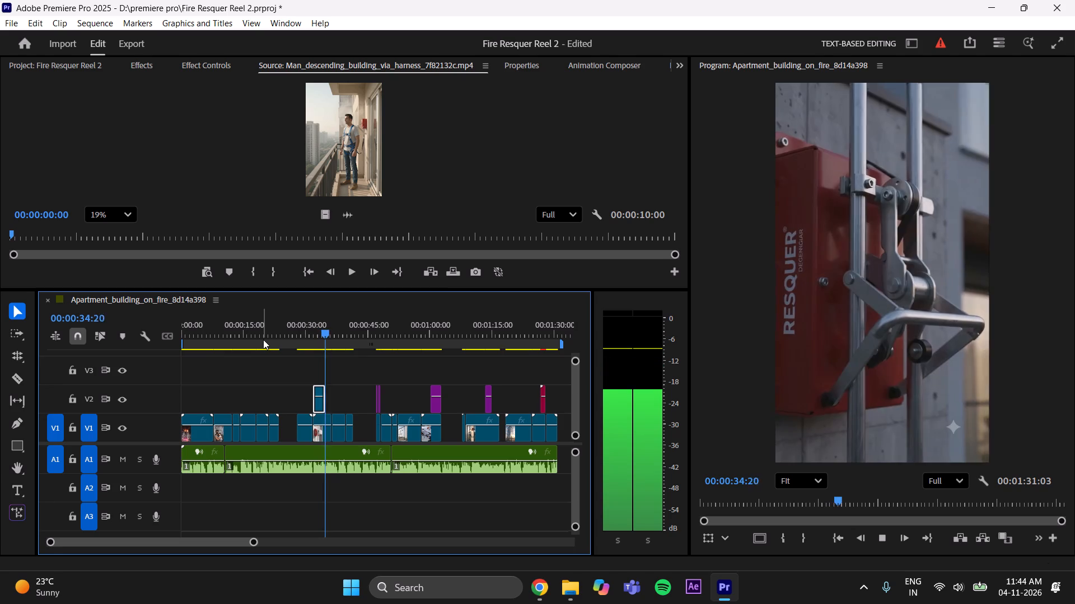
pyautogui.press('space')
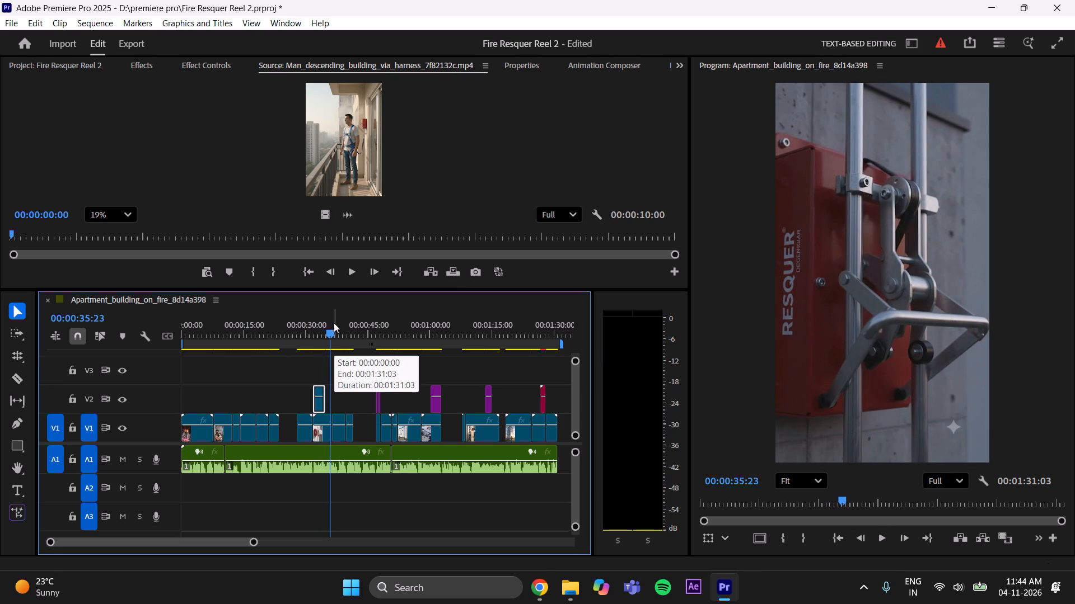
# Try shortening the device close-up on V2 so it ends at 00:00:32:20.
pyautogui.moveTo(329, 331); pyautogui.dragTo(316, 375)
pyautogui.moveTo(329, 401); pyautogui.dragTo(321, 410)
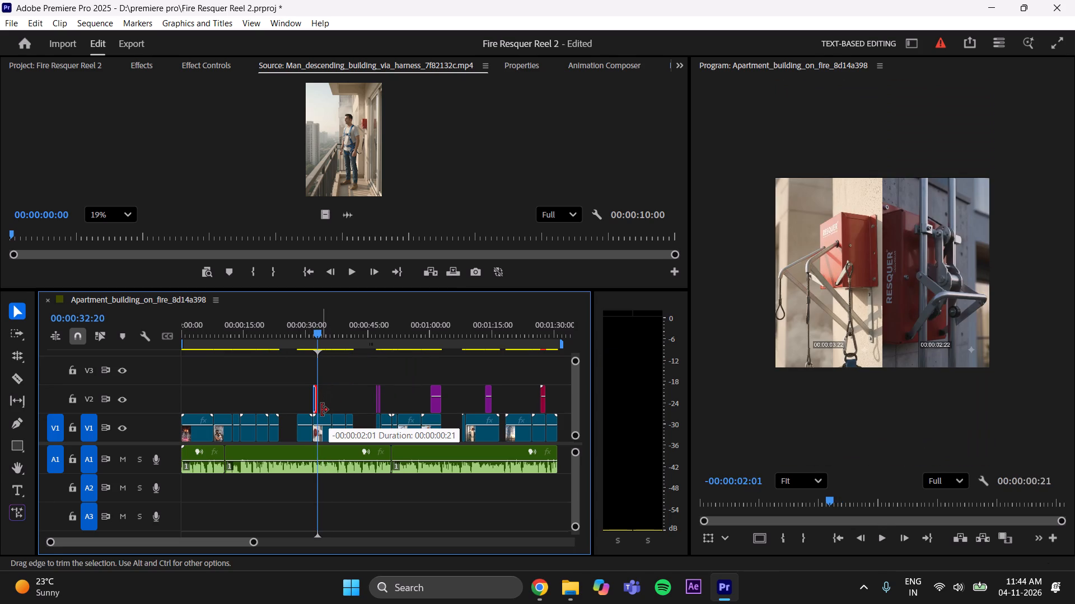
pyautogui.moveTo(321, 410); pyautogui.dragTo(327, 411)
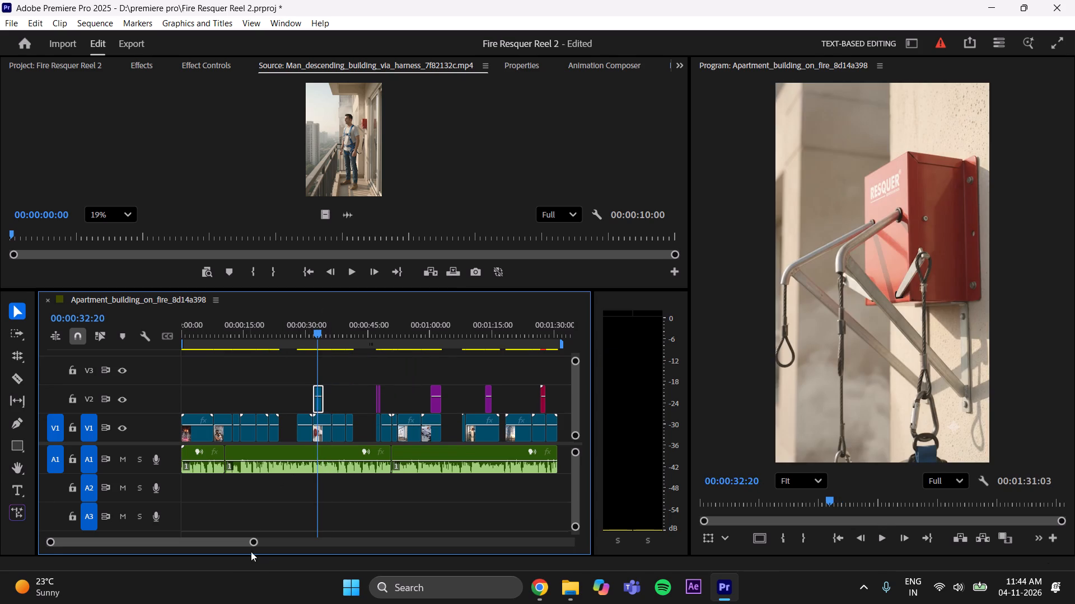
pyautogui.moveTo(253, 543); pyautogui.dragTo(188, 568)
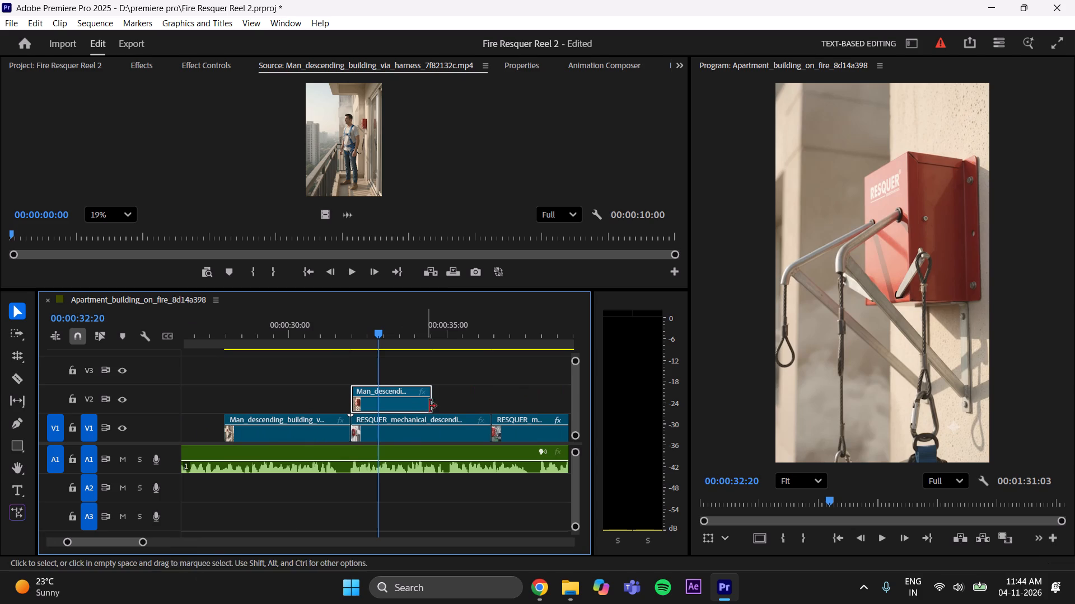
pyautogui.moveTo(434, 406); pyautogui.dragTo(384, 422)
# Find the wide building shot in the V1 clip beneath and extend the V2 close-up's end to 00:00:34:11, a duration of 00:00:02:12.
pyautogui.moveTo(377, 326); pyautogui.dragTo(395, 325)
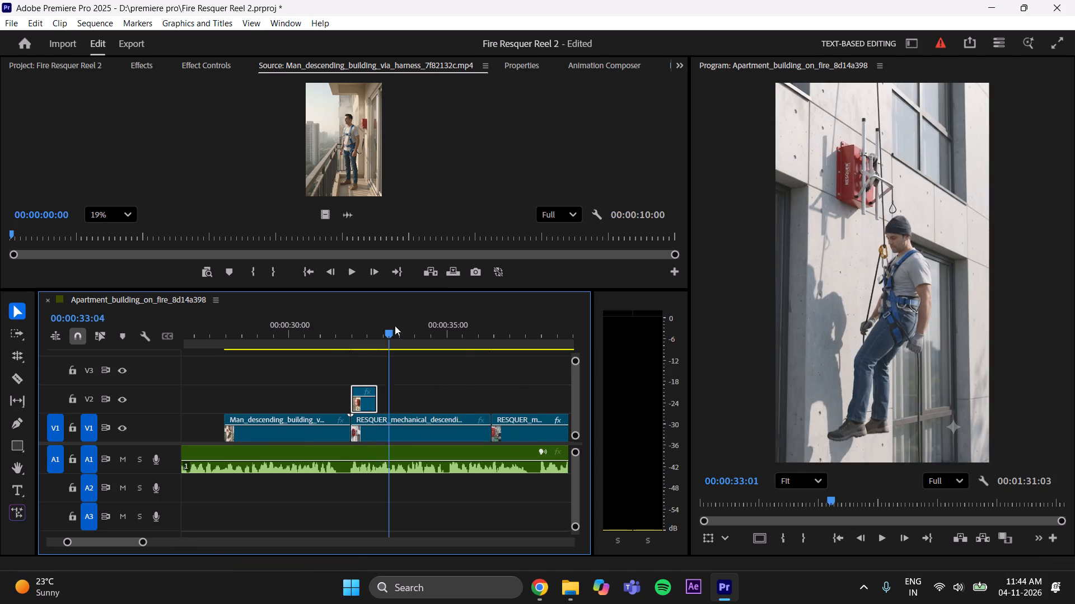
pyautogui.moveTo(395, 325); pyautogui.dragTo(431, 338)
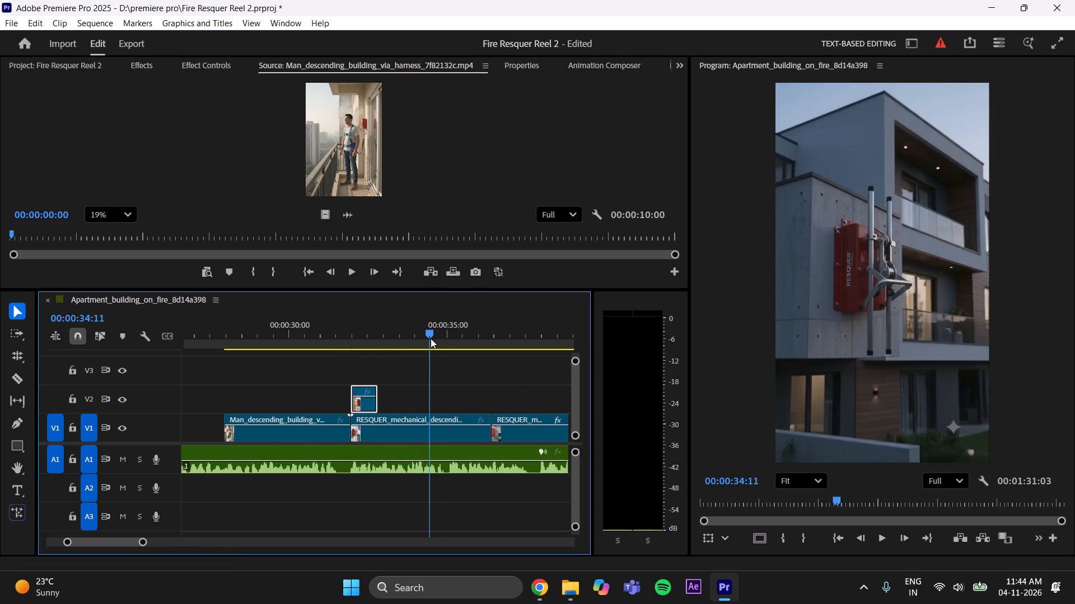
pyautogui.moveTo(431, 338); pyautogui.dragTo(431, 341)
pyautogui.moveTo(376, 404); pyautogui.dragTo(427, 400)
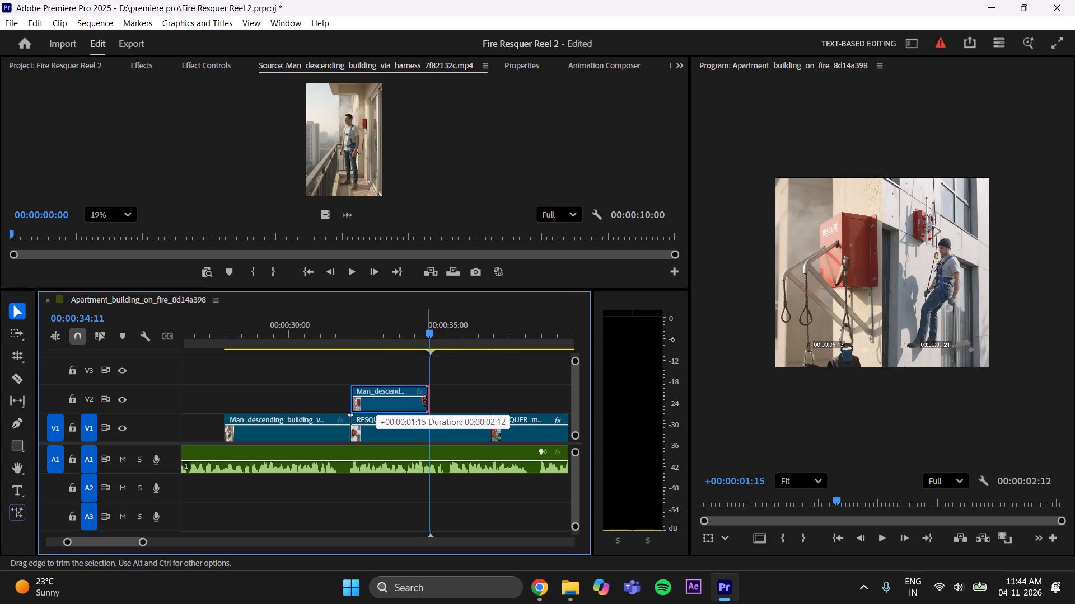
pyautogui.moveTo(427, 400); pyautogui.dragTo(429, 396)
# Place the playhead at 00:00:31:13, just before the V2 close-up, and save the project.
pyautogui.moveTo(432, 328); pyautogui.dragTo(340, 371)
pyautogui.click(399, 375)
pyautogui.hotkey('ctrl', 's')
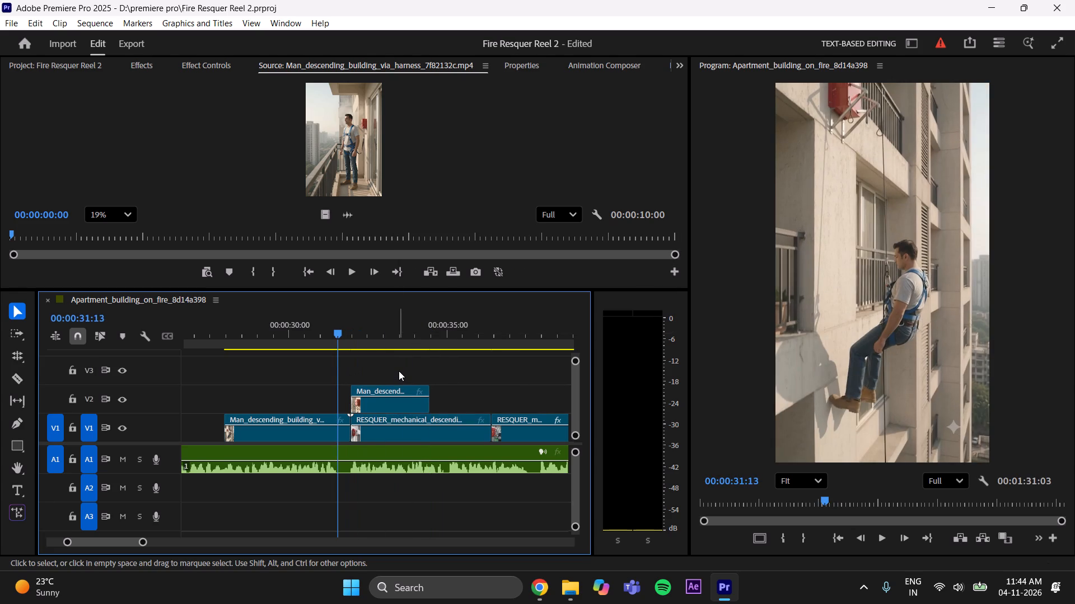
# Play back the transition from the descent shot into the V2 close-up and the RESQUER clips after it.
pyautogui.press('space')
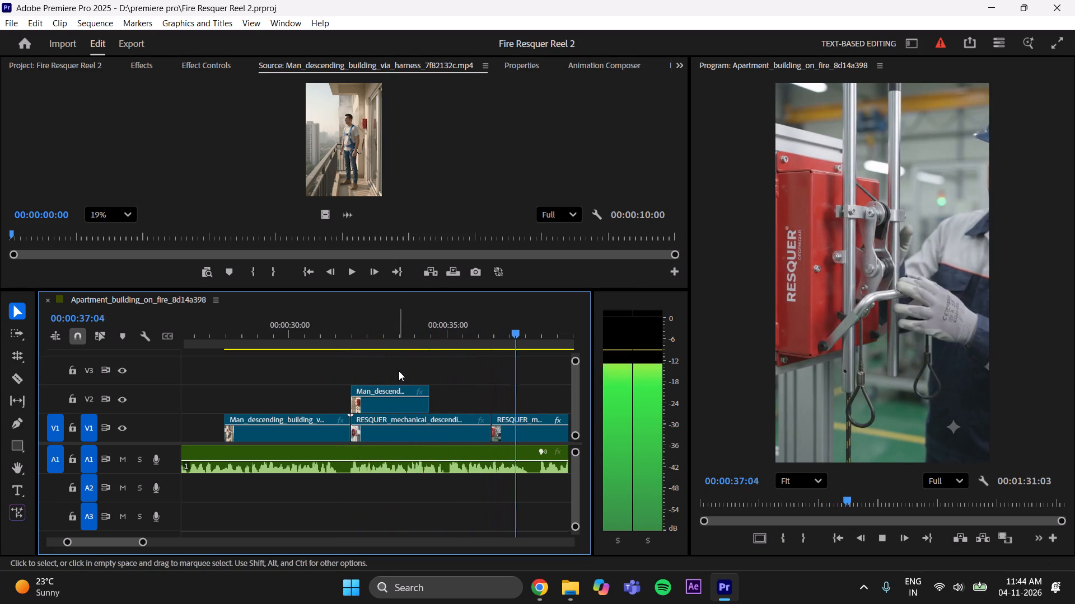
pyautogui.press('space')
# Save the Fire Resquer Reel 2 project with the whole sequence in view.
pyautogui.moveTo(146, 542); pyautogui.dragTo(194, 526)
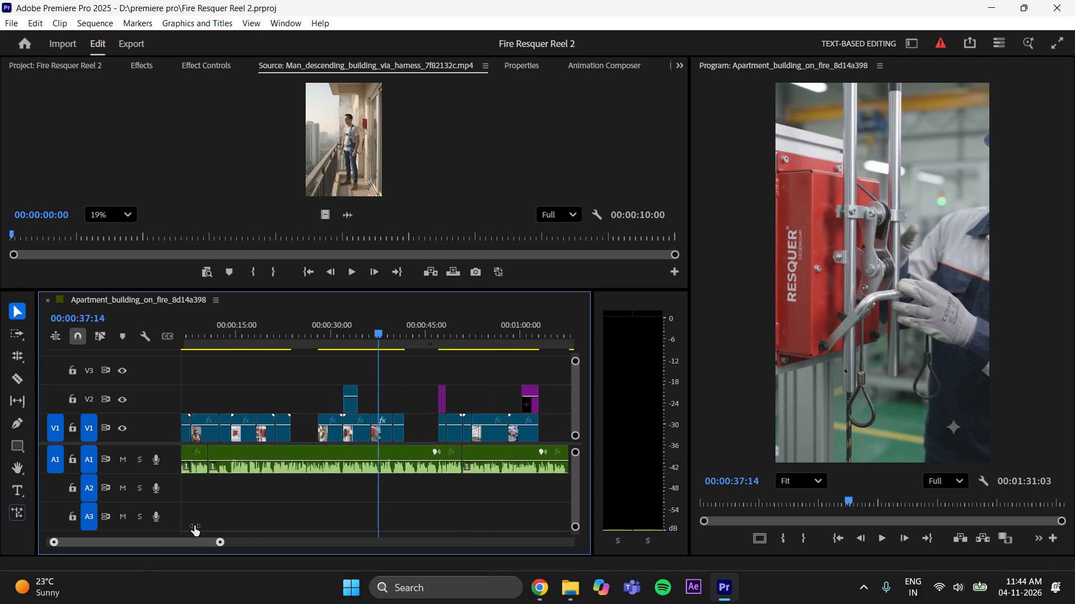
pyautogui.moveTo(194, 526); pyautogui.dragTo(229, 518)
pyautogui.click(388, 527)
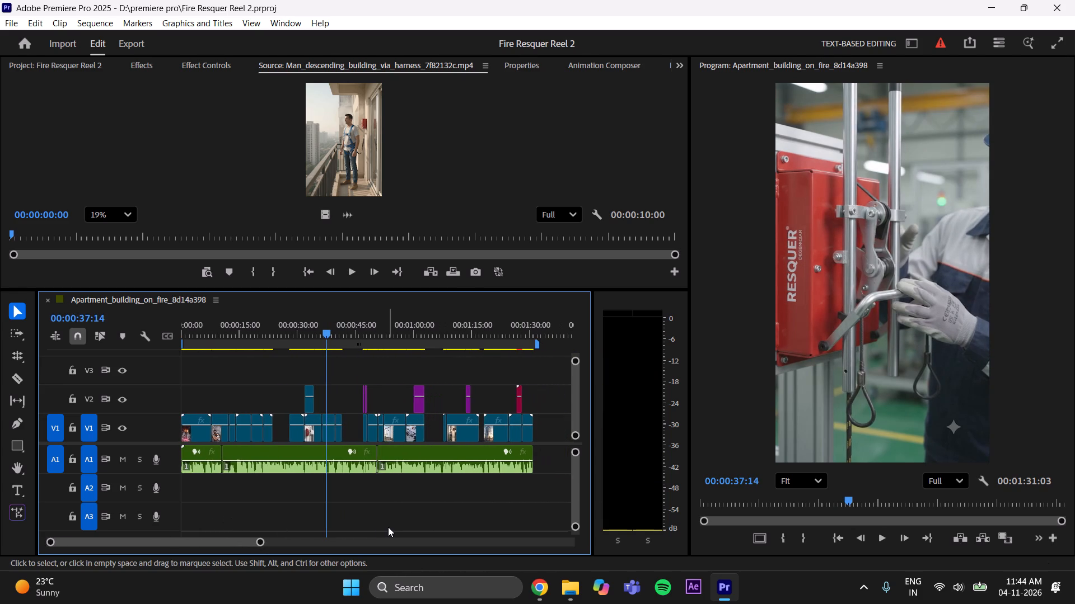
pyautogui.hotkey('ctrl', 's')
pyautogui.hotkey('ctrl', 's')
pyautogui.hotkey('ctrl', 's')
# Play back into the V1 gap after the RESQUER clips, and replay the earlier gap before the descent shot.
pyautogui.press('space')
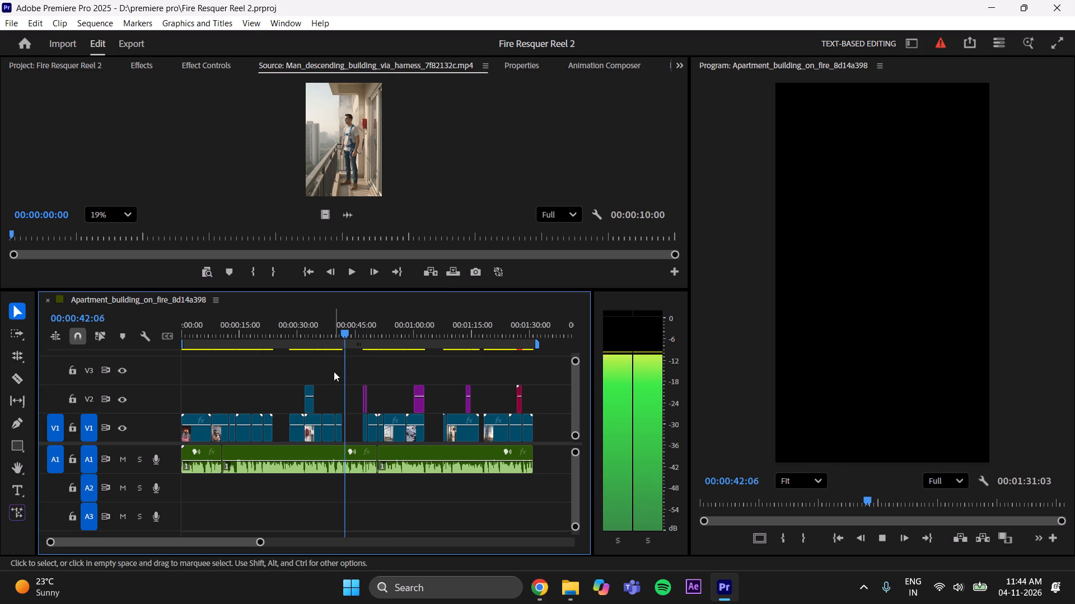
pyautogui.press('space')
pyautogui.moveTo(344, 334); pyautogui.dragTo(267, 397)
pyautogui.press('space')
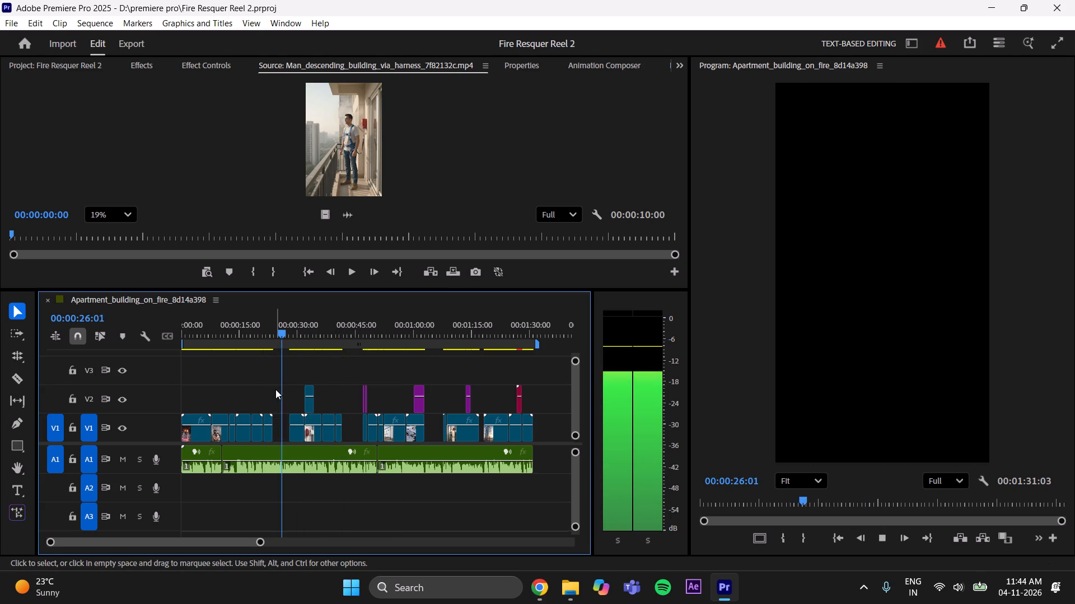
pyautogui.press('space')
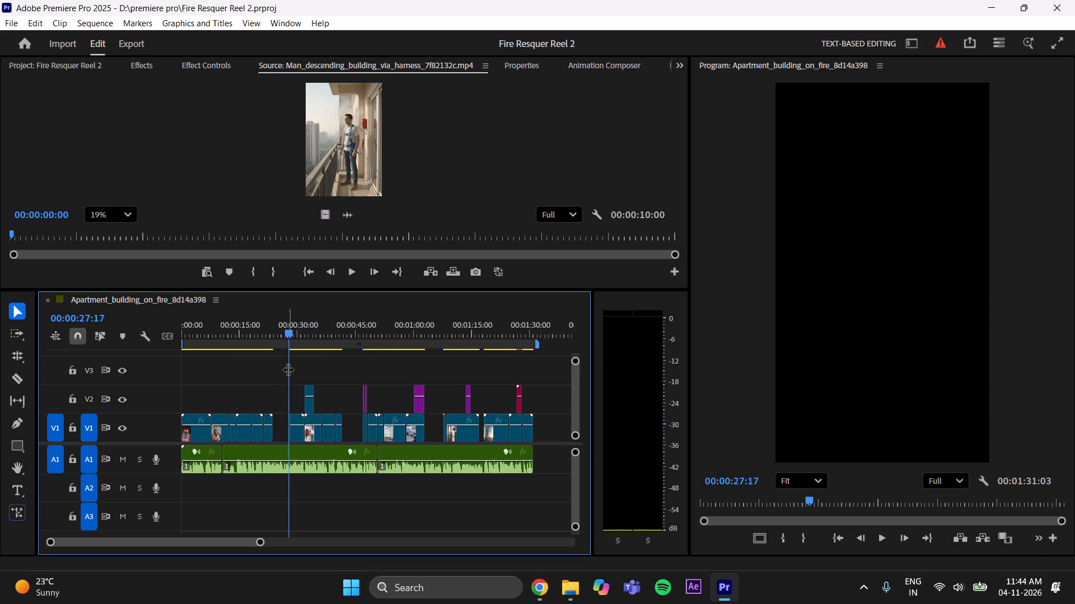
# Switch to the Google Flow project in Chrome.
pyautogui.click(529, 589)
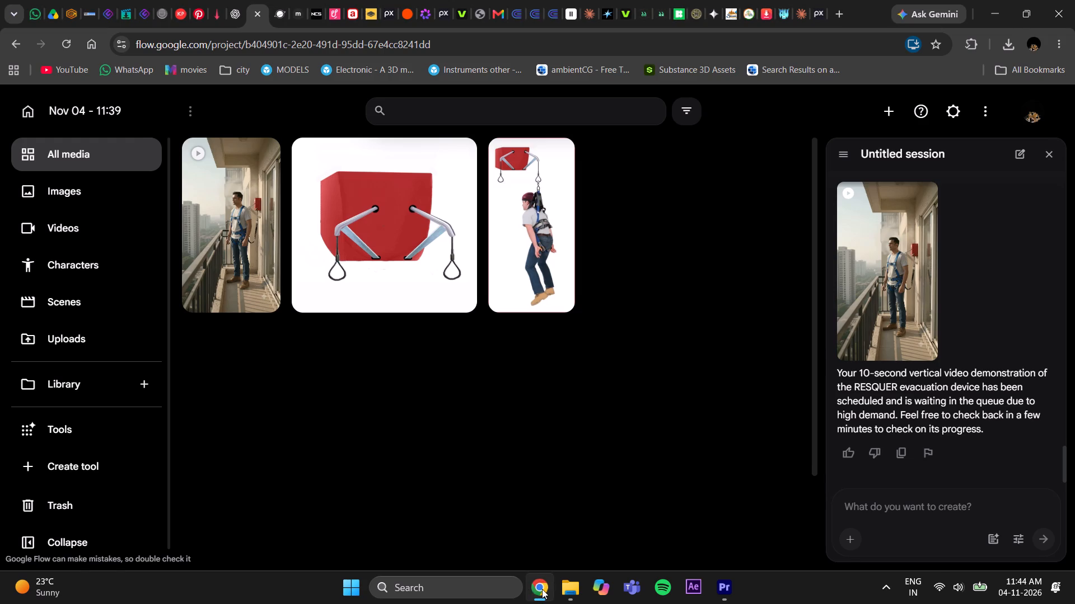
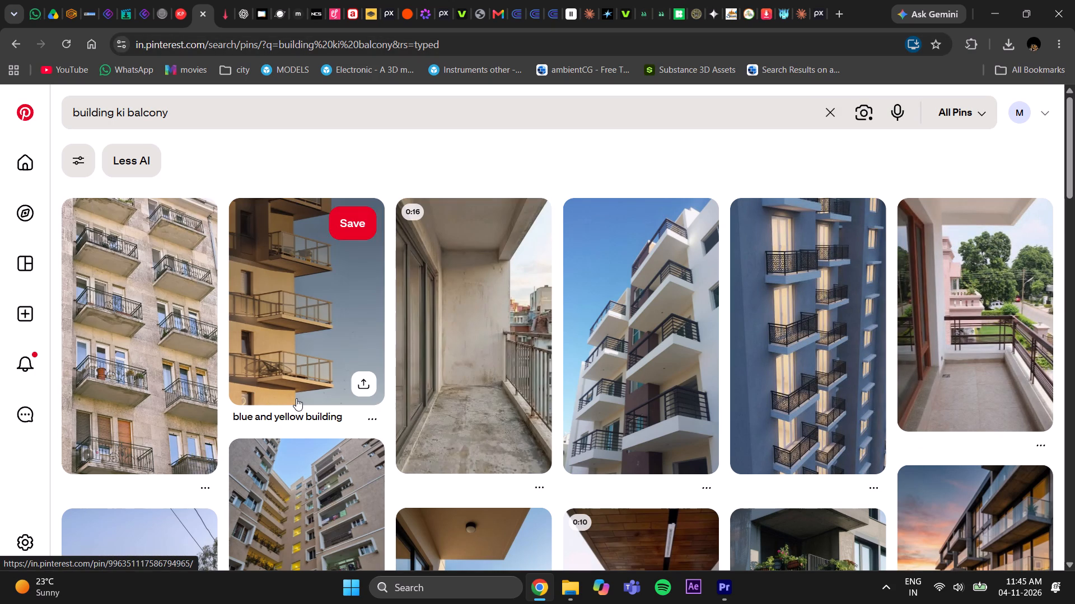
# Download the Pinterest image of the beige facade with rows of iron-railed balconies, the first result for "building ki balcony".
pyautogui.click(170, 421)
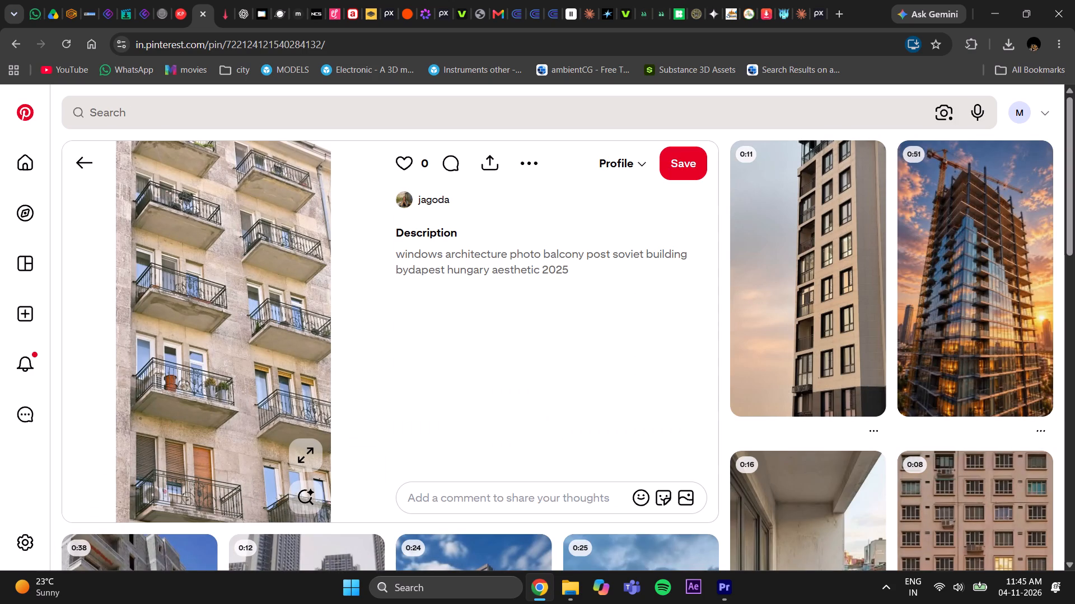
pyautogui.click(520, 162)
pyautogui.click(521, 199)
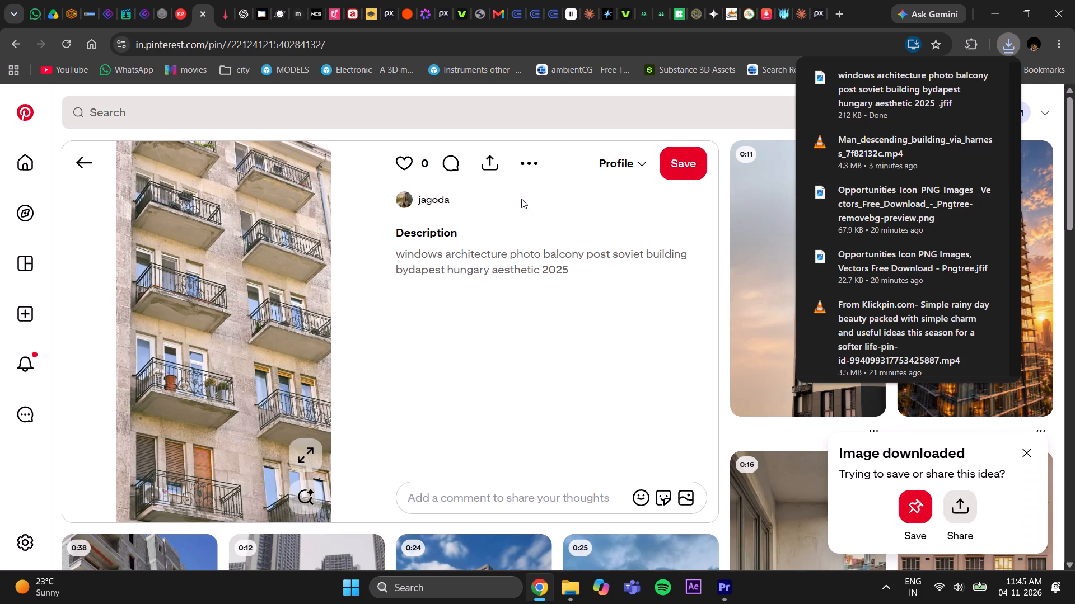
# Refresh the Downloads folder and load the downloaded balcony image into Premiere Pro's Source Monitor.
pyautogui.click(719, 588)
pyautogui.click(563, 592)
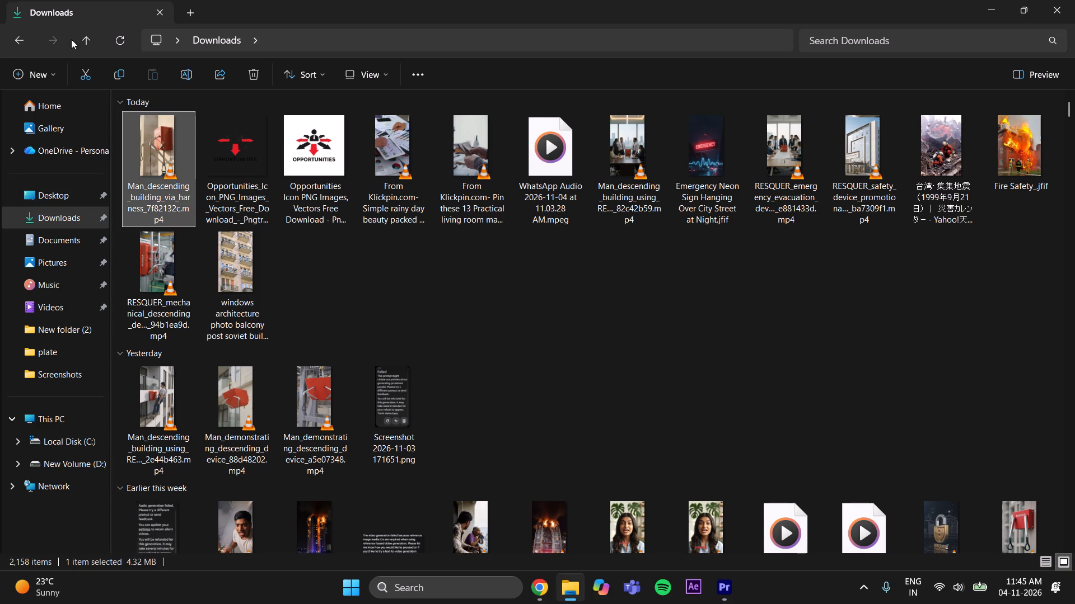
pyautogui.click(123, 37)
pyautogui.click(176, 165)
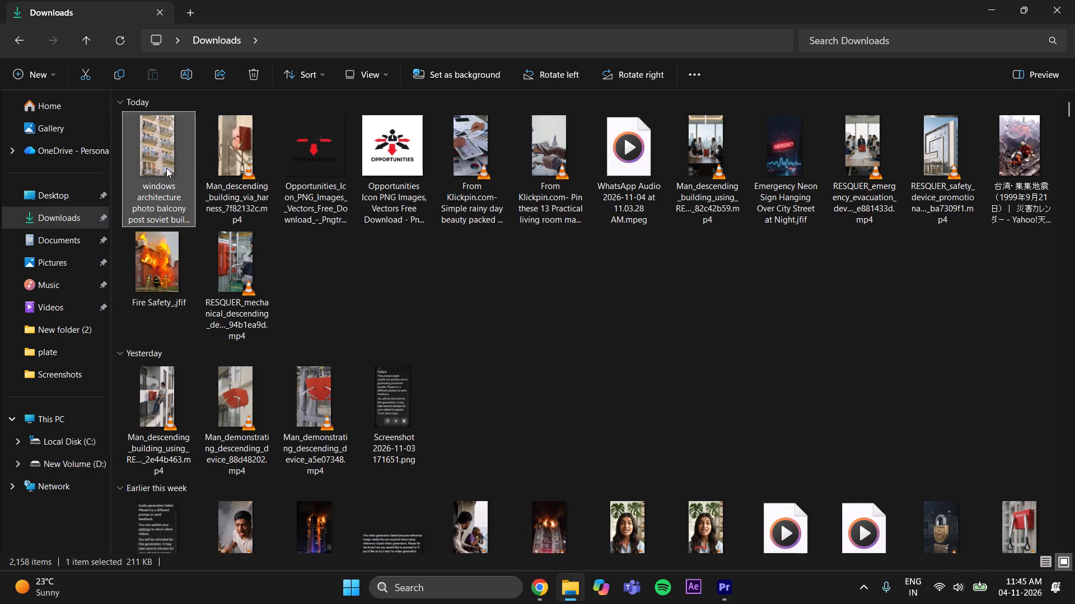
pyautogui.moveTo(152, 166); pyautogui.dragTo(342, 139)
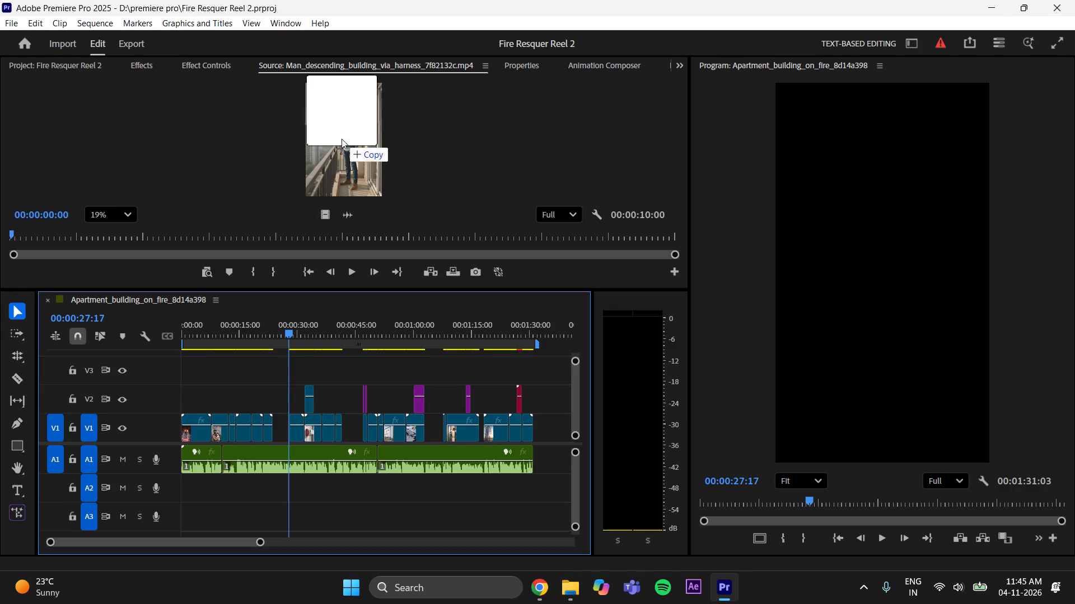
pyautogui.moveTo(342, 139); pyautogui.dragTo(341, 164)
# Slow the V1 harness descent clip just before the first gap to 70% speed.
pyautogui.moveTo(287, 327); pyautogui.dragTo(268, 343)
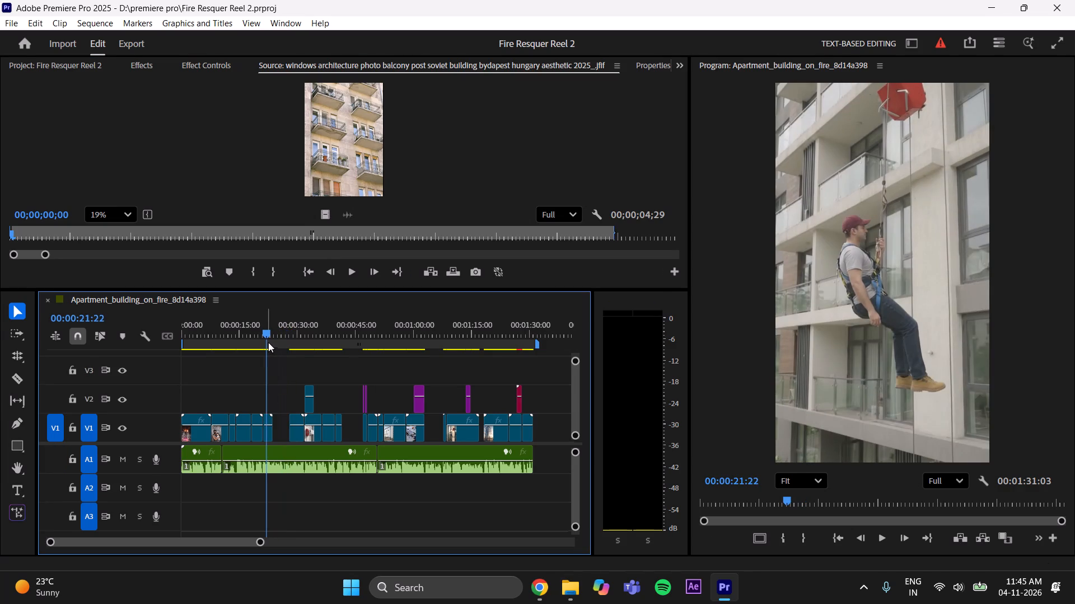
pyautogui.press('space')
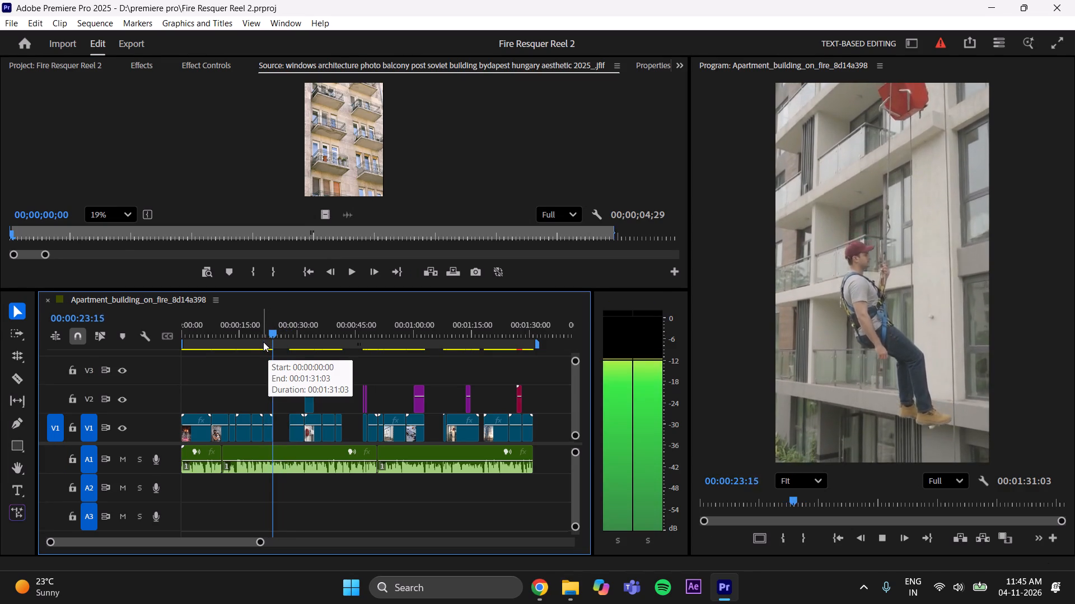
pyautogui.press('space')
pyautogui.moveTo(263, 544); pyautogui.dragTo(261, 545)
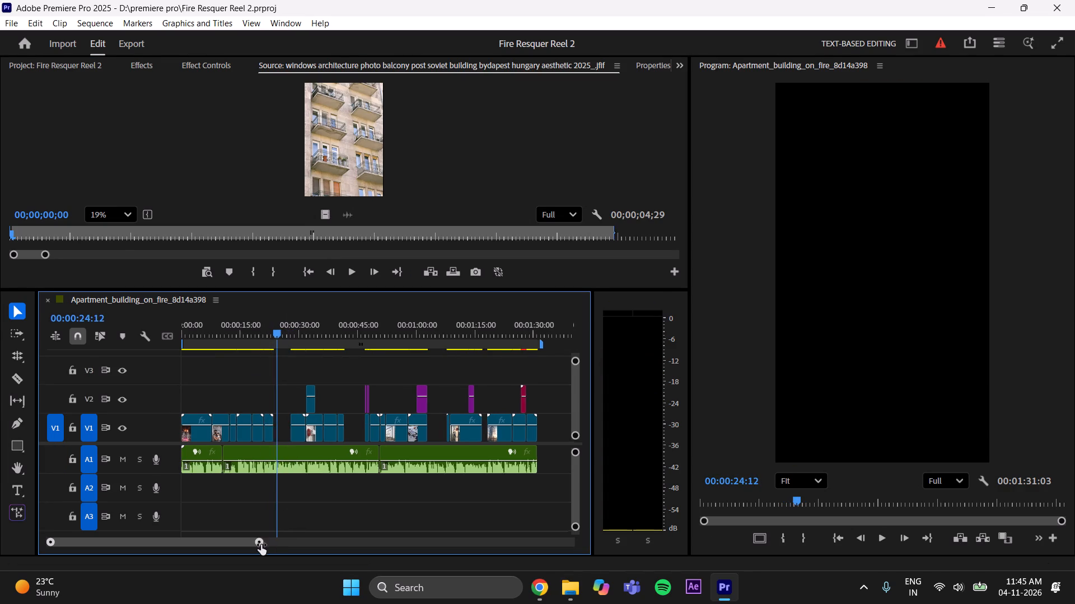
pyautogui.moveTo(261, 545); pyautogui.dragTo(221, 549)
pyautogui.moveTo(381, 322); pyautogui.dragTo(375, 329)
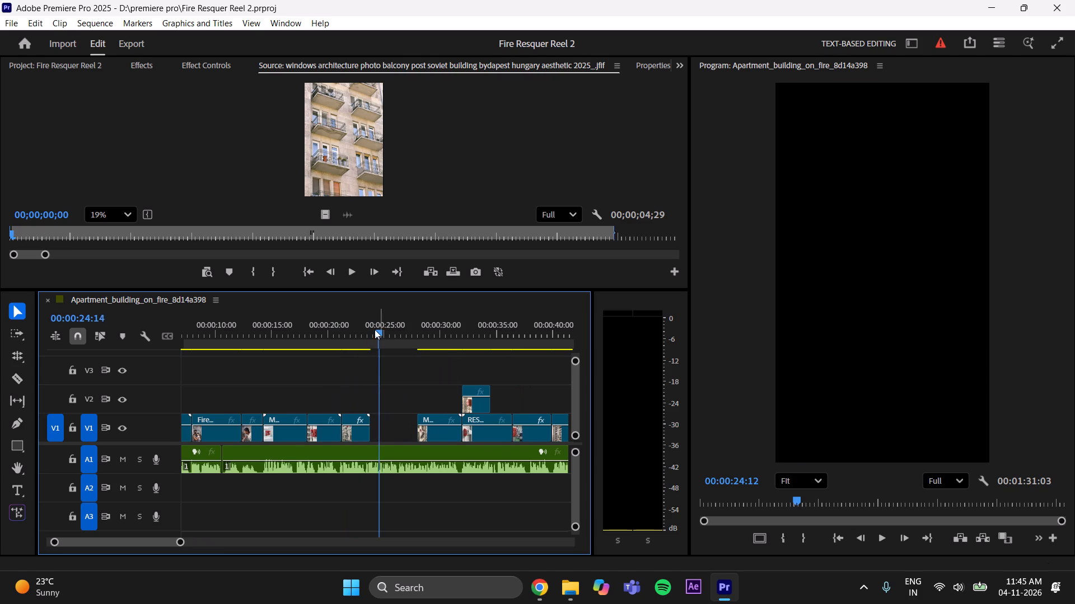
pyautogui.moveTo(375, 329); pyautogui.dragTo(350, 361)
pyautogui.click(357, 428)
pyautogui.rightClick(357, 428)
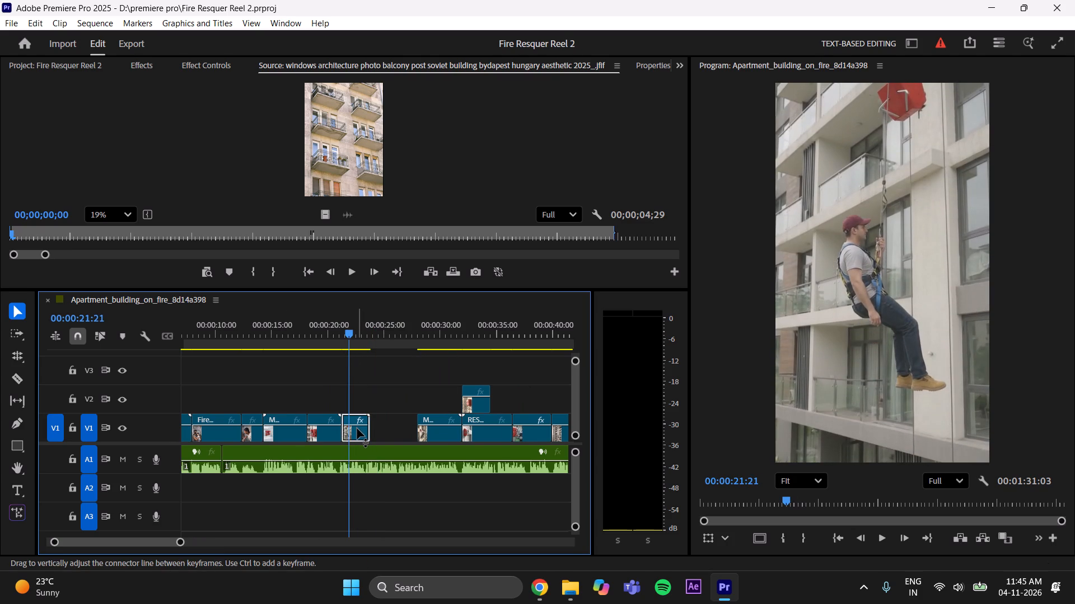
pyautogui.click(424, 409)
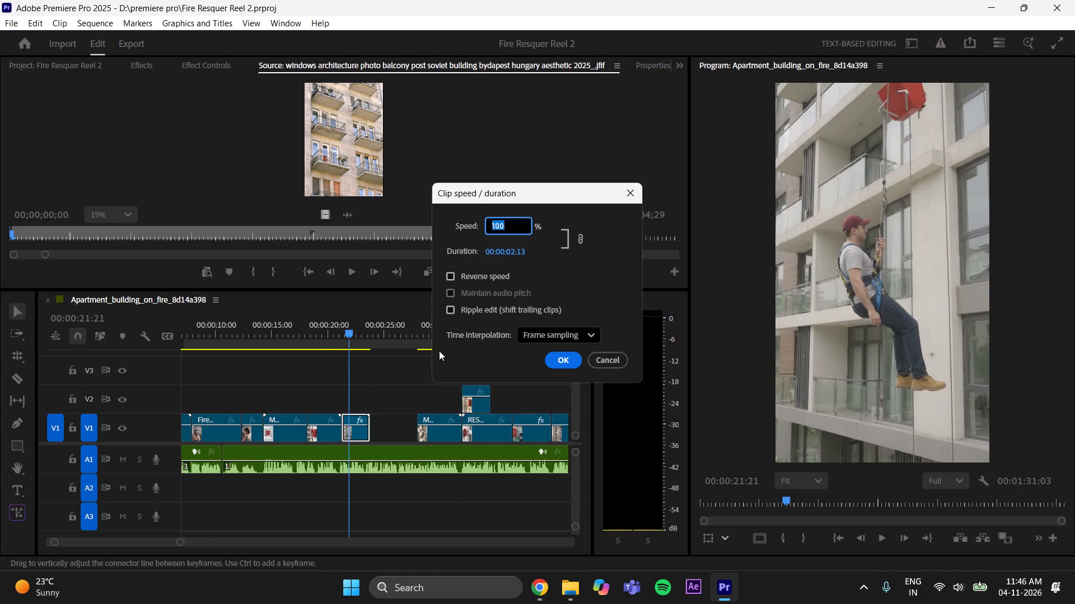
pyautogui.press('BackSpace')
pyautogui.write('70')
pyautogui.press('Return')
# Play back the slowed descent clip and the narration running through the V1 gap after it.
pyautogui.moveTo(347, 329); pyautogui.dragTo(336, 340)
pyautogui.press('space')
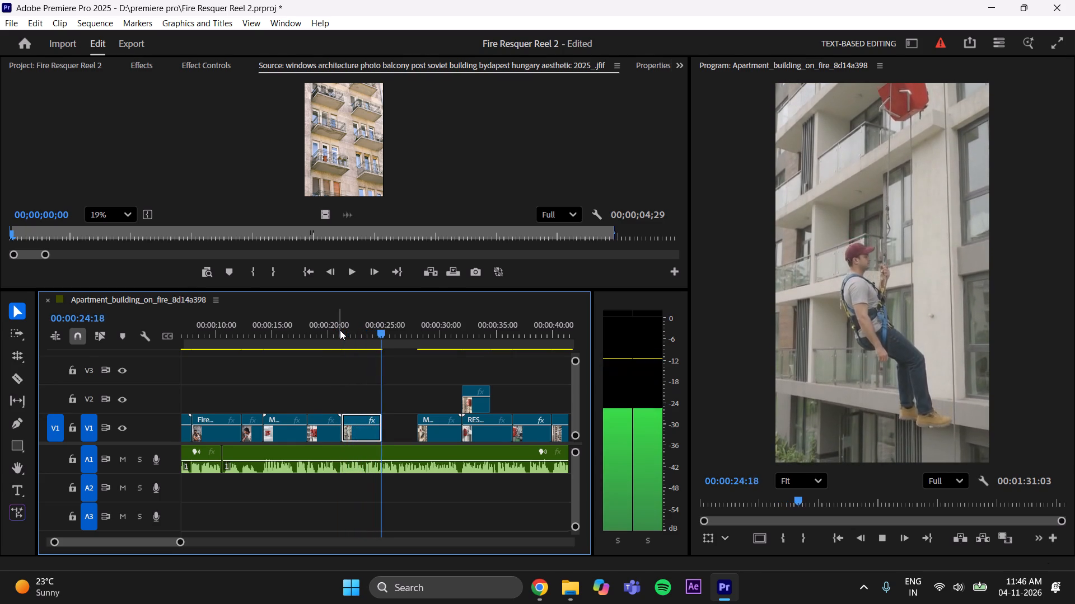
pyautogui.press('space')
pyautogui.moveTo(388, 317); pyautogui.dragTo(378, 369)
pyautogui.press('space')
pyautogui.press('space')
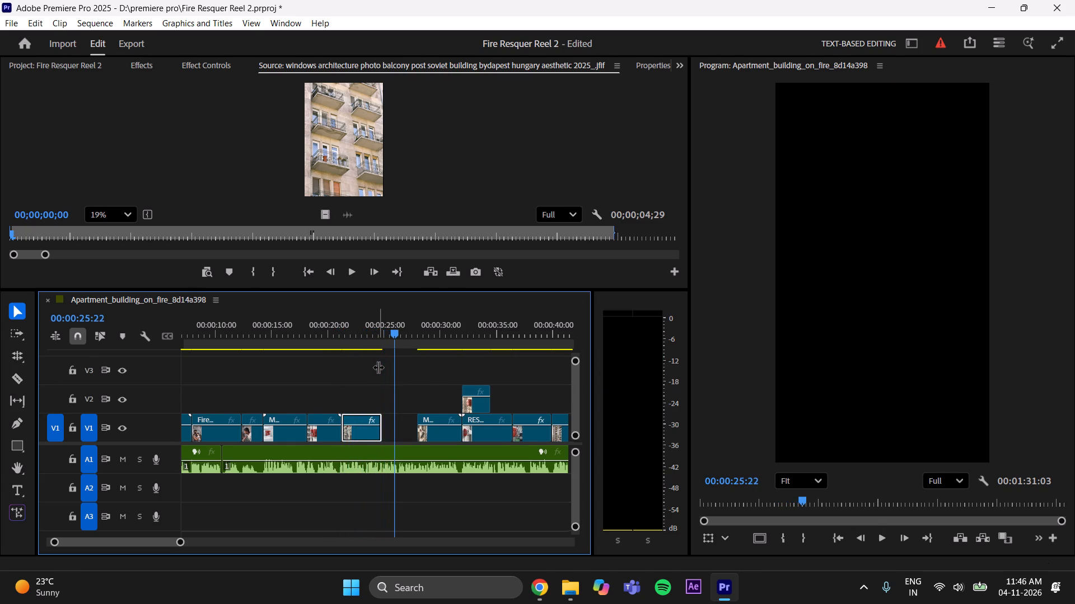
pyautogui.press('space')
pyautogui.press('space')
# Add the balcony still to V1 right after the descent clip, trimmed to end at 00:00:26:05.
pyautogui.moveTo(401, 327); pyautogui.dragTo(401, 329)
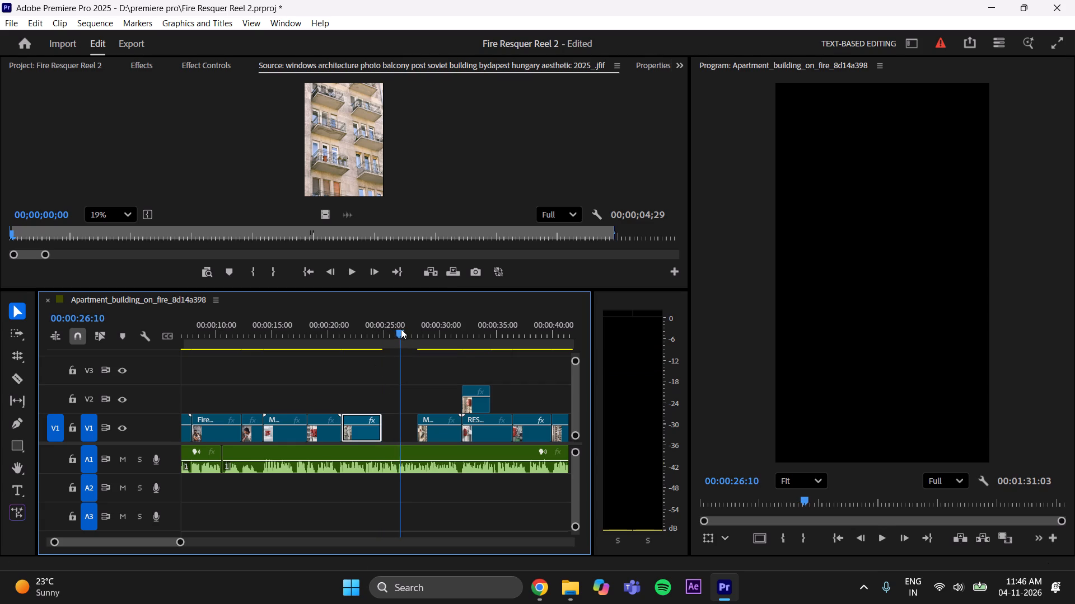
pyautogui.moveTo(401, 329); pyautogui.dragTo(400, 345)
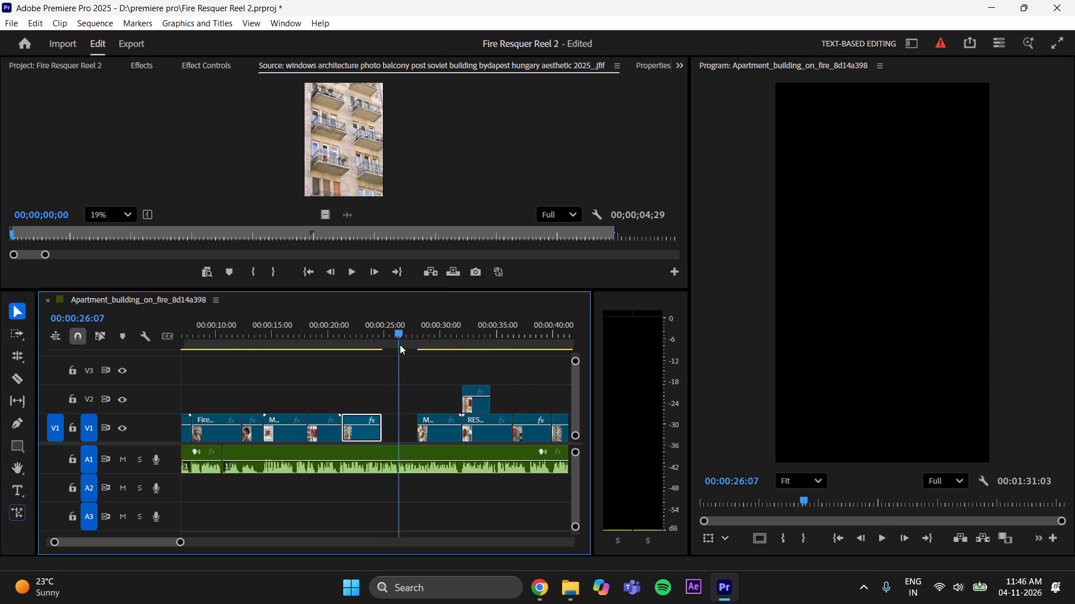
pyautogui.moveTo(400, 345); pyautogui.dragTo(399, 355)
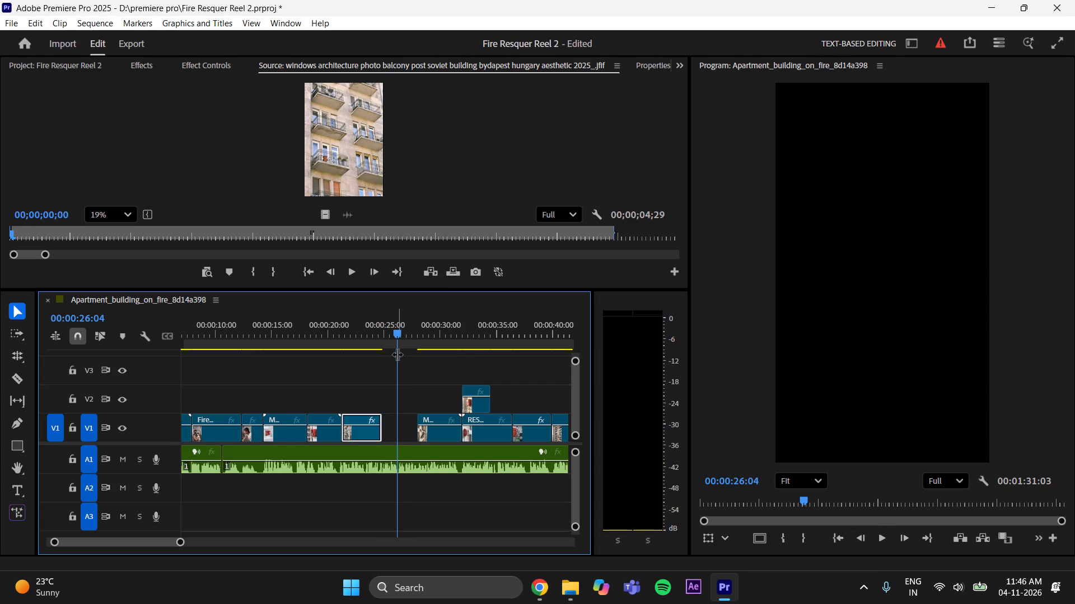
pyautogui.press('Right')
pyautogui.moveTo(326, 213); pyautogui.dragTo(348, 339)
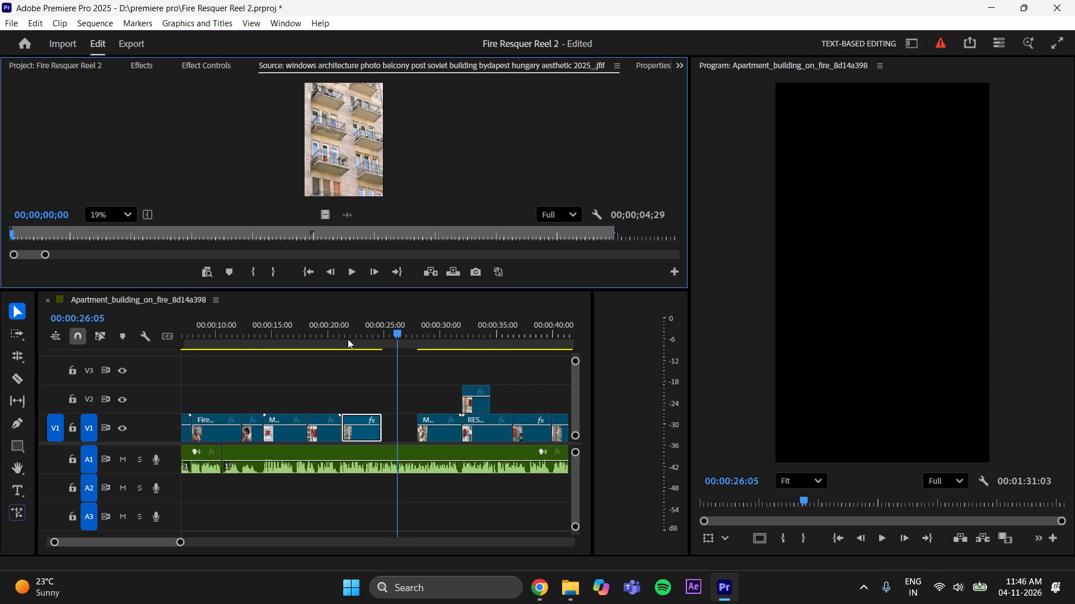
pyautogui.moveTo(348, 339); pyautogui.dragTo(378, 392)
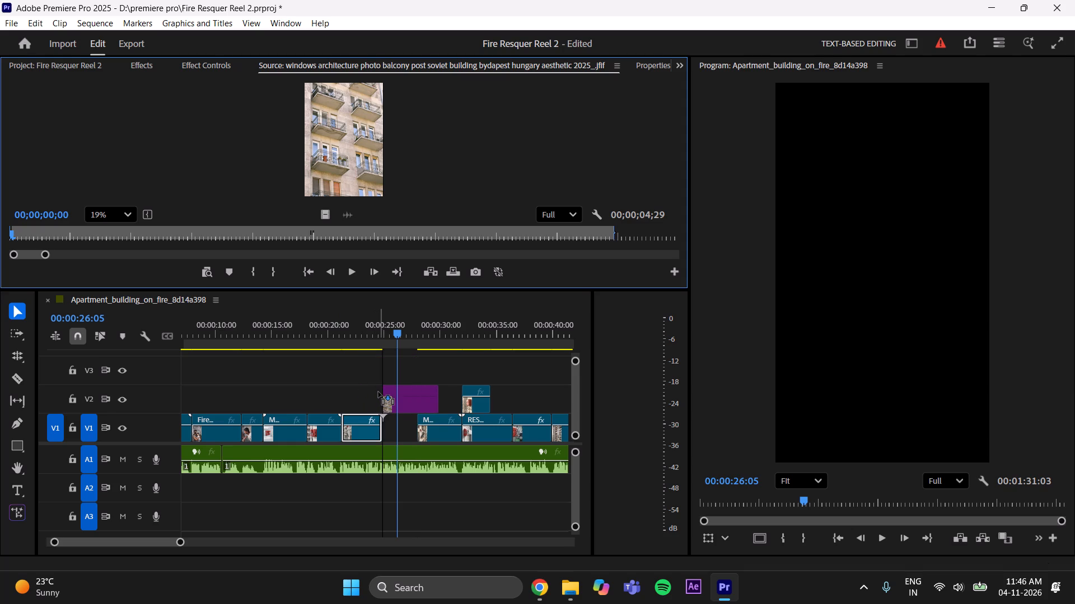
pyautogui.moveTo(378, 392); pyautogui.dragTo(379, 392)
pyautogui.moveTo(440, 407); pyautogui.dragTo(396, 410)
pyautogui.moveTo(388, 406); pyautogui.dragTo(386, 427)
pyautogui.click(413, 405)
# Play back the cut from the descent clip through the balcony still into the remaining gap.
pyautogui.moveTo(399, 322); pyautogui.dragTo(379, 355)
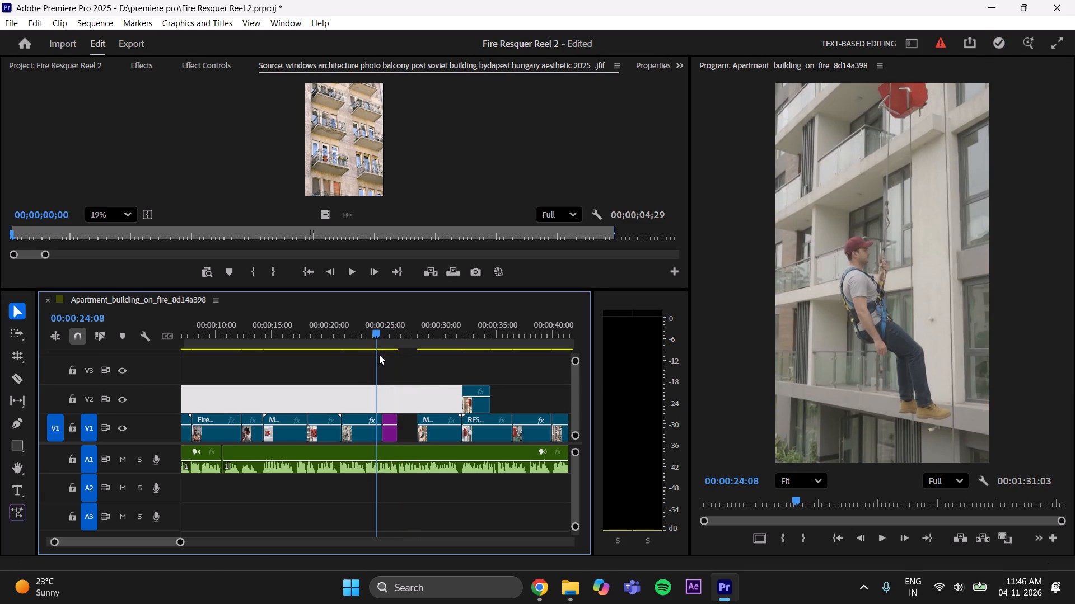
pyautogui.moveTo(379, 355); pyautogui.dragTo(379, 355)
pyautogui.click(404, 365)
pyautogui.press('space')
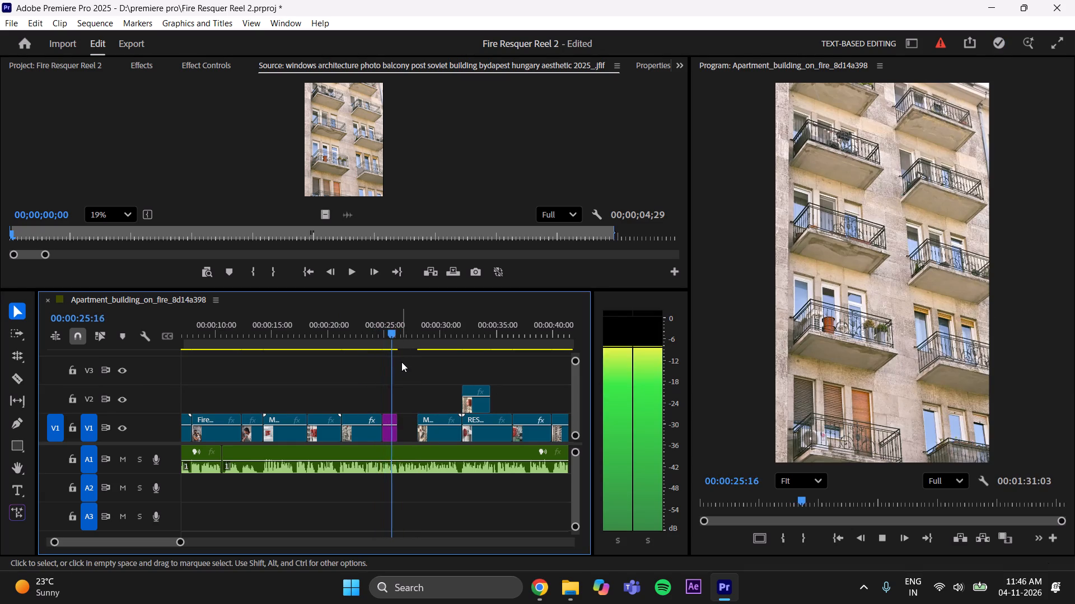
pyautogui.press('space')
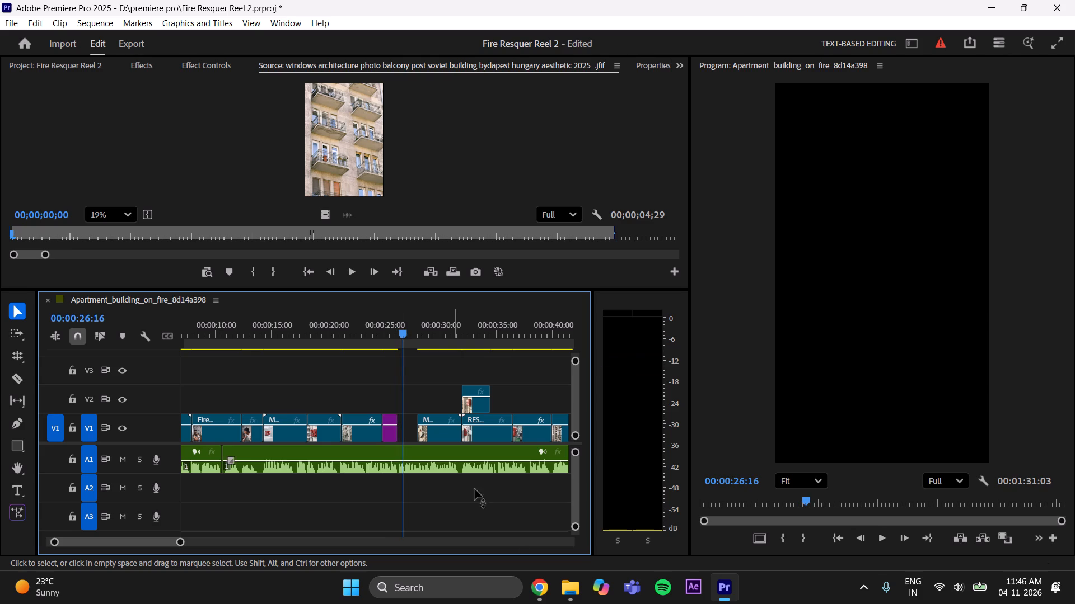
# Return to Pinterest in Chrome and search for "building ki window".
pyautogui.click(527, 589)
pyautogui.click(17, 39)
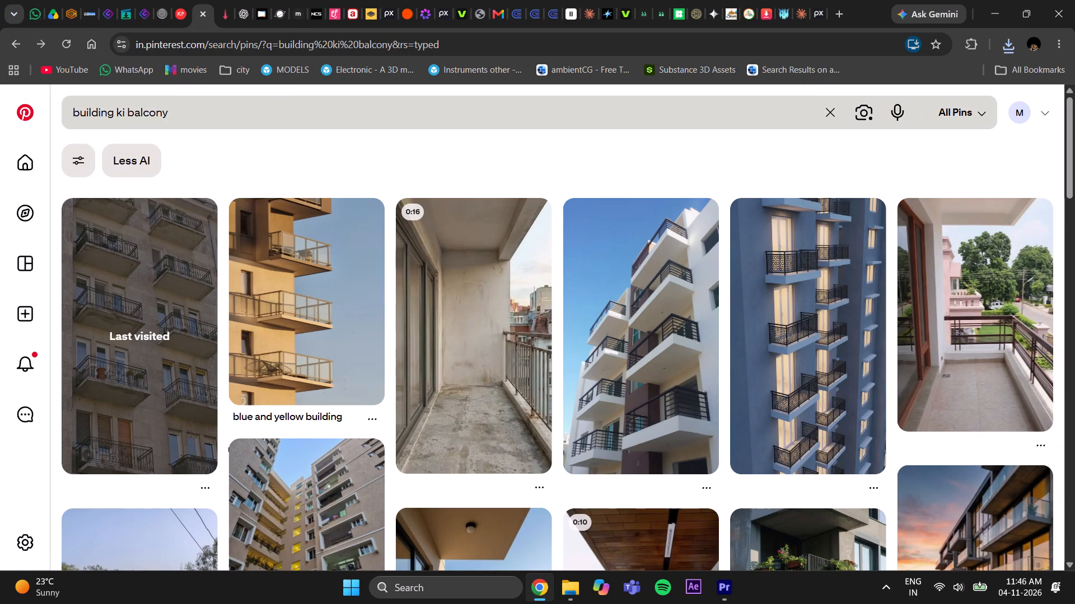
pyautogui.click(196, 111)
pyautogui.press('BackSpace')
pyautogui.press('BackSpace')
pyautogui.press('BackSpace')
pyautogui.press('BackSpace')
pyautogui.press('BackSpace')
pyautogui.press('BackSpace')
pyautogui.press('BackSpace')
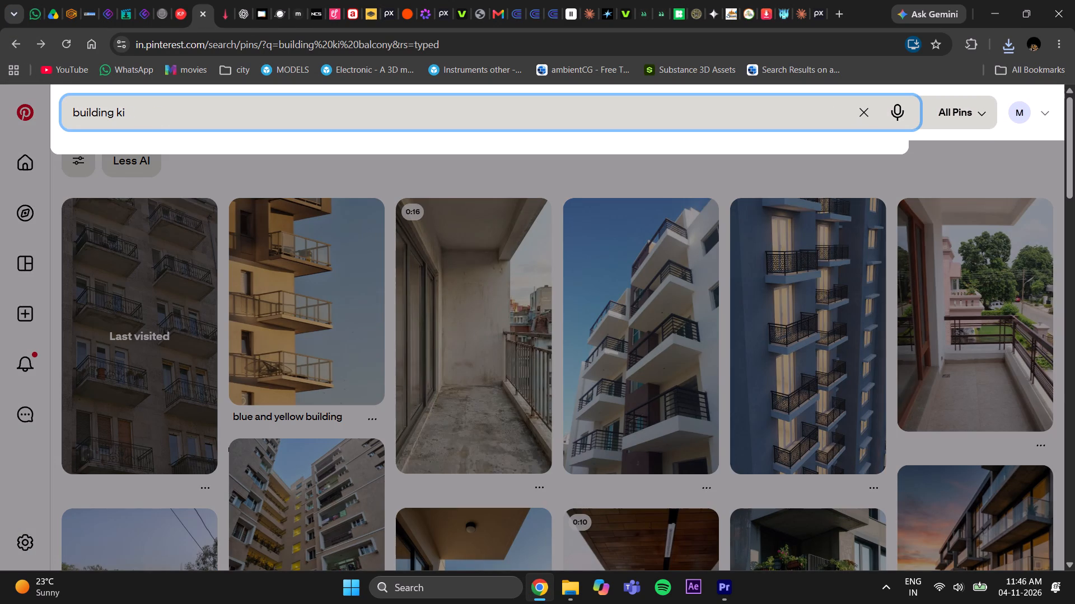
pyautogui.press('q')
pyautogui.press('BackSpace')
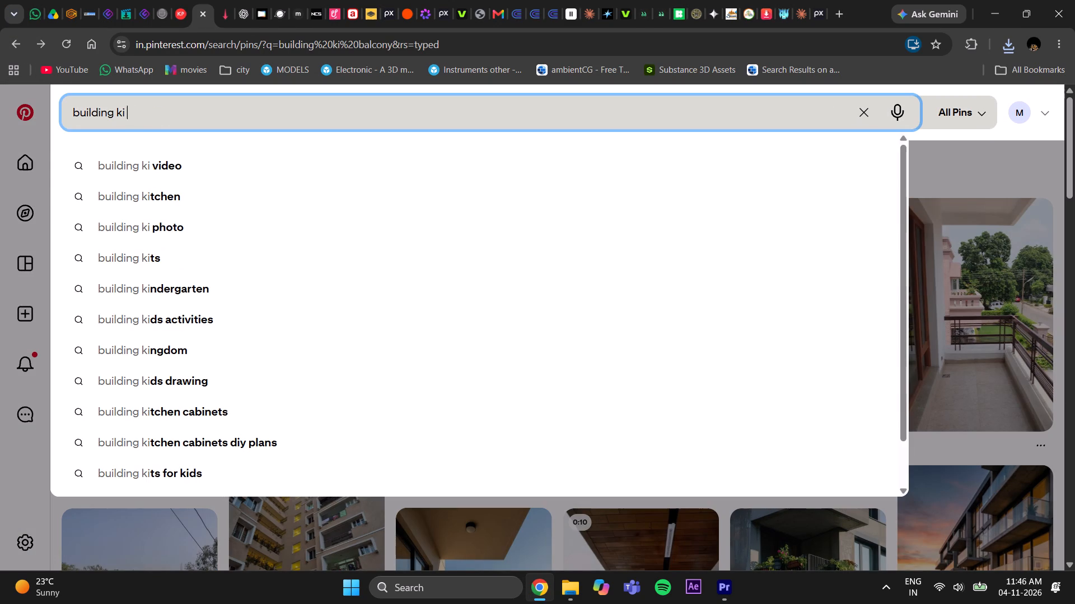
pyautogui.write('window')
pyautogui.press('Return')
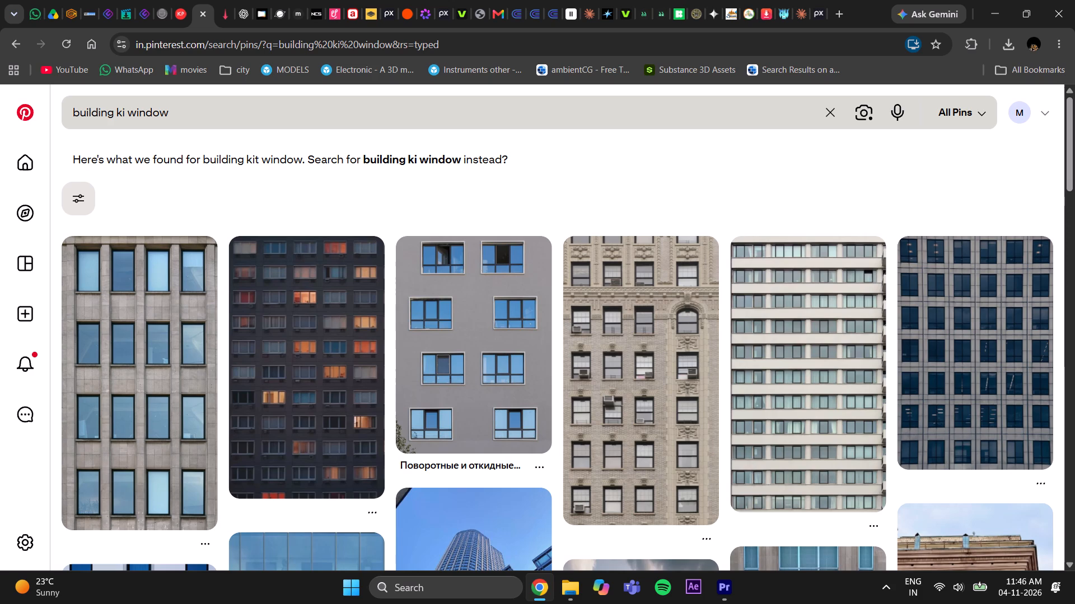
# Download the image of the cream-coloured corner building with blue windows and air conditioners from the search results.
pyautogui.scroll(-4, 449, 374)
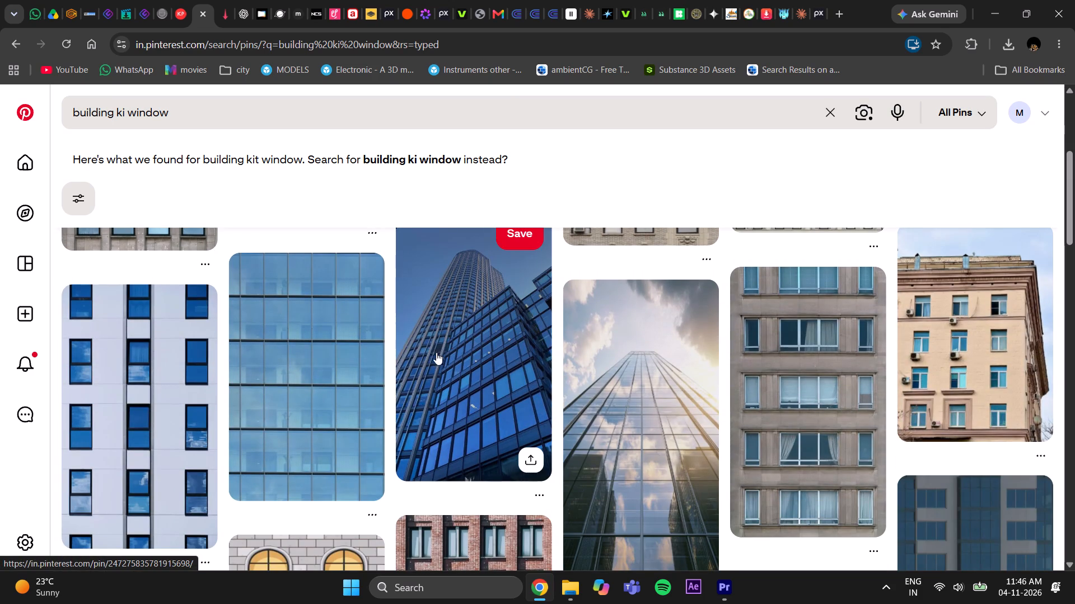
pyautogui.click(931, 400)
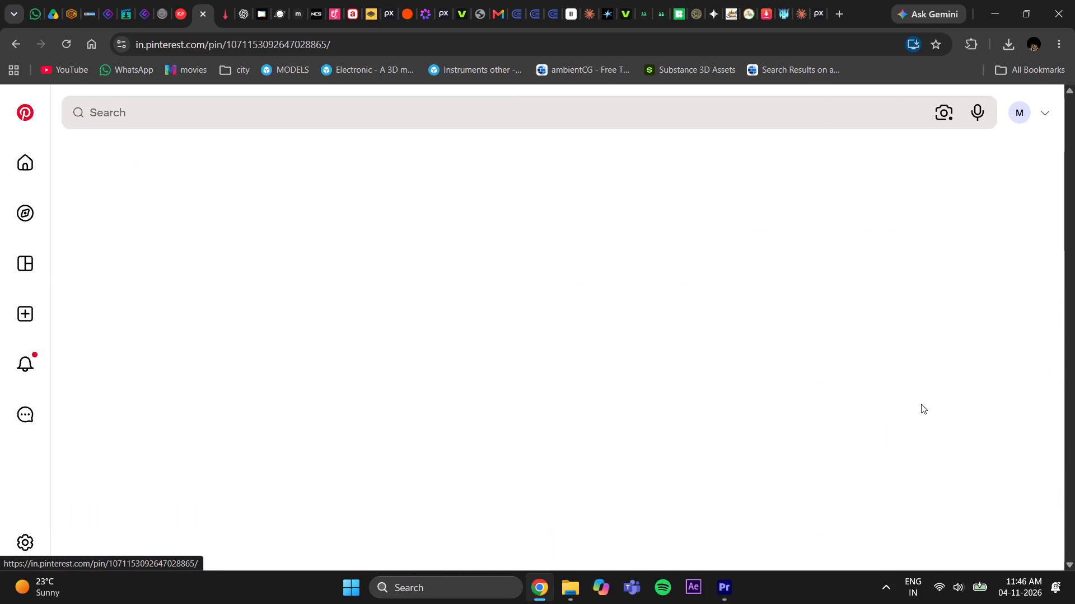
pyautogui.click(268, 170)
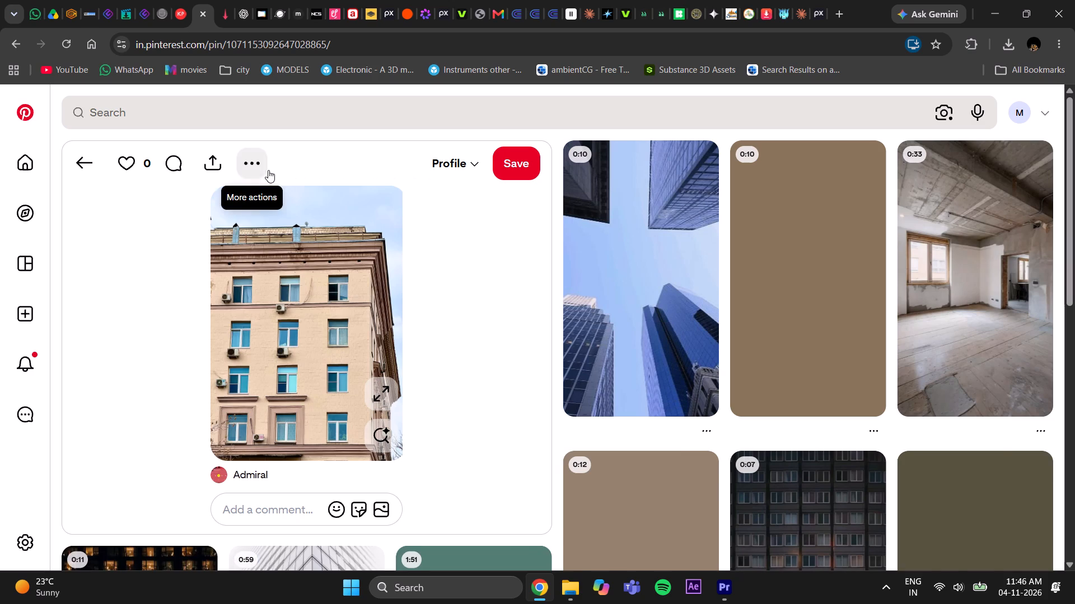
pyautogui.click(268, 207)
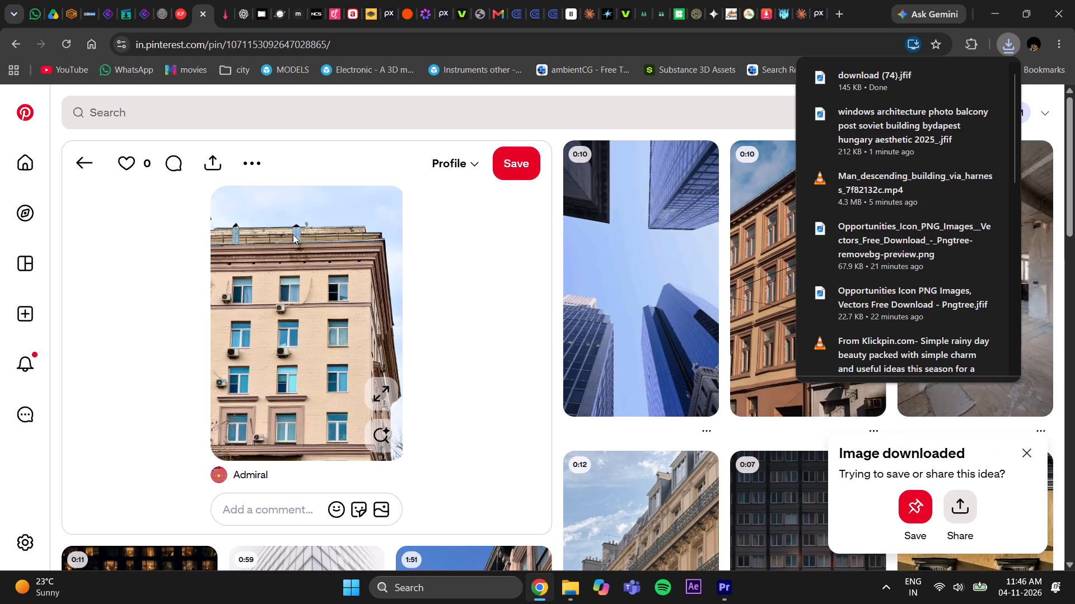
# Refresh the Downloads folder and load download (74).jfif into Premiere Pro's Source Monitor.
pyautogui.click(716, 587)
pyautogui.click(573, 586)
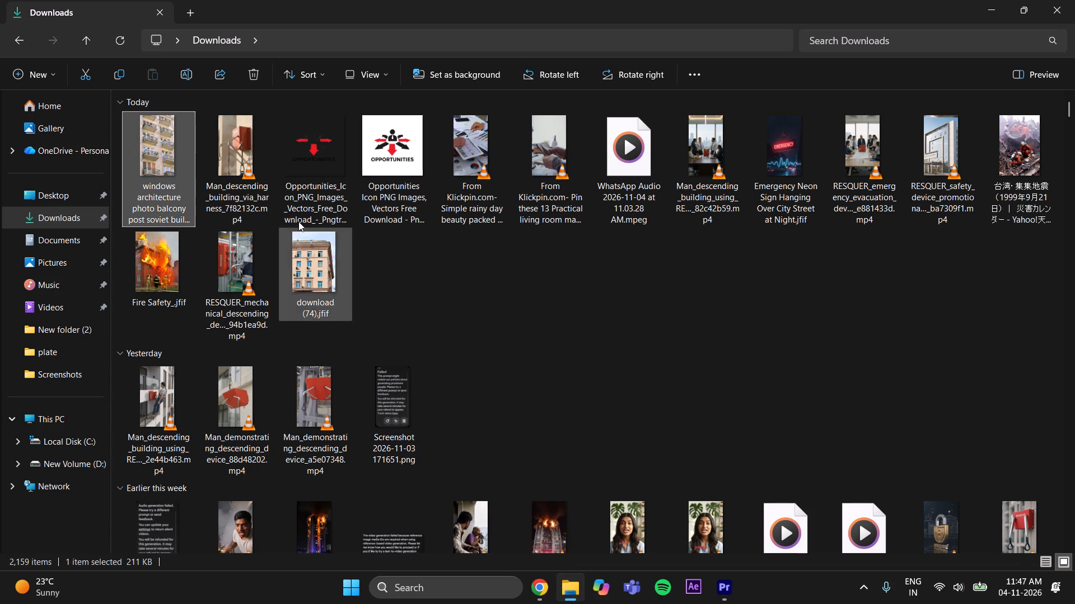
pyautogui.click(130, 40)
pyautogui.click(178, 147)
pyautogui.moveTo(164, 168); pyautogui.dragTo(597, 342)
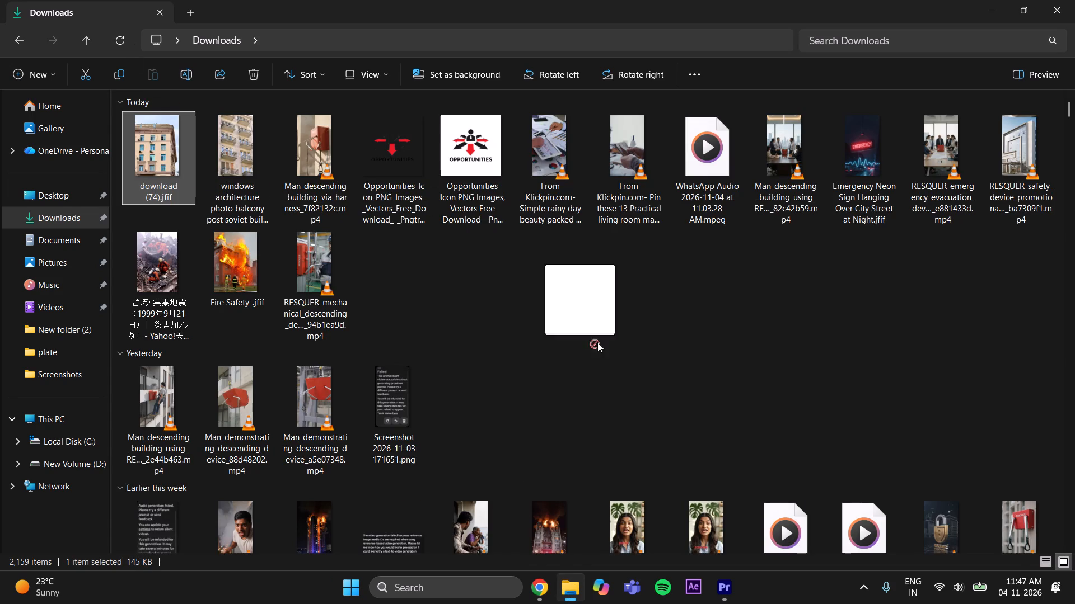
pyautogui.moveTo(597, 342); pyautogui.dragTo(346, 157)
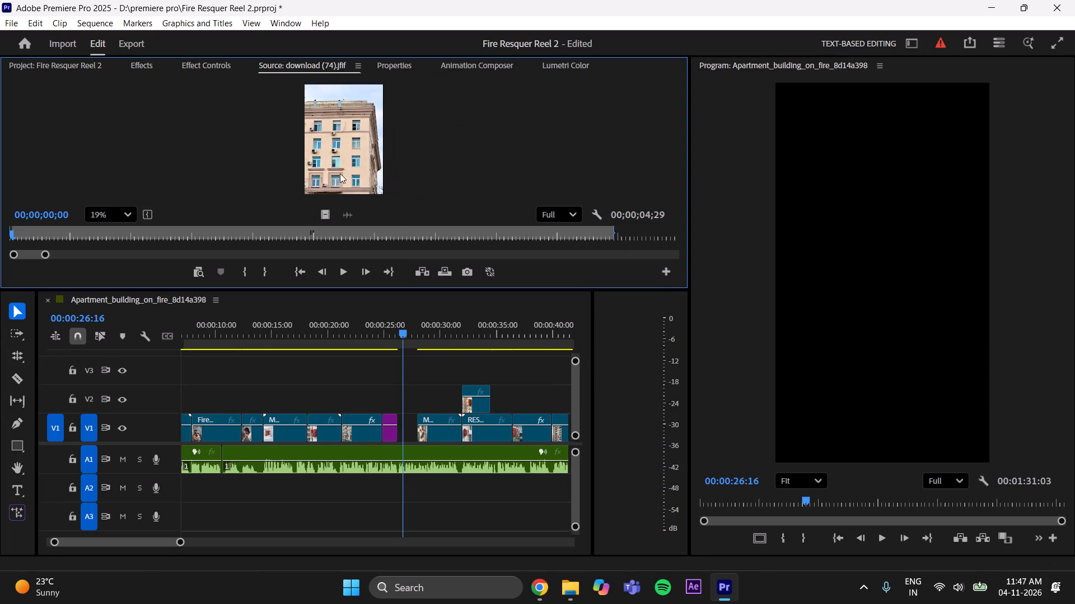
# Place the download (74).jfif still directly after the balcony still on V1, trimmed to 1 second, checking it against the narration.
pyautogui.moveTo(331, 216); pyautogui.dragTo(395, 395)
pyautogui.moveTo(403, 325); pyautogui.dragTo(363, 350)
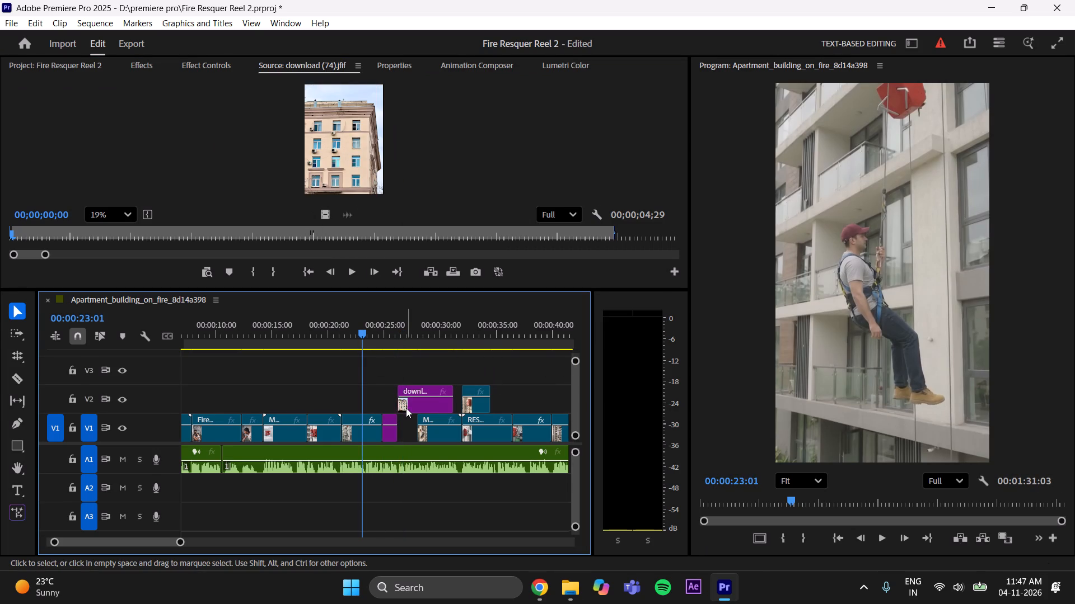
pyautogui.click(407, 406)
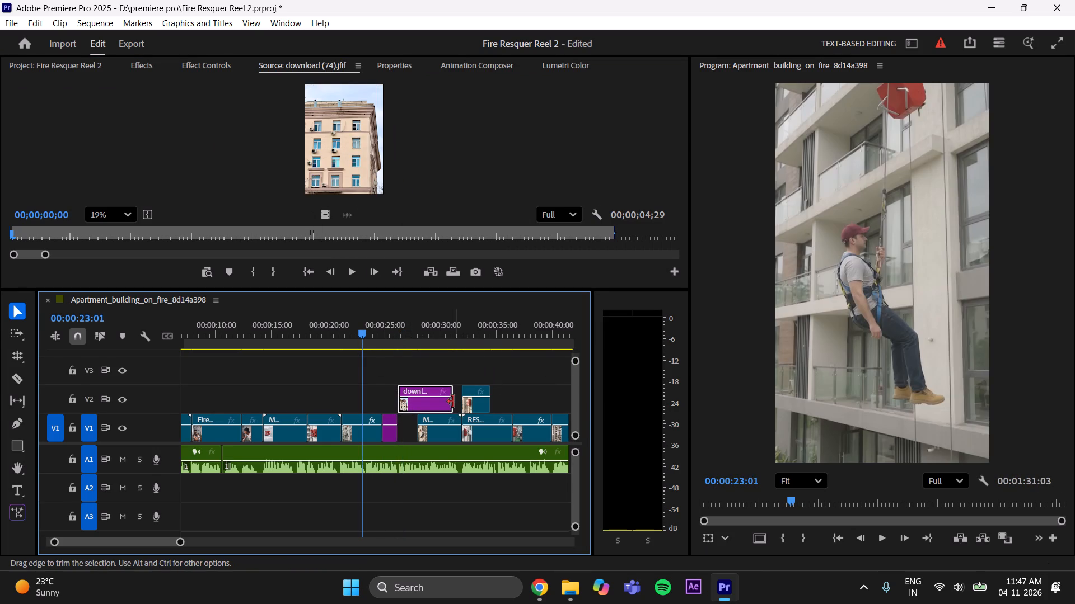
pyautogui.moveTo(452, 402); pyautogui.dragTo(408, 408)
pyautogui.press('space')
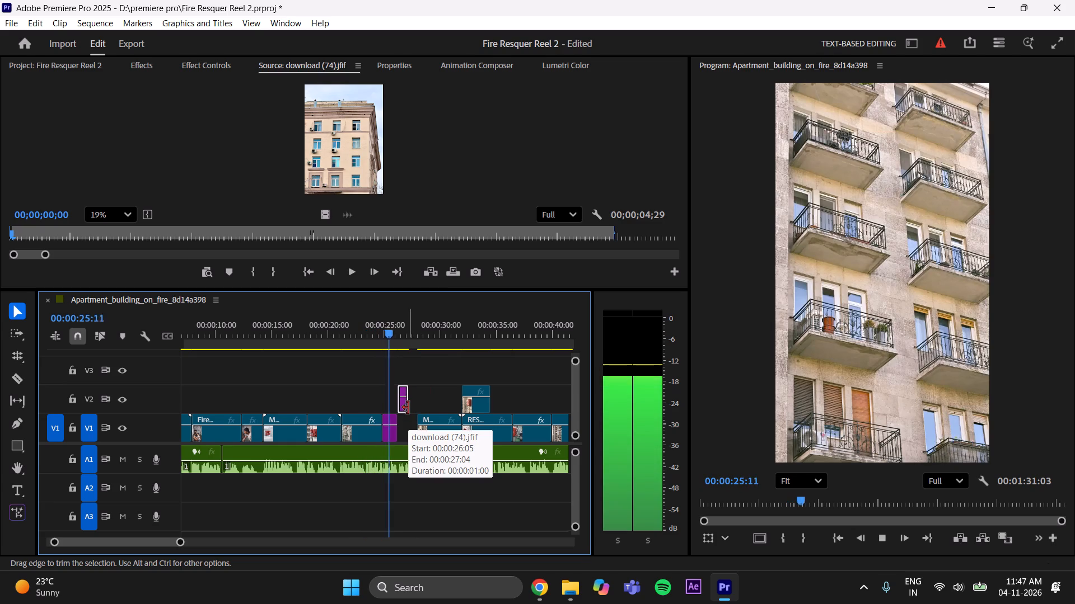
pyautogui.press('space')
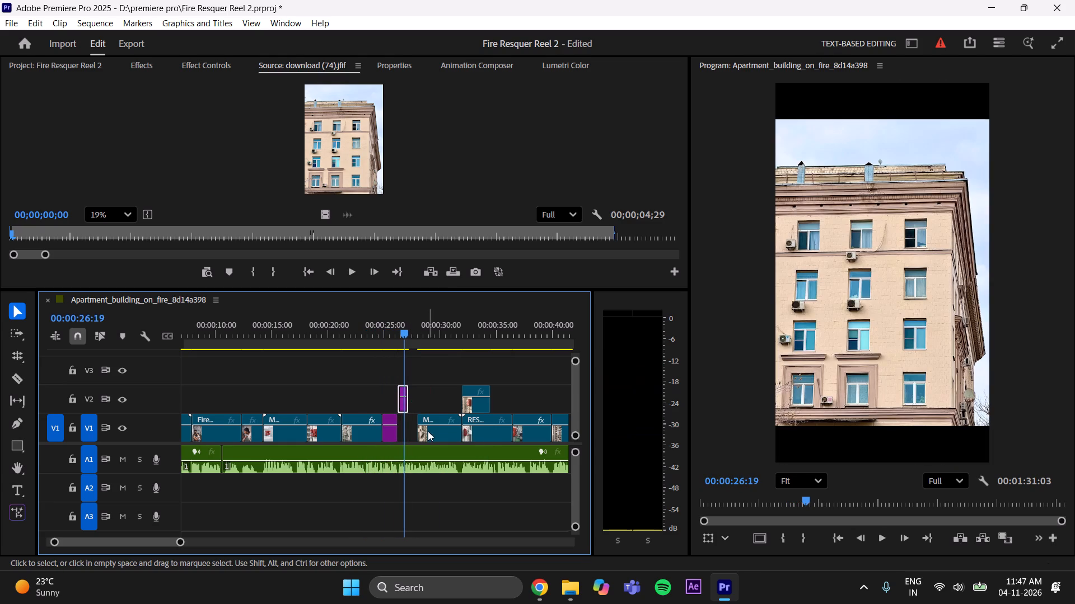
pyautogui.press('space')
pyautogui.press('space')
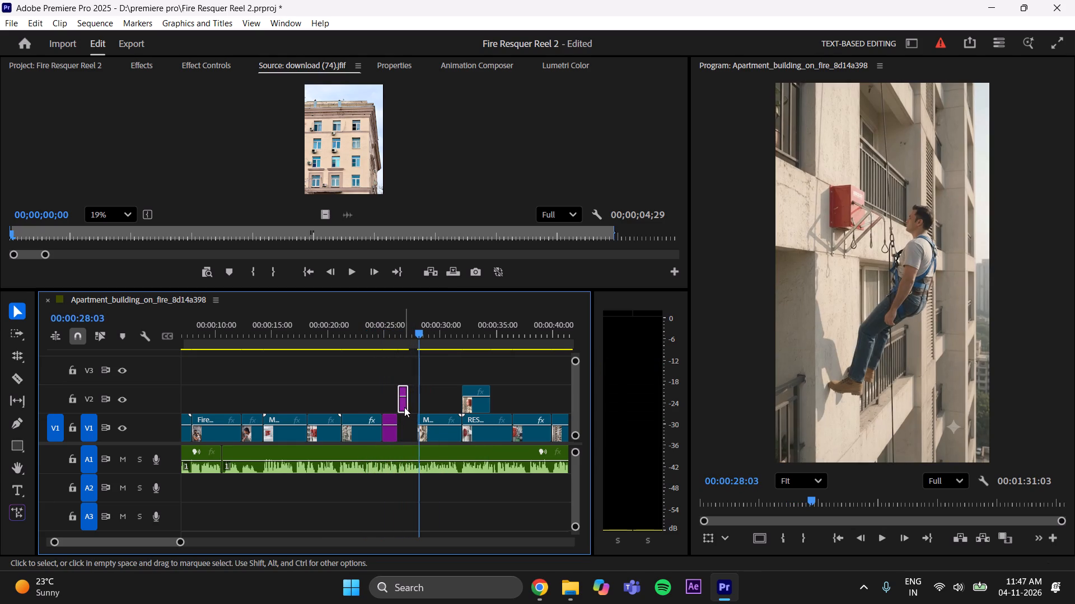
pyautogui.moveTo(404, 407); pyautogui.dragTo(403, 423)
pyautogui.click(403, 431)
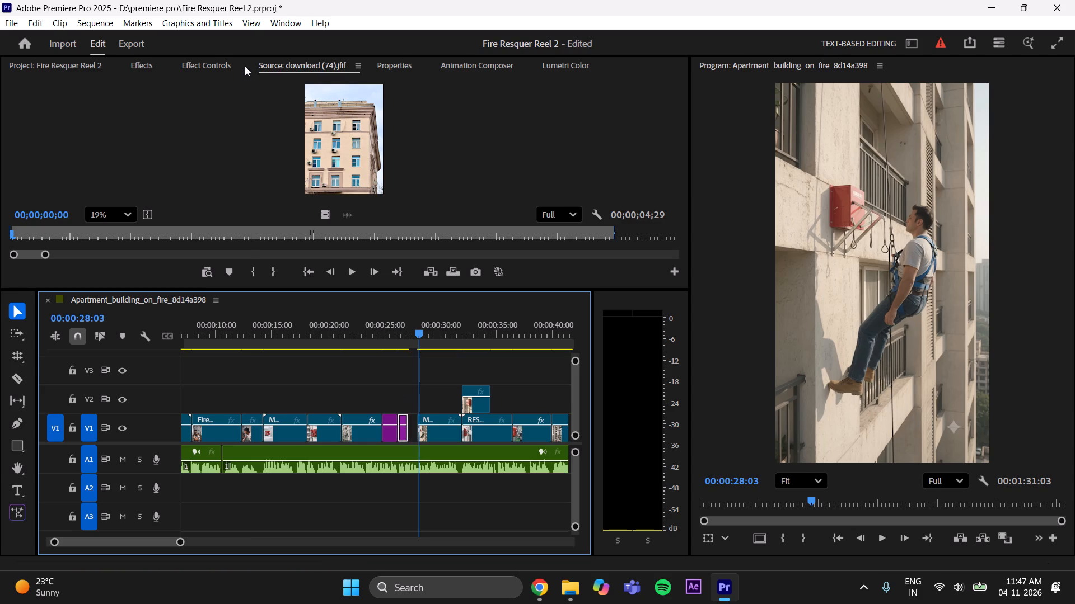
# Scale the corner-building still to 125, nudge its horizontal position to about 363 to fill the frame, and save the project.
pyautogui.click(226, 65)
pyautogui.moveTo(414, 329); pyautogui.dragTo(400, 356)
pyautogui.moveTo(259, 154); pyautogui.dragTo(279, 150)
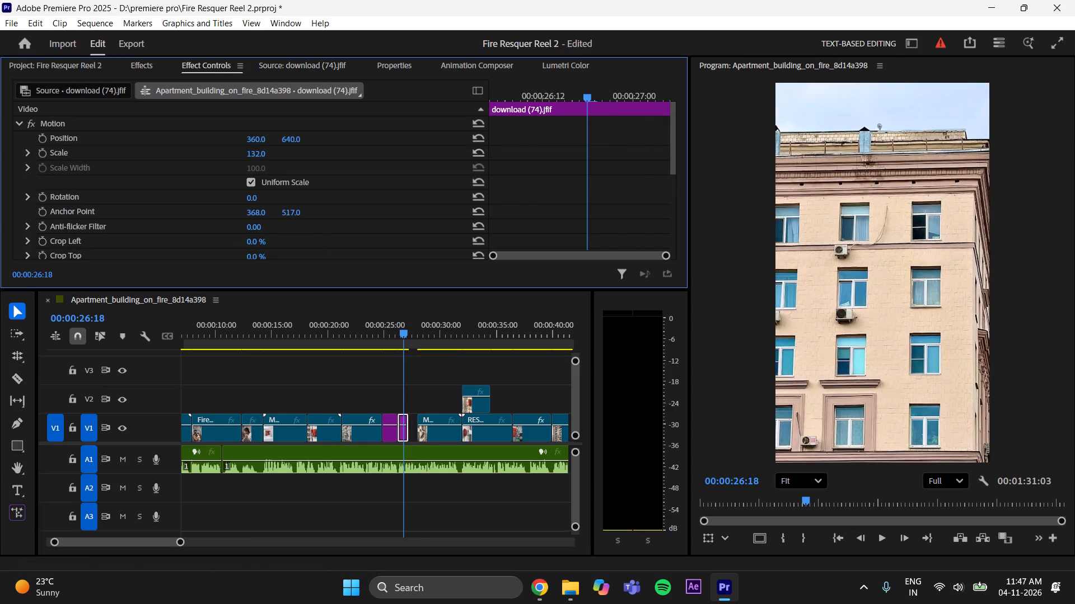
pyautogui.moveTo(279, 150); pyautogui.dragTo(275, 154)
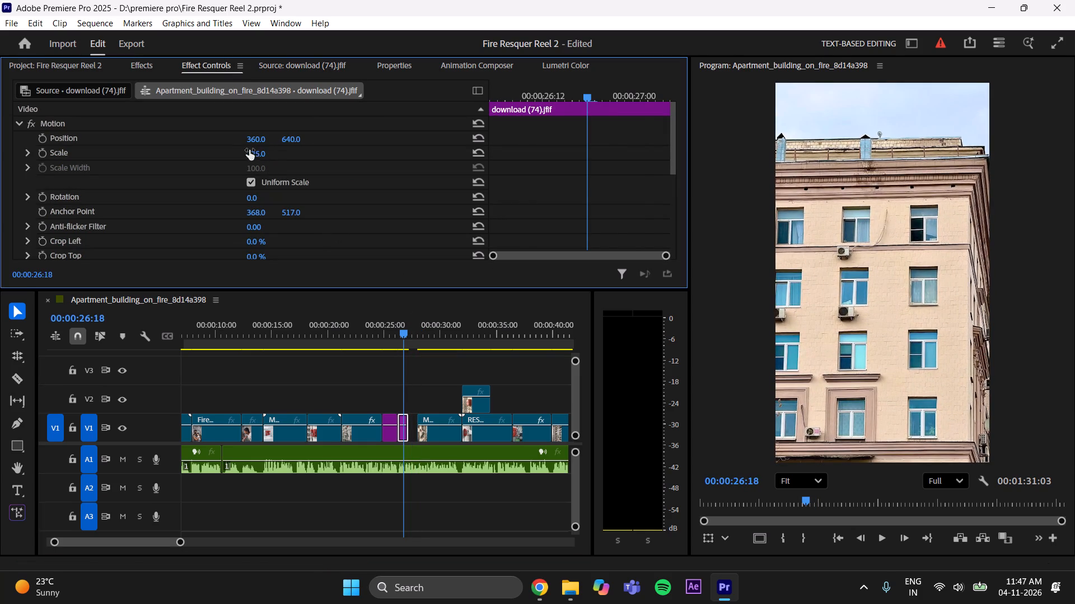
pyautogui.moveTo(257, 138); pyautogui.dragTo(261, 148)
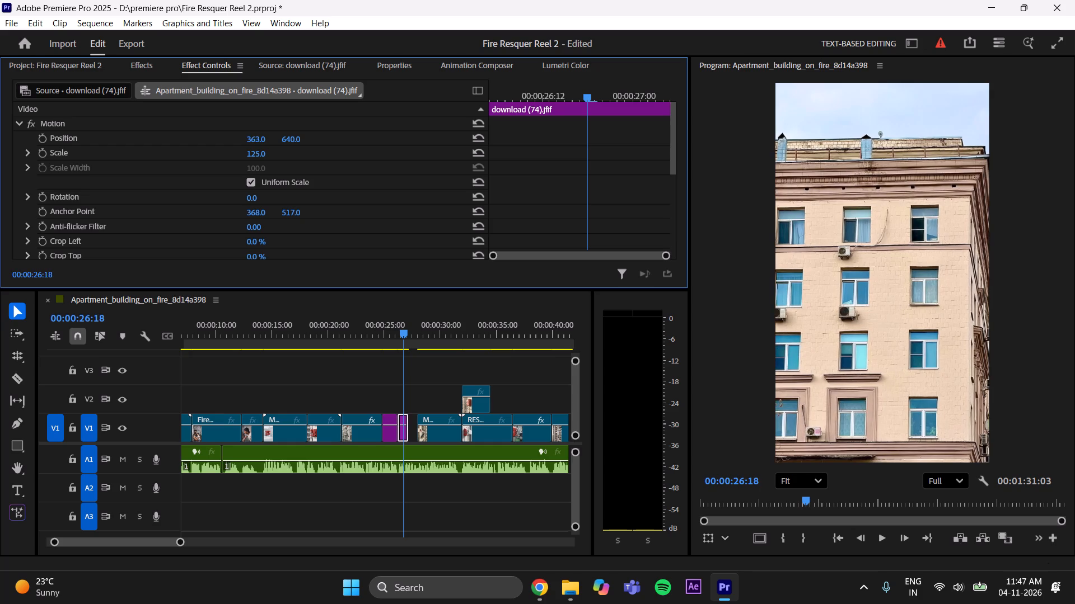
pyautogui.moveTo(261, 148); pyautogui.dragTo(259, 148)
pyautogui.click(413, 377)
pyautogui.hotkey('ctrl', 's')
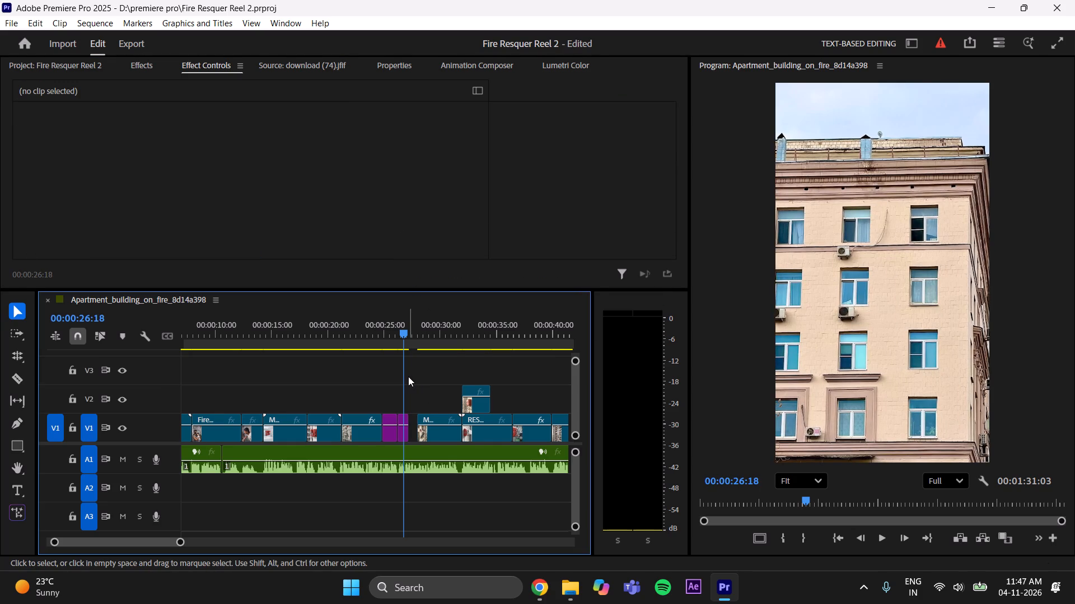
# Play back from the corner-building still into the remaining gap.
pyautogui.press('space')
pyautogui.press('space')
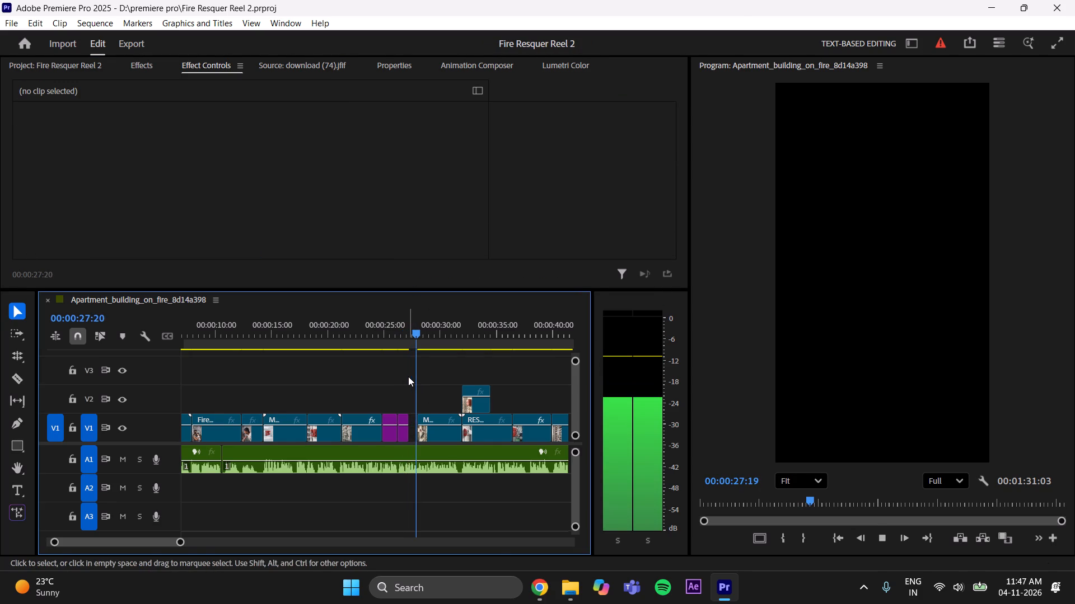
# Return to Pinterest in Chrome and search for "building ki roof top".
pyautogui.click(552, 590)
pyautogui.click(16, 47)
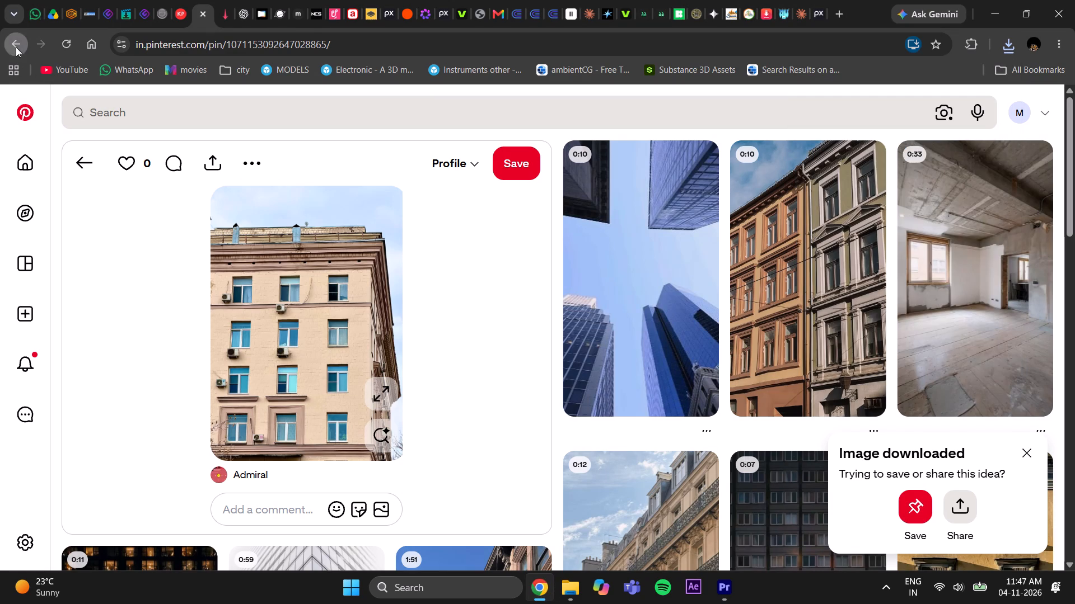
pyautogui.click(187, 110)
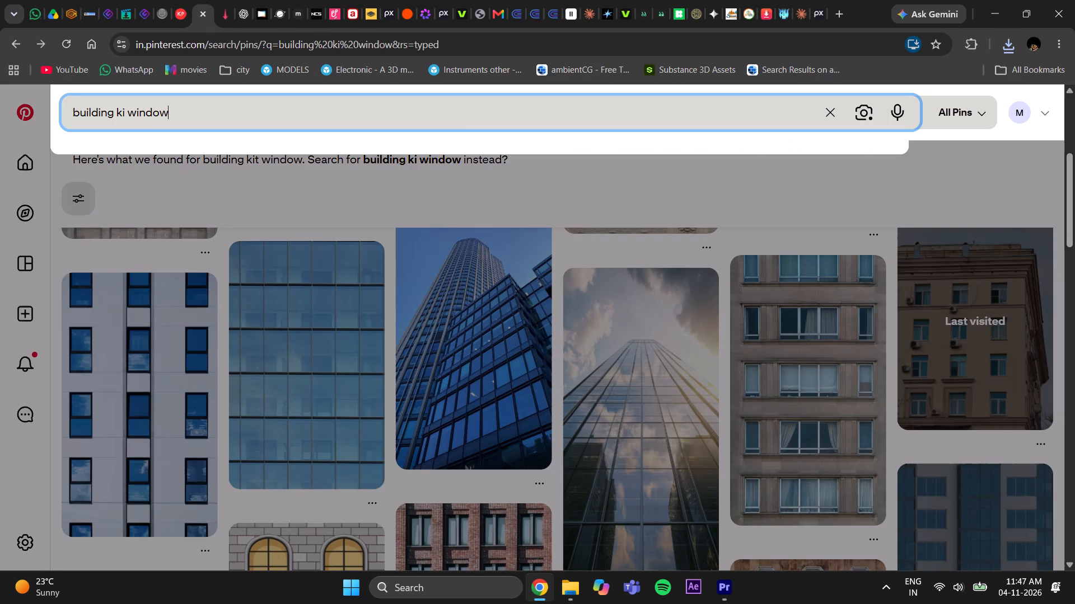
pyautogui.press('BackSpace')
pyautogui.press('BackSpace')
pyautogui.press('BackSpace')
pyautogui.press('BackSpace')
pyautogui.press('BackSpace')
pyautogui.press('BackSpace')
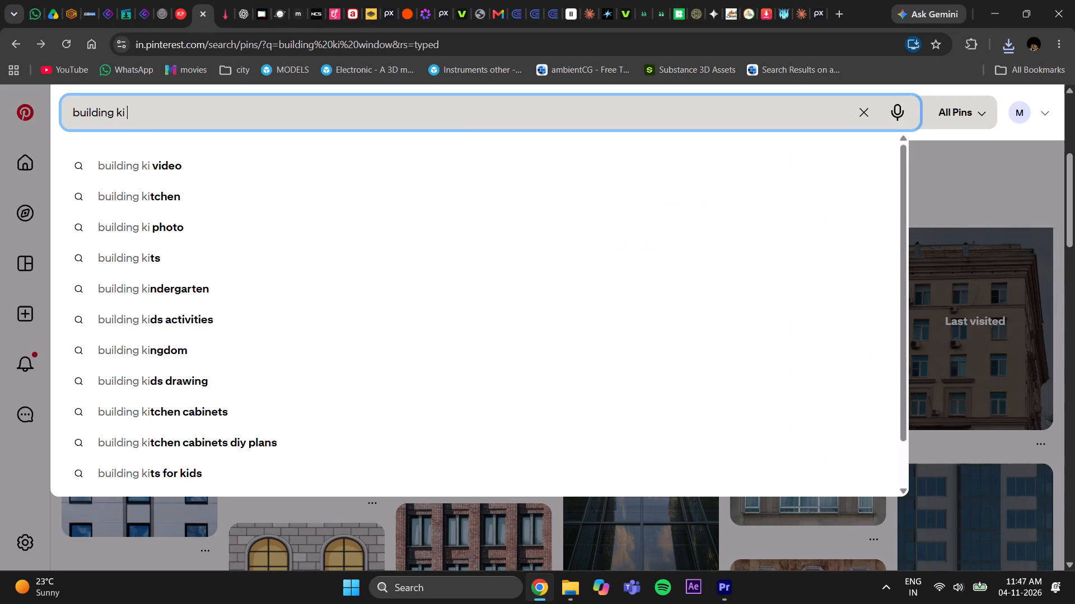
pyautogui.write('roof top')
pyautogui.press('Return')
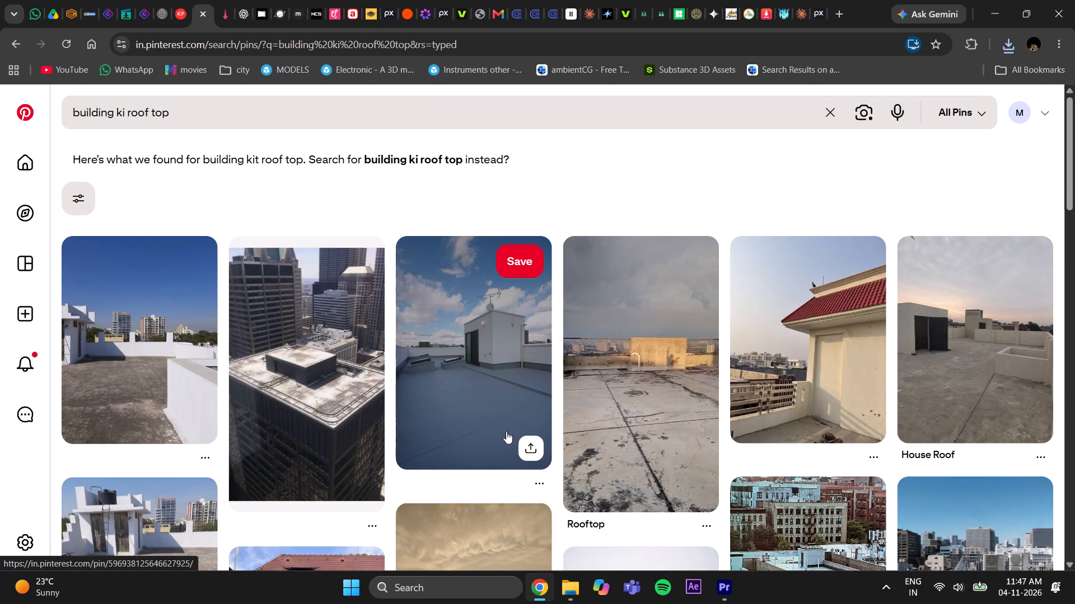
# Download the NYC Rooftops image from the search results.
pyautogui.scroll(-4, 506, 431)
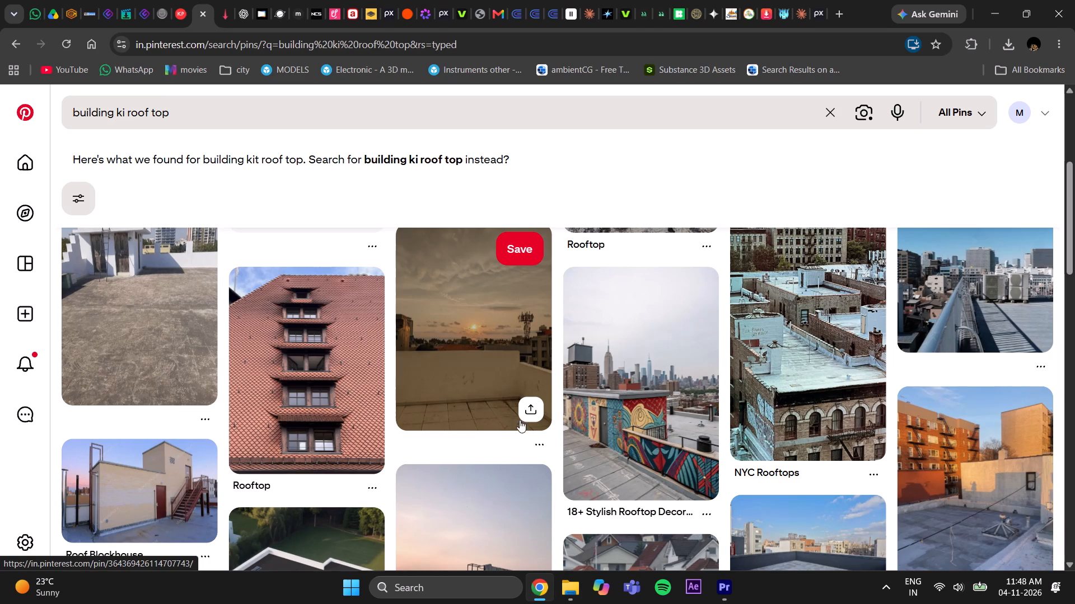
pyautogui.click(807, 397)
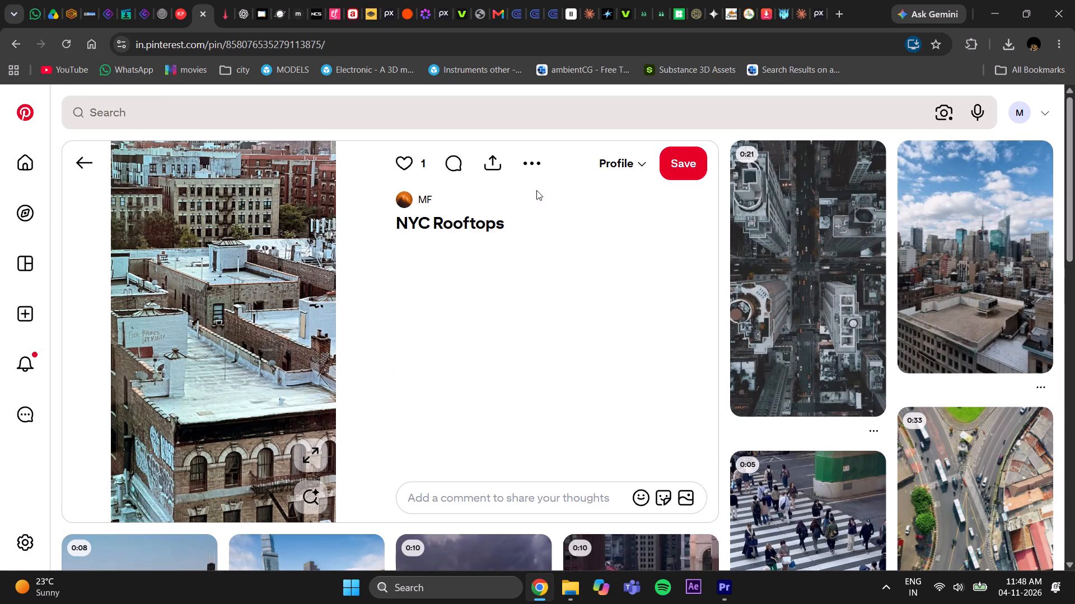
pyautogui.click(530, 158)
pyautogui.click(550, 205)
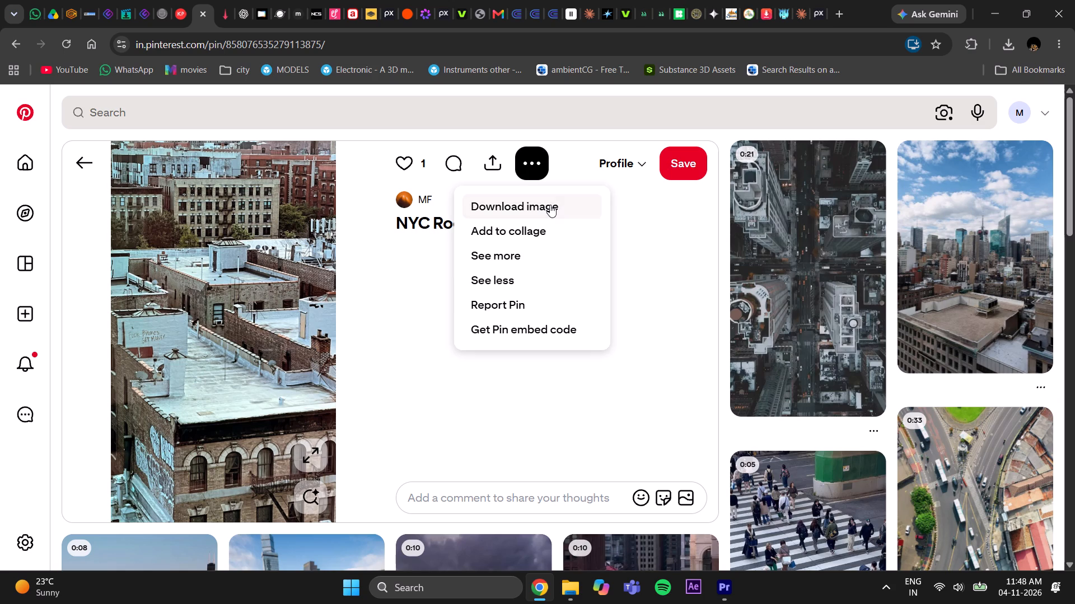
# Load NYC Rooftops.jfif from the refreshed Downloads folder into Premiere Pro's Source Monitor.
pyautogui.click(723, 598)
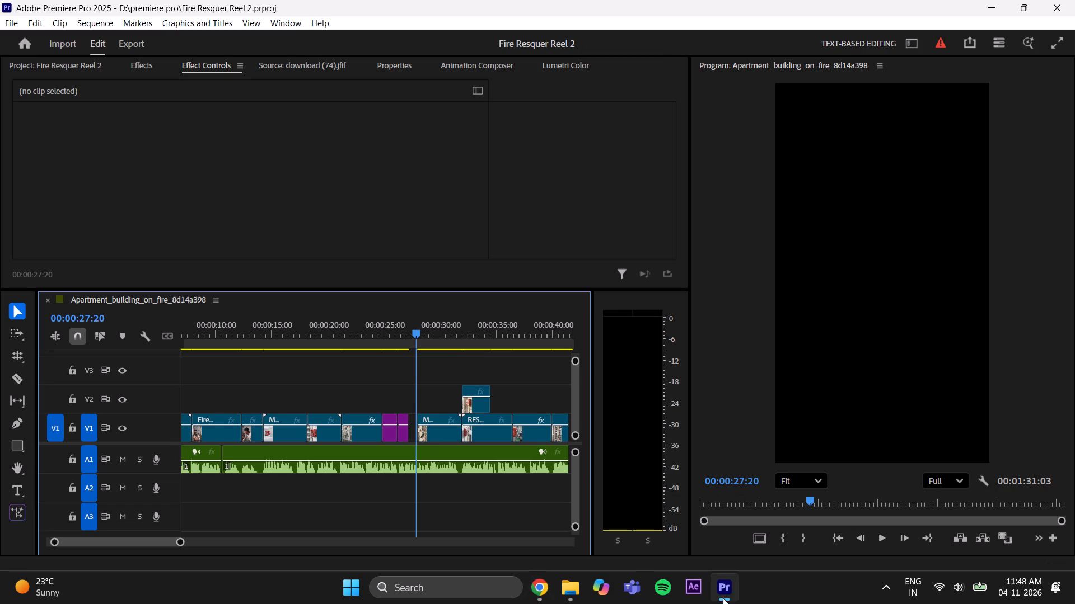
pyautogui.click(311, 60)
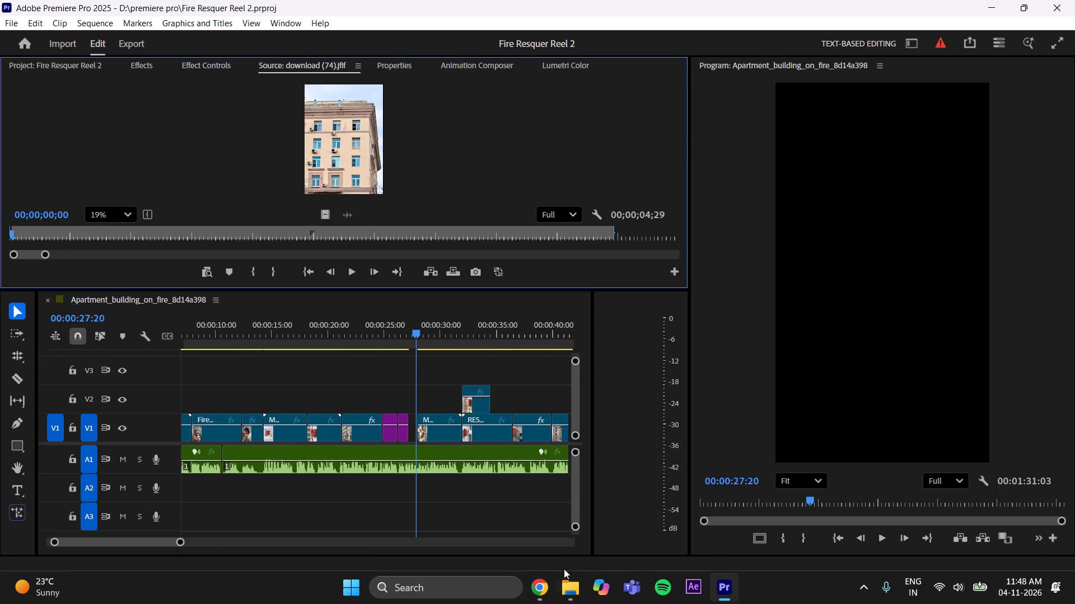
pyautogui.click(574, 587)
pyautogui.click(120, 43)
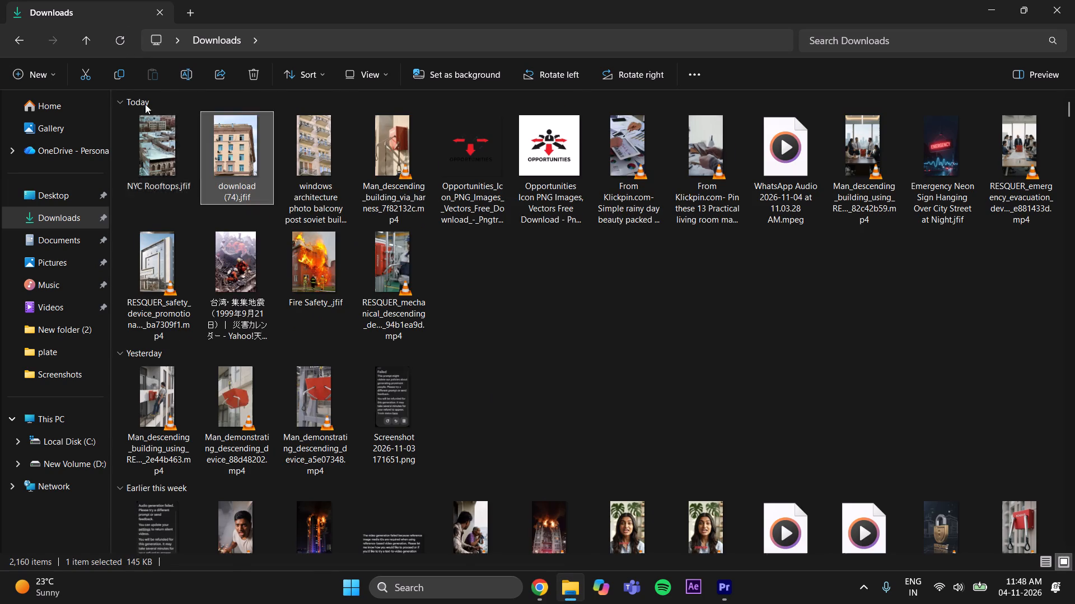
pyautogui.click(183, 177)
pyautogui.moveTo(155, 151); pyautogui.dragTo(475, 286)
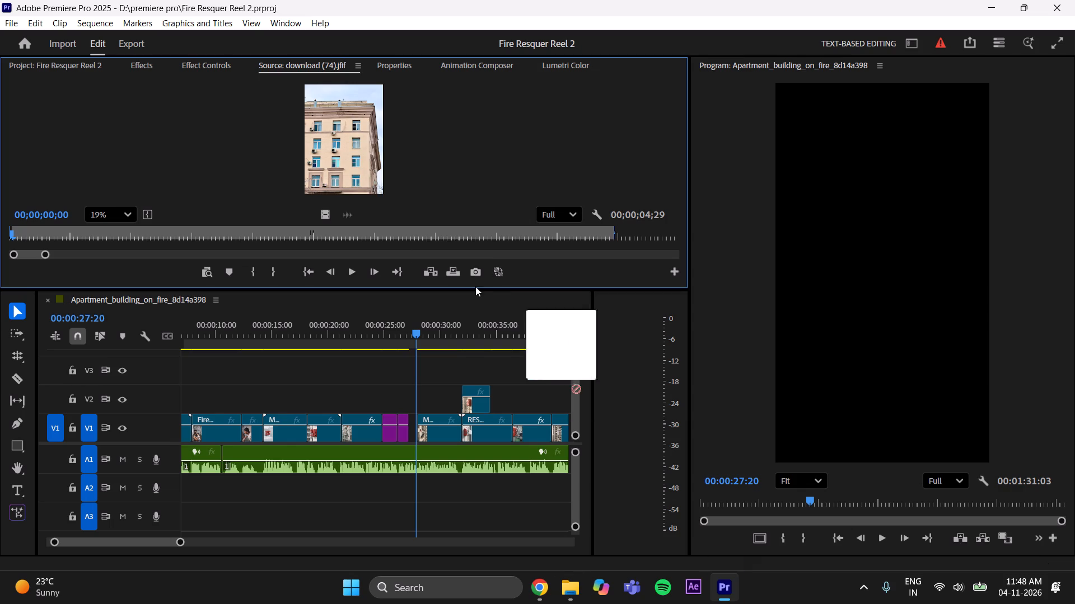
pyautogui.moveTo(475, 286); pyautogui.dragTo(315, 150)
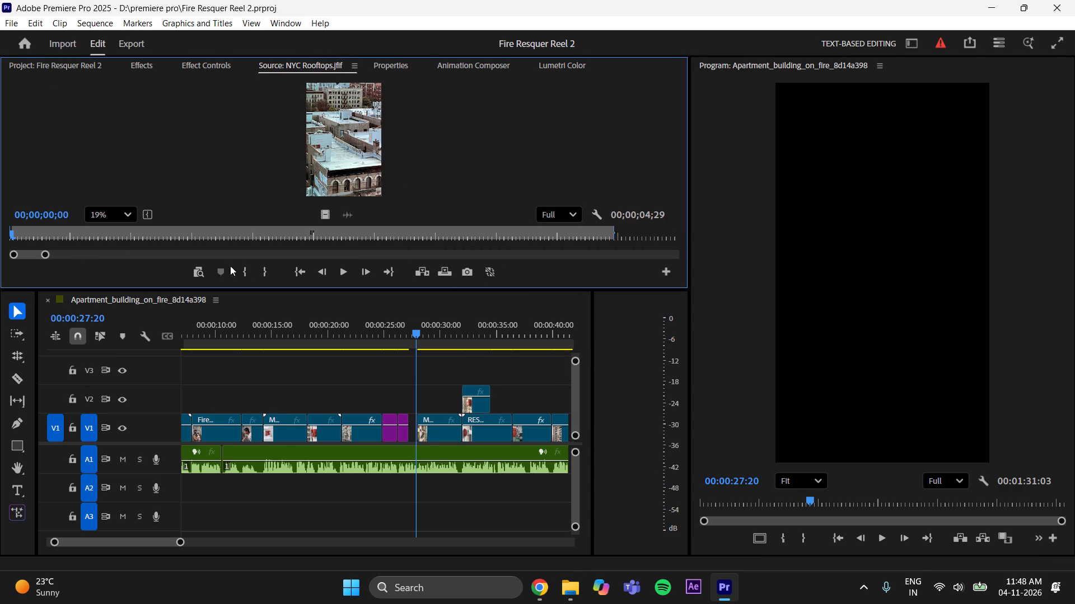
# Mark a 10-frame range of the NYC Rooftops still and place it on V2 above the start of the following descent clip.
pyautogui.click(251, 273)
pyautogui.click(48, 231)
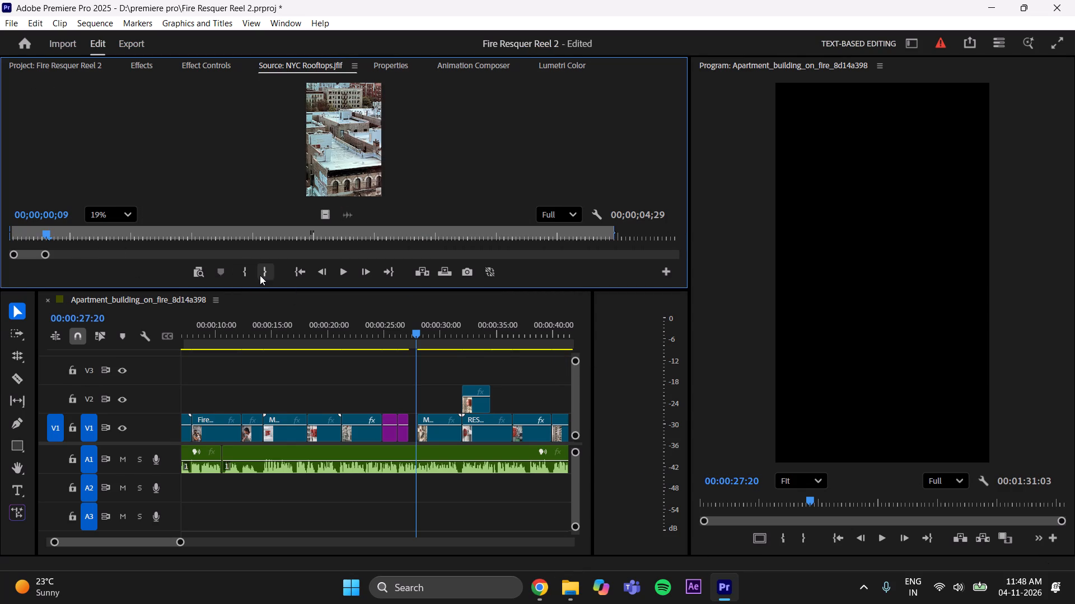
pyautogui.click(260, 275)
pyautogui.moveTo(322, 211); pyautogui.dragTo(418, 394)
# Fit the NYC Rooftops still into the V1 gap after the corner-building still, extending it up to the following descent clip.
pyautogui.moveTo(415, 325); pyautogui.dragTo(406, 339)
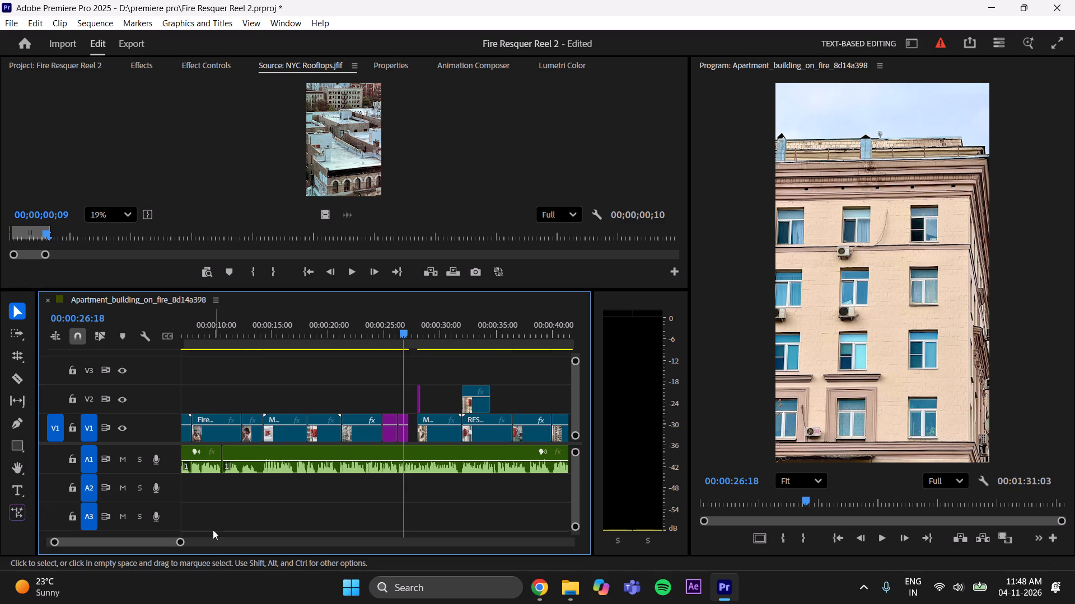
pyautogui.moveTo(181, 541); pyautogui.dragTo(146, 542)
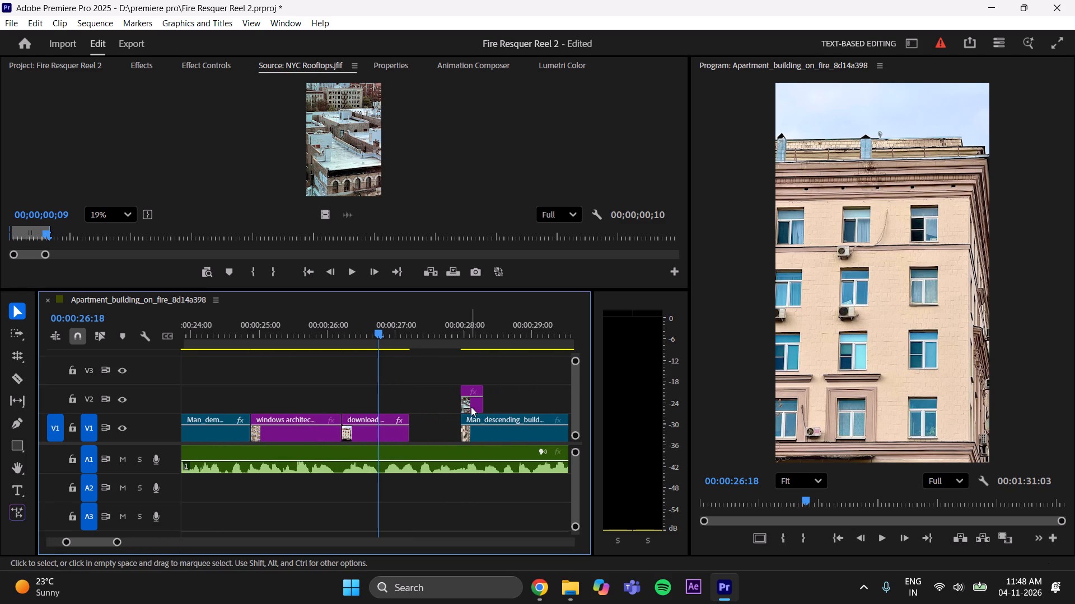
pyautogui.moveTo(471, 406); pyautogui.dragTo(422, 409)
pyautogui.moveTo(436, 406); pyautogui.dragTo(462, 407)
pyautogui.moveTo(428, 409); pyautogui.dragTo(422, 430)
pyautogui.click(436, 400)
# Scale the NYC Rooftops still to 108 so it fills the frame, and save the project.
pyautogui.moveTo(407, 328); pyautogui.dragTo(428, 328)
pyautogui.click(432, 438)
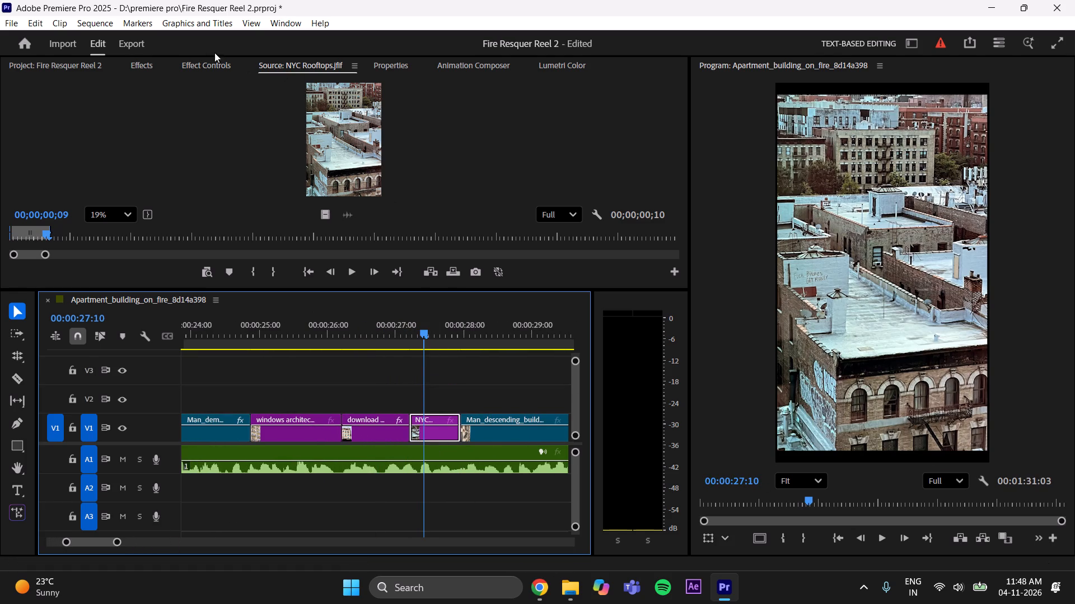
pyautogui.click(203, 54)
pyautogui.click(204, 61)
pyautogui.click(260, 157)
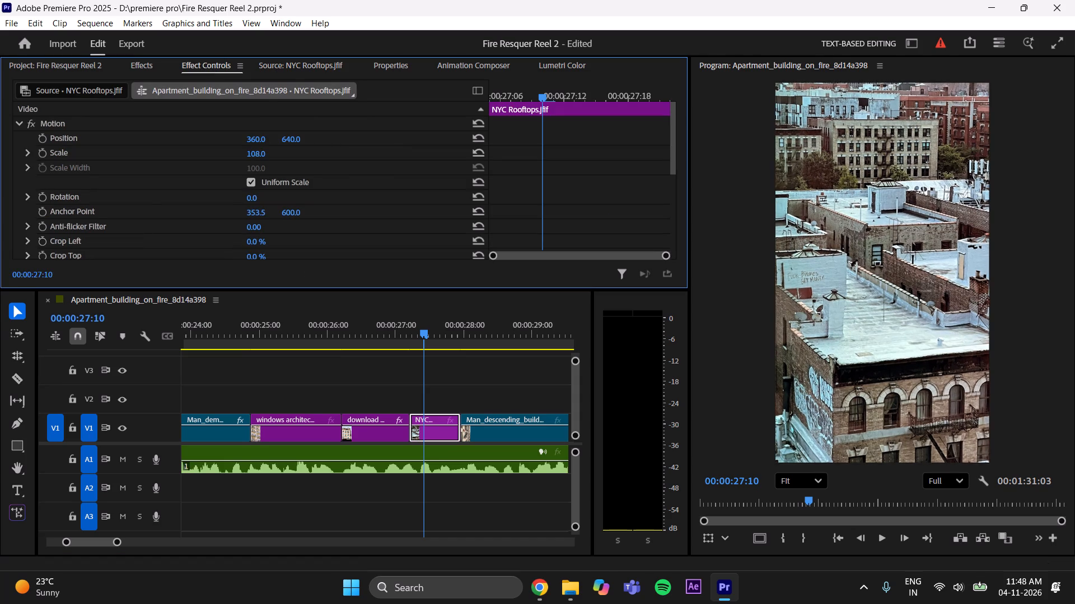
pyautogui.click(461, 365)
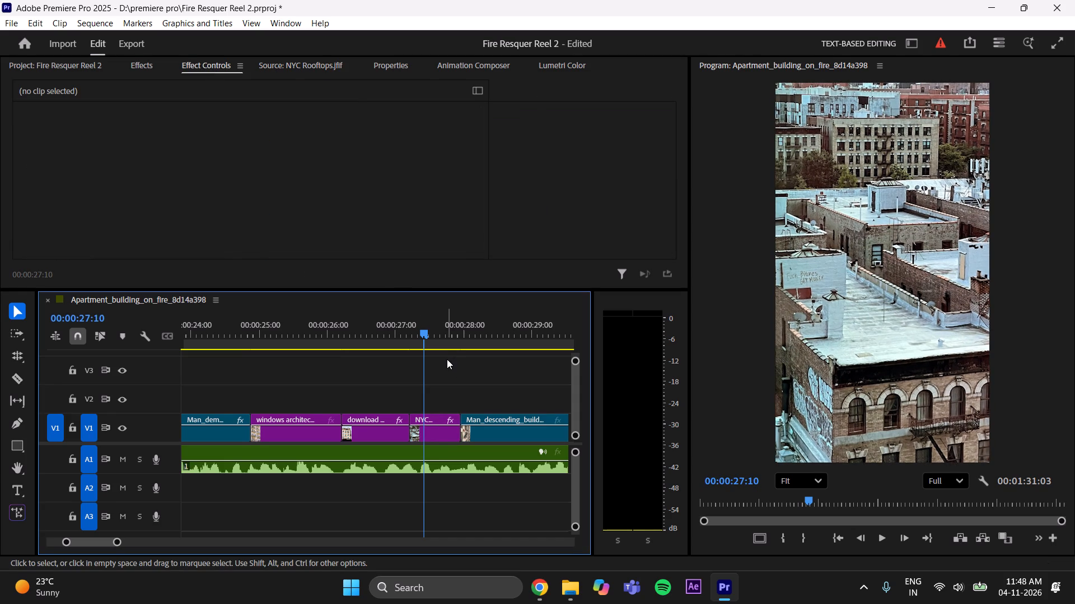
pyautogui.hotkey('ctrl', 's')
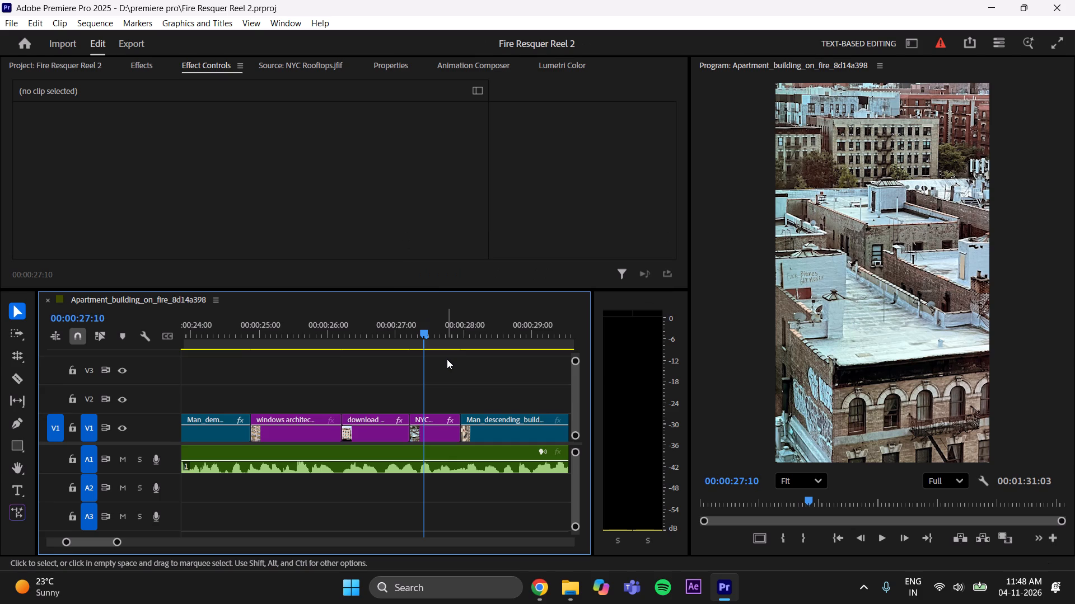
# Play back the NYC Rooftops still into the following descent clip.
pyautogui.press('space')
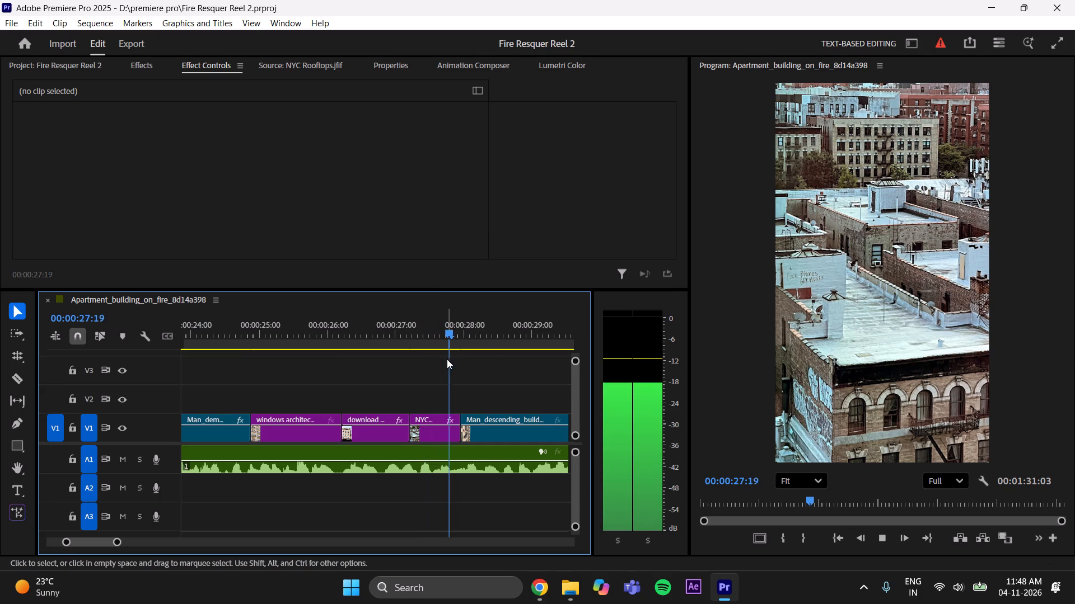
pyautogui.press('space')
# Keyframe the balcony still's Scale from 100 at its start to 123 at its end, and play it back.
pyautogui.moveTo(484, 327); pyautogui.dragTo(301, 407)
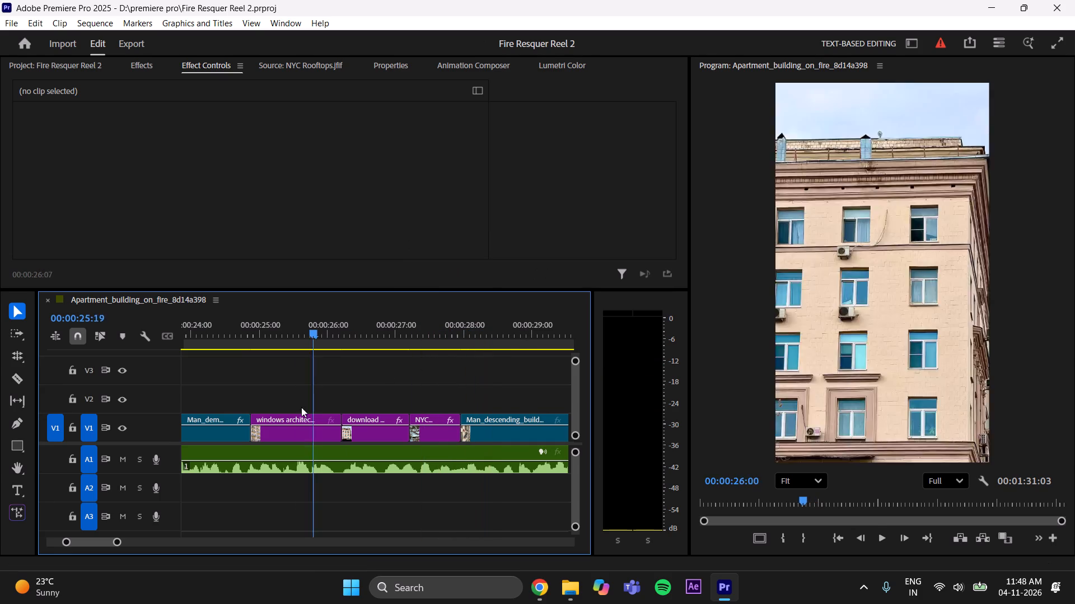
pyautogui.moveTo(301, 407); pyautogui.dragTo(253, 423)
pyautogui.click(286, 439)
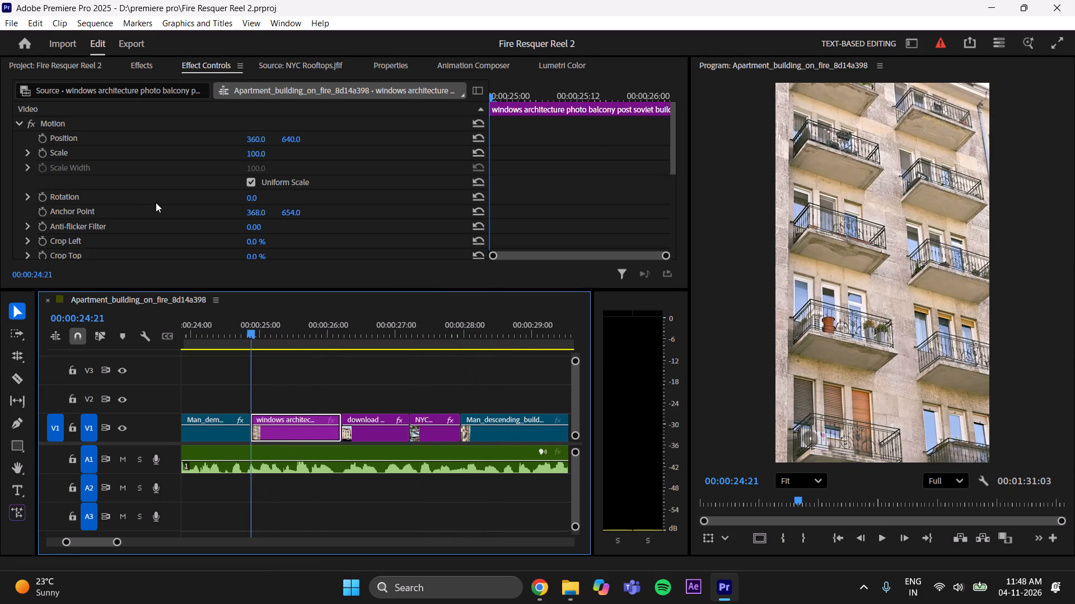
pyautogui.click(44, 150)
pyautogui.moveTo(252, 329); pyautogui.dragTo(358, 352)
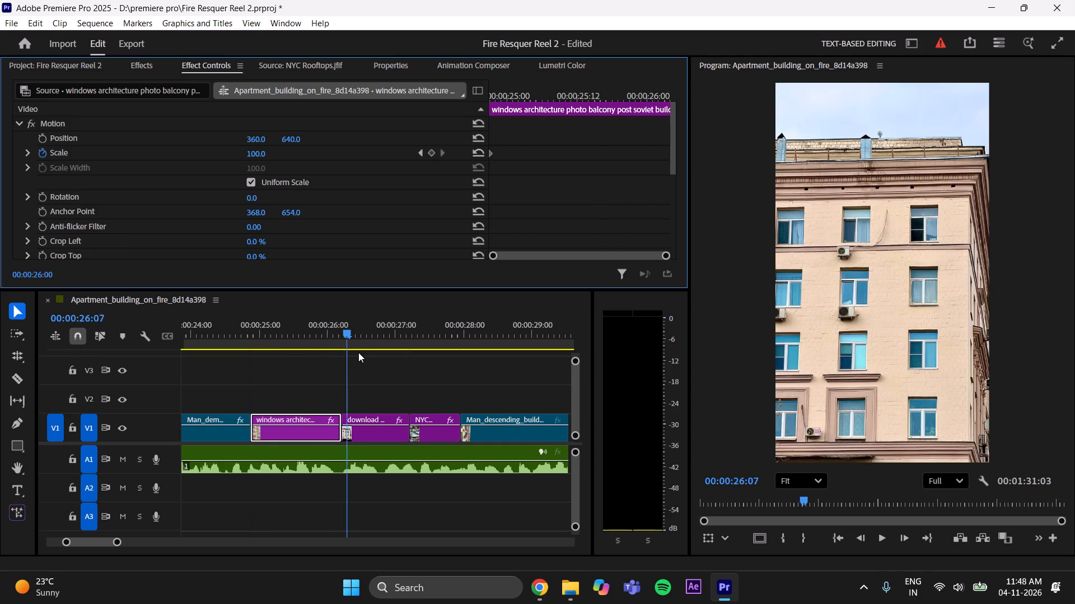
pyautogui.moveTo(358, 352); pyautogui.dragTo(343, 360)
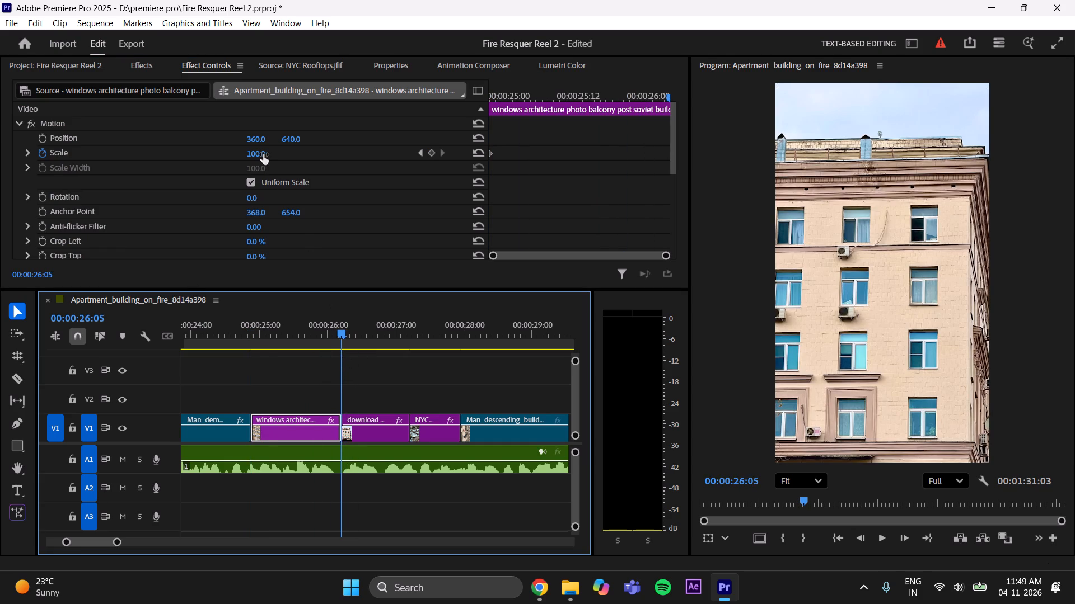
pyautogui.moveTo(263, 154); pyautogui.dragTo(275, 149)
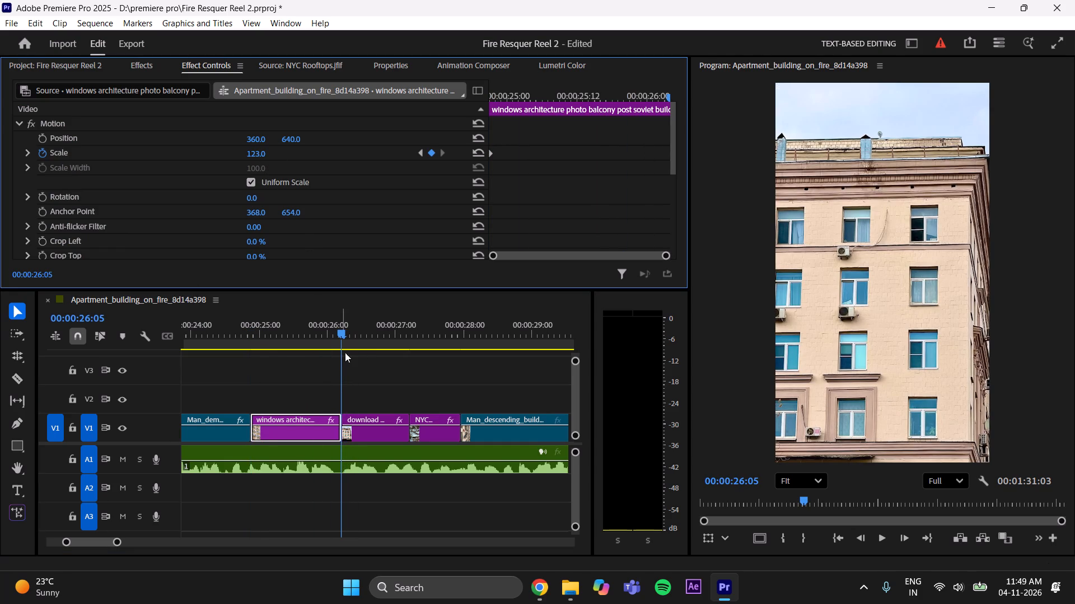
pyautogui.moveTo(343, 331); pyautogui.dragTo(241, 347)
pyautogui.click(270, 365)
pyautogui.press('space')
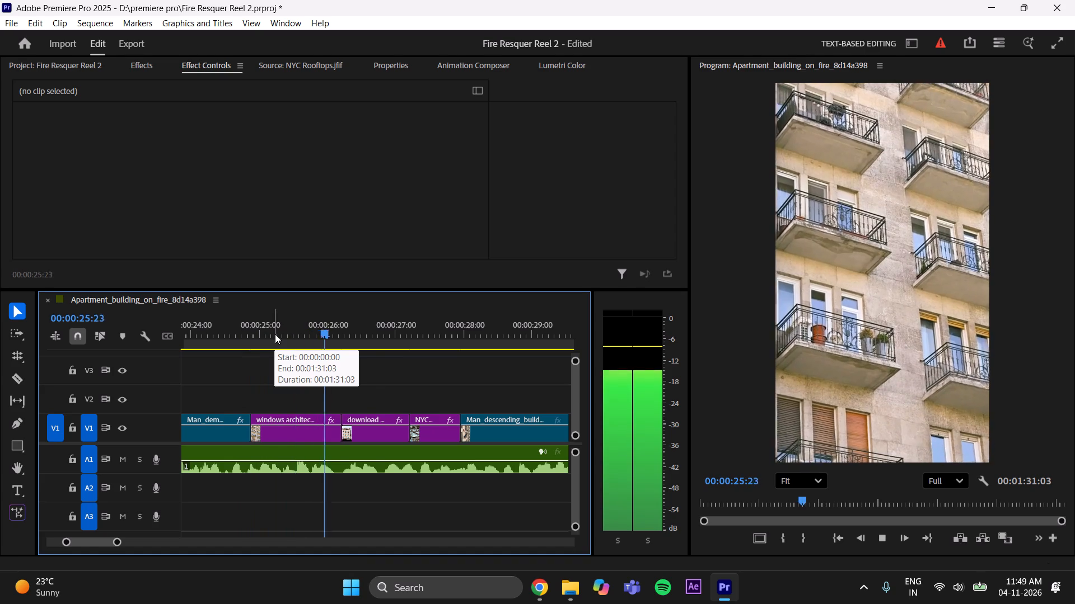
pyautogui.press('space')
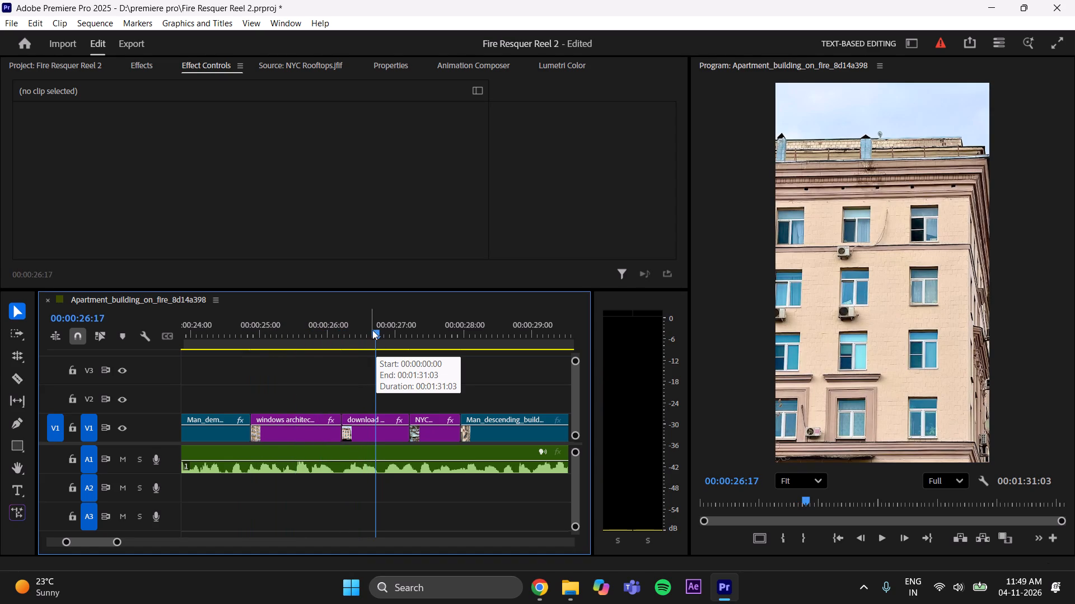
# Keyframe the corner-building still's Scale from 149 near its start to 125 at its end, and play it back.
pyautogui.moveTo(376, 331); pyautogui.dragTo(342, 357)
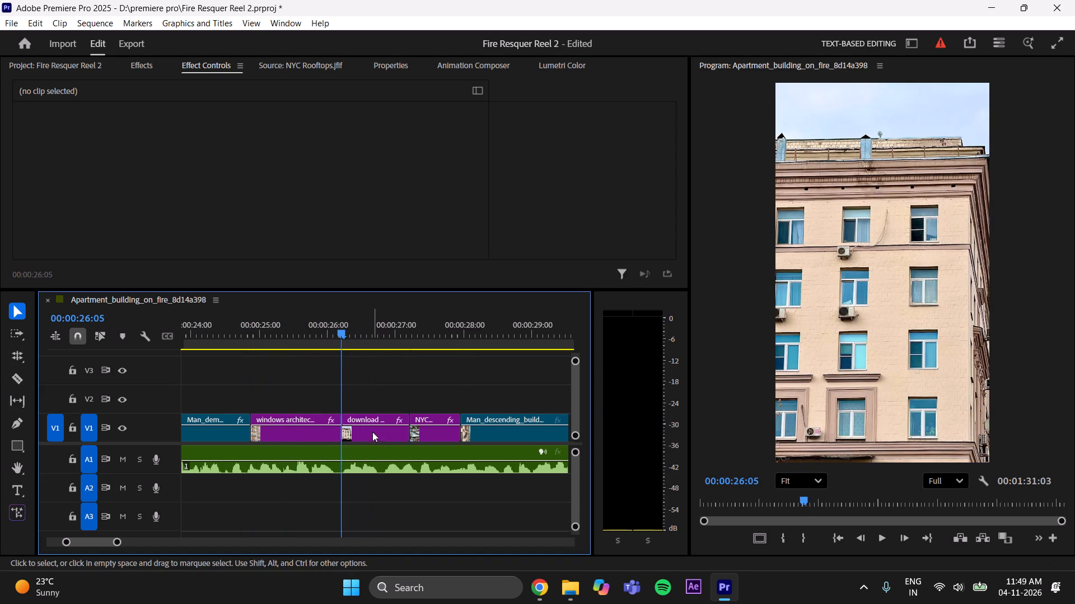
pyautogui.click(372, 433)
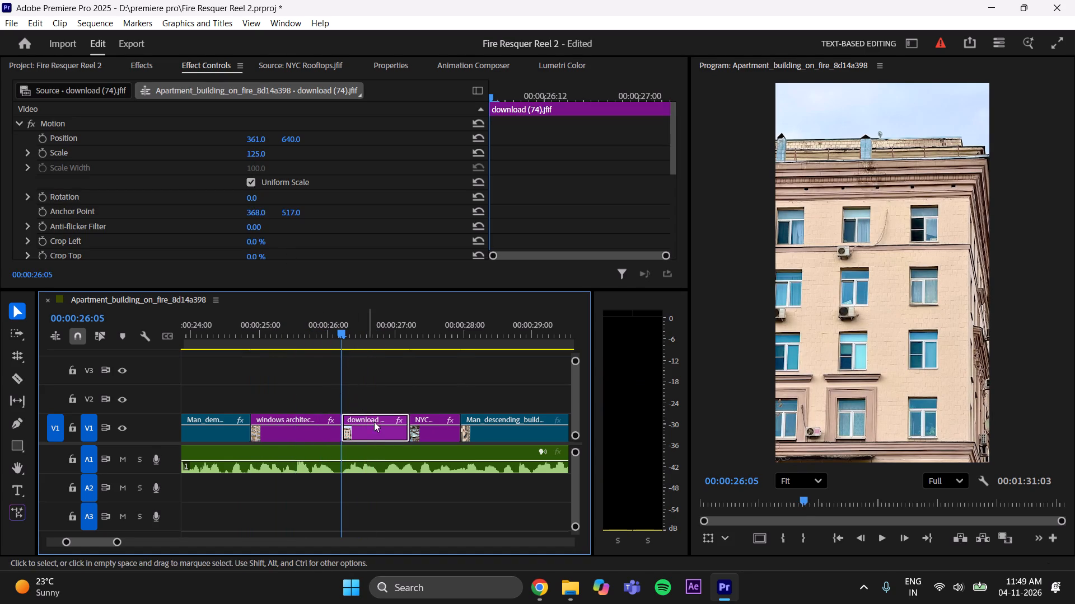
pyautogui.click(382, 436)
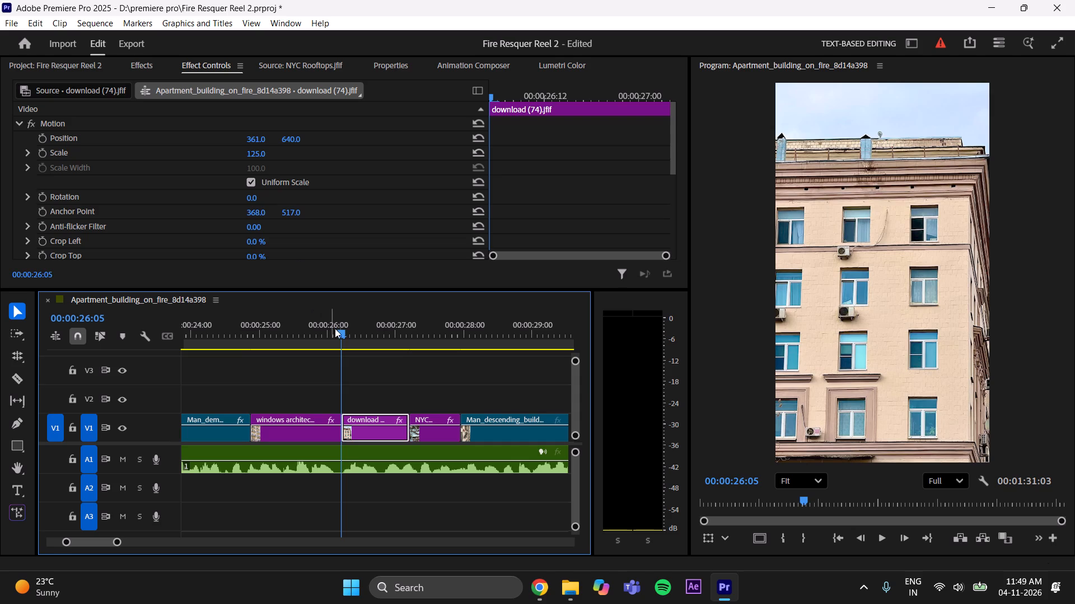
pyautogui.moveTo(342, 334); pyautogui.dragTo(407, 351)
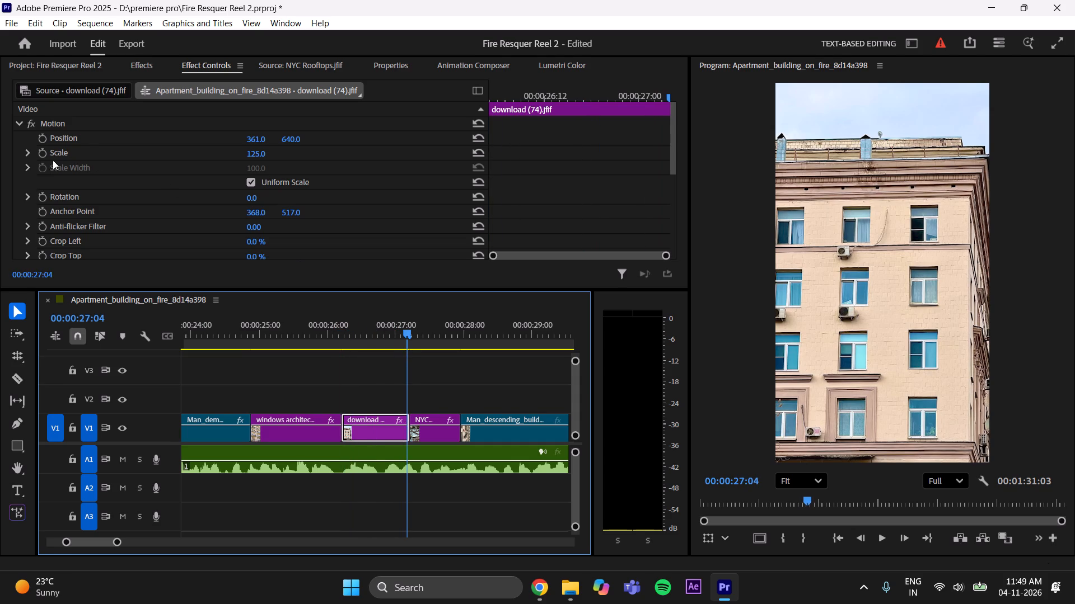
pyautogui.click(47, 154)
pyautogui.moveTo(406, 328); pyautogui.dragTo(345, 355)
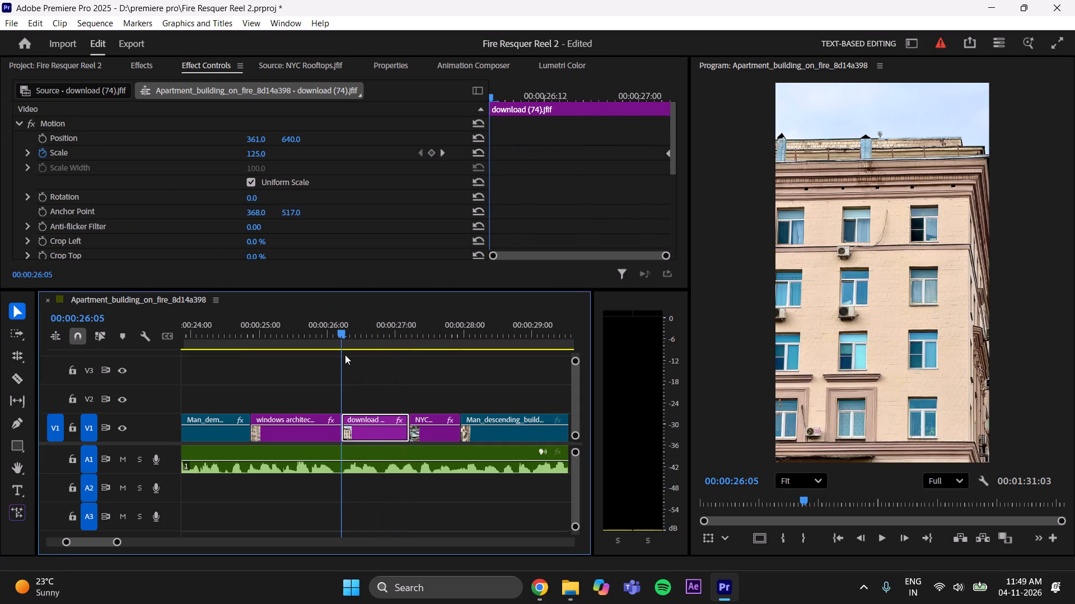
pyautogui.moveTo(345, 355); pyautogui.dragTo(347, 355)
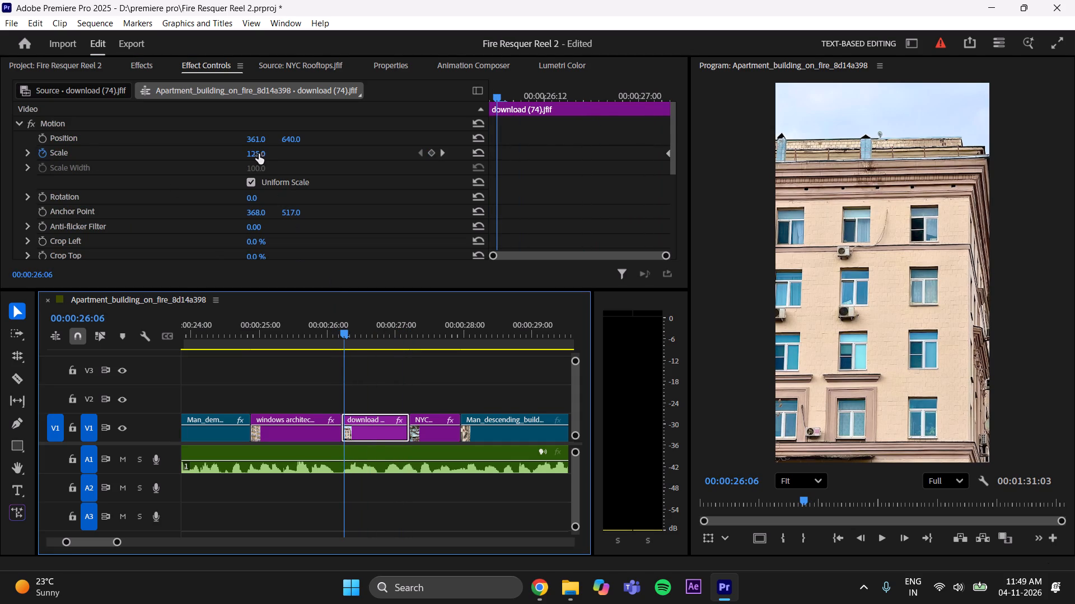
pyautogui.moveTo(259, 154); pyautogui.dragTo(272, 148)
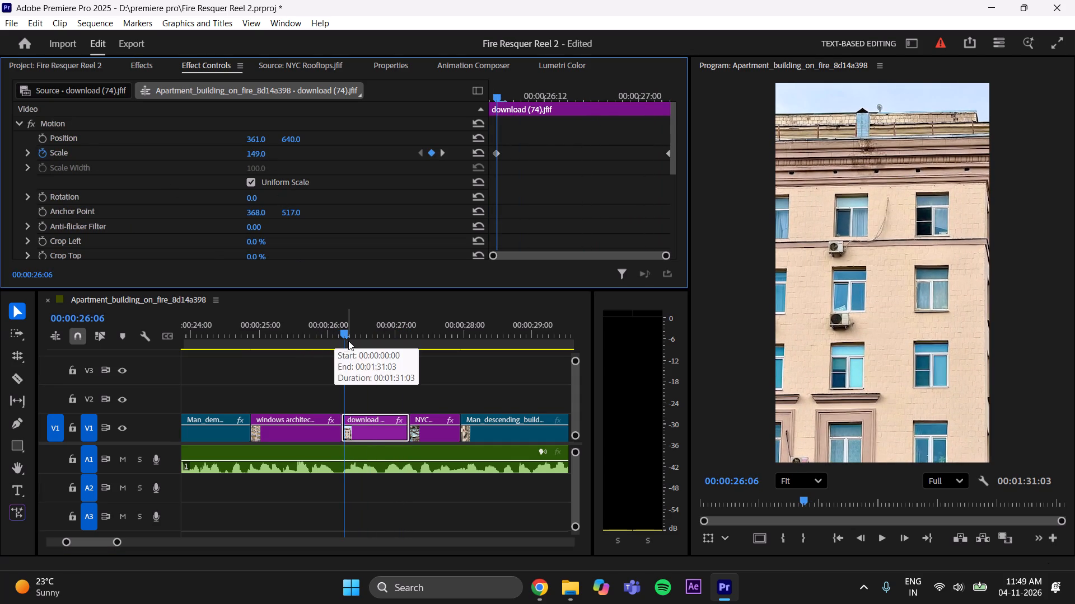
pyautogui.moveTo(339, 329); pyautogui.dragTo(247, 364)
pyautogui.click(293, 379)
pyautogui.press('space')
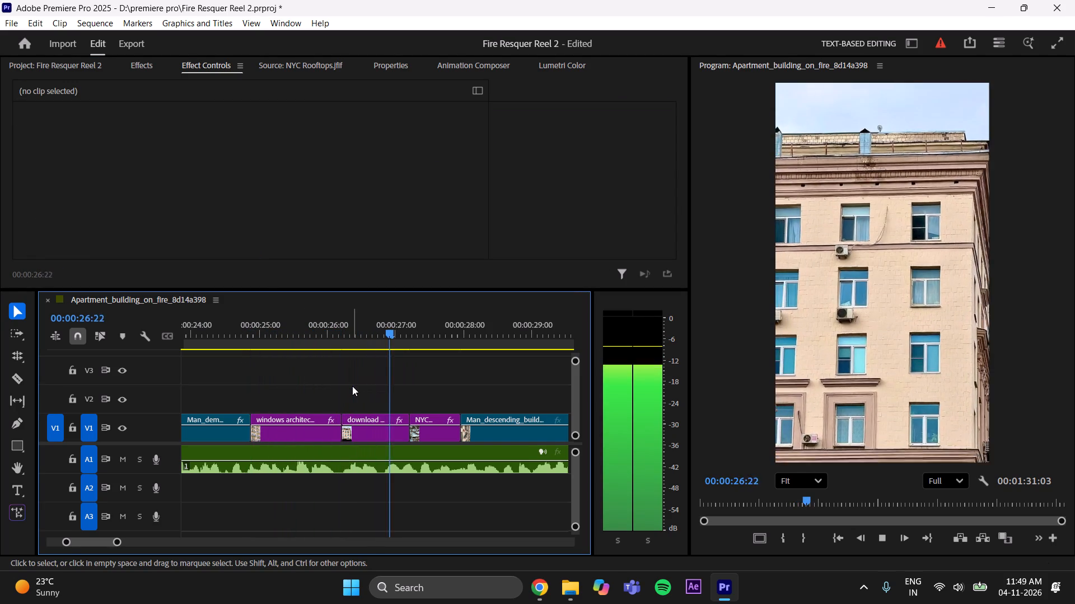
pyautogui.press('space')
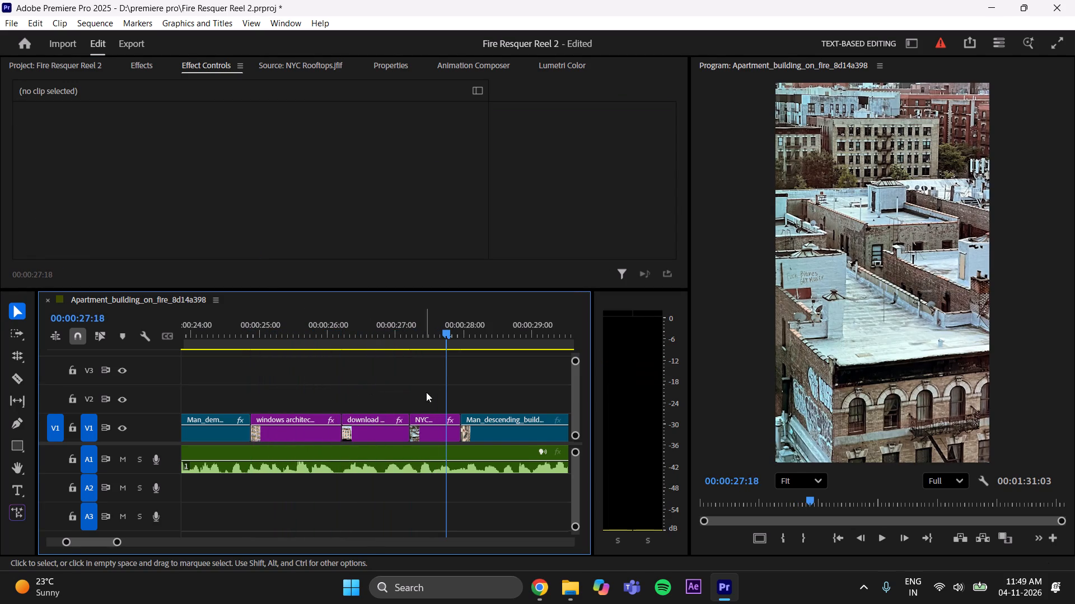
# Set the NYC Rooftops still's horizontal Position to 379 and keyframe Position at the clip's start.
pyautogui.moveTo(449, 333); pyautogui.dragTo(412, 385)
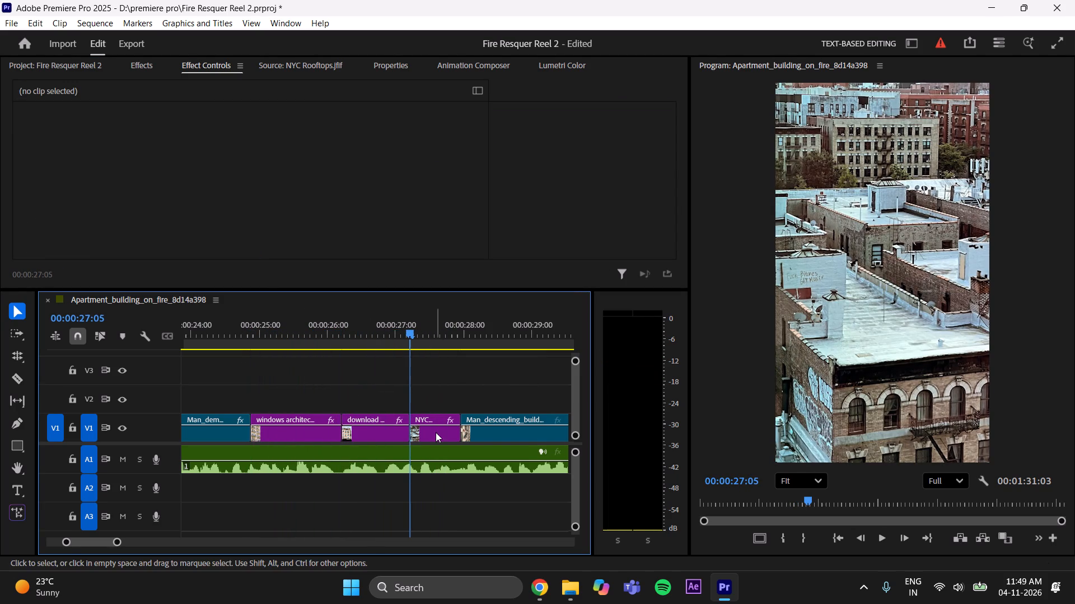
pyautogui.click(436, 433)
pyautogui.moveTo(255, 155); pyautogui.dragTo(309, 166)
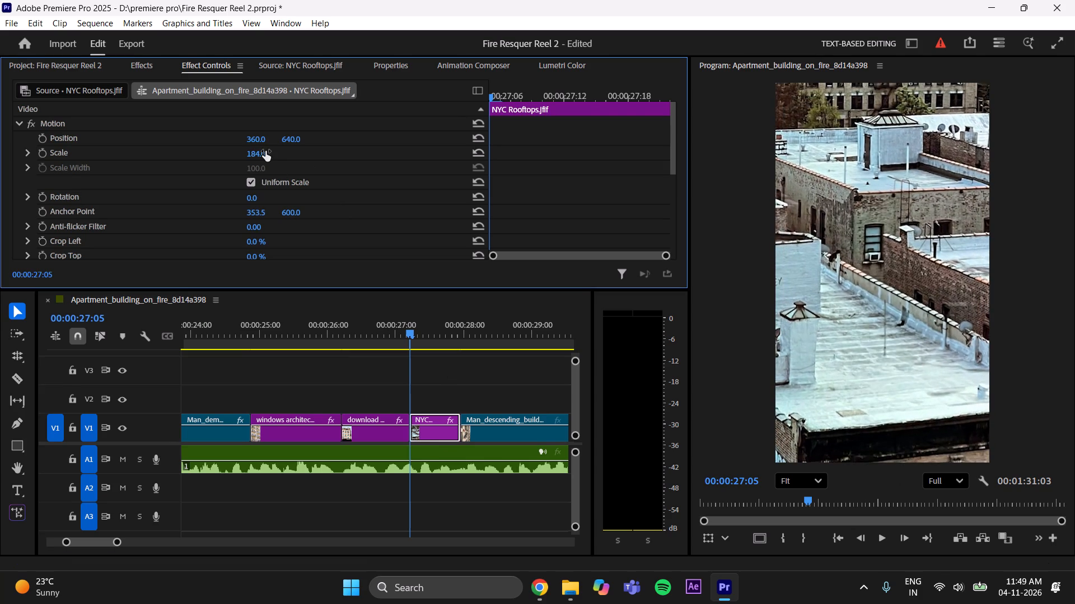
pyautogui.hotkey('ctrl', 'z')
pyautogui.moveTo(255, 141); pyautogui.dragTo(308, 168)
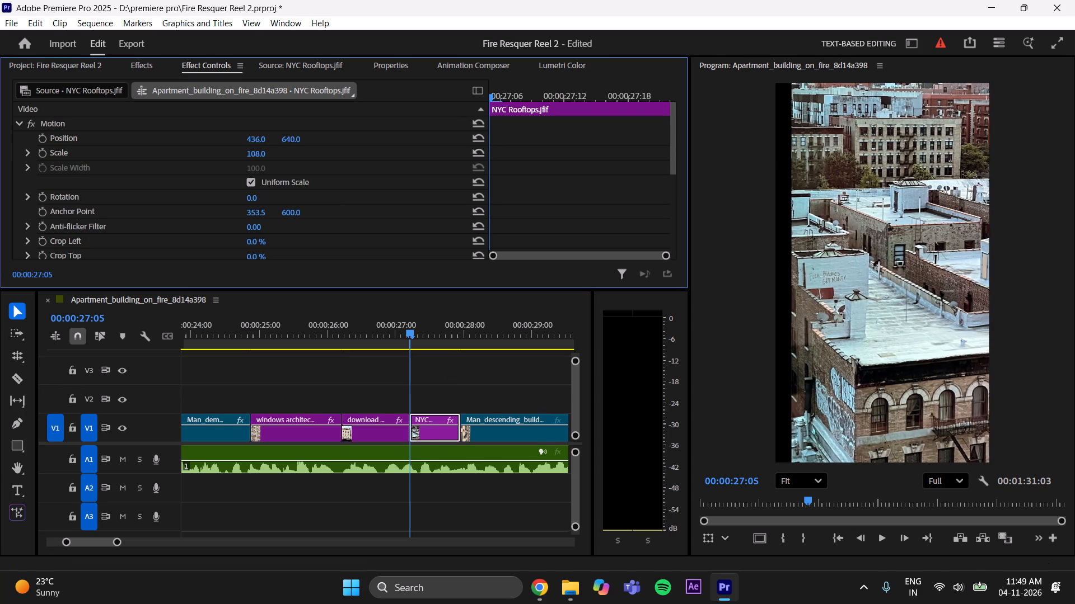
pyautogui.moveTo(308, 168); pyautogui.dragTo(285, 199)
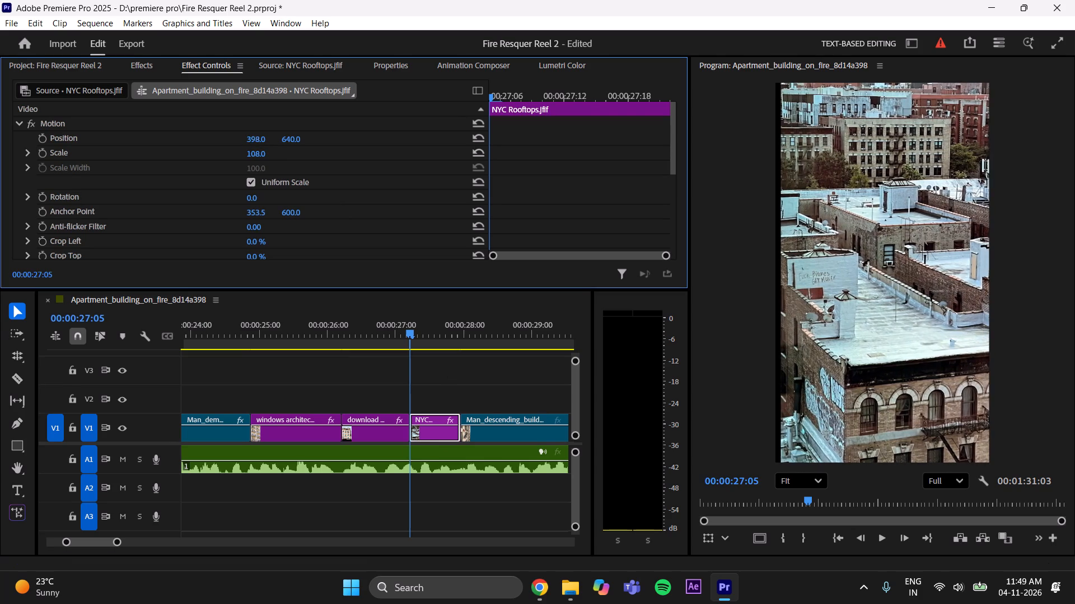
pyautogui.moveTo(285, 199); pyautogui.dragTo(237, 200)
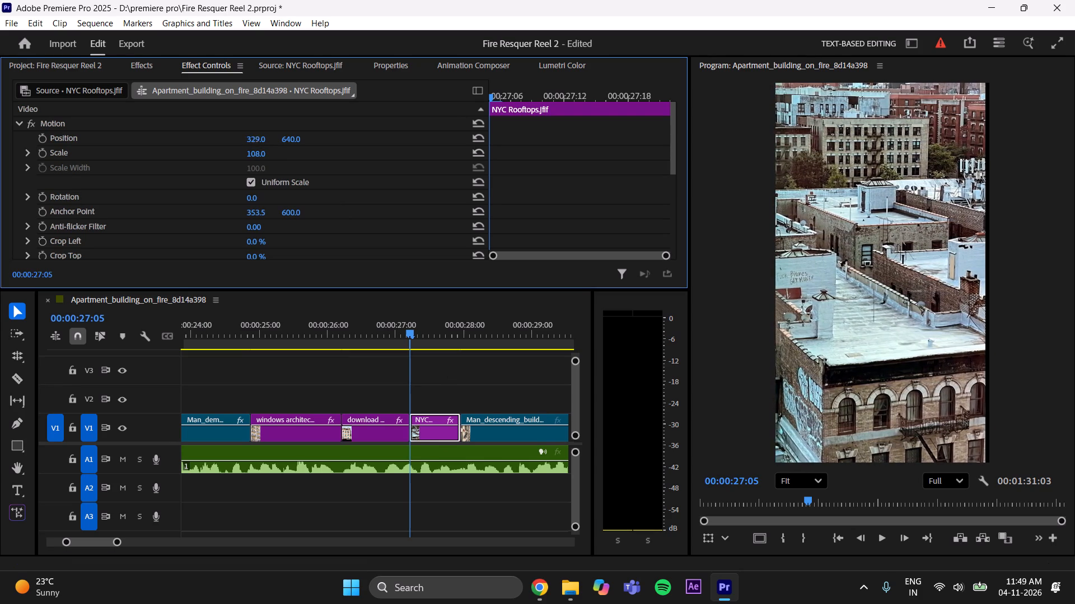
pyautogui.moveTo(237, 200); pyautogui.dragTo(277, 207)
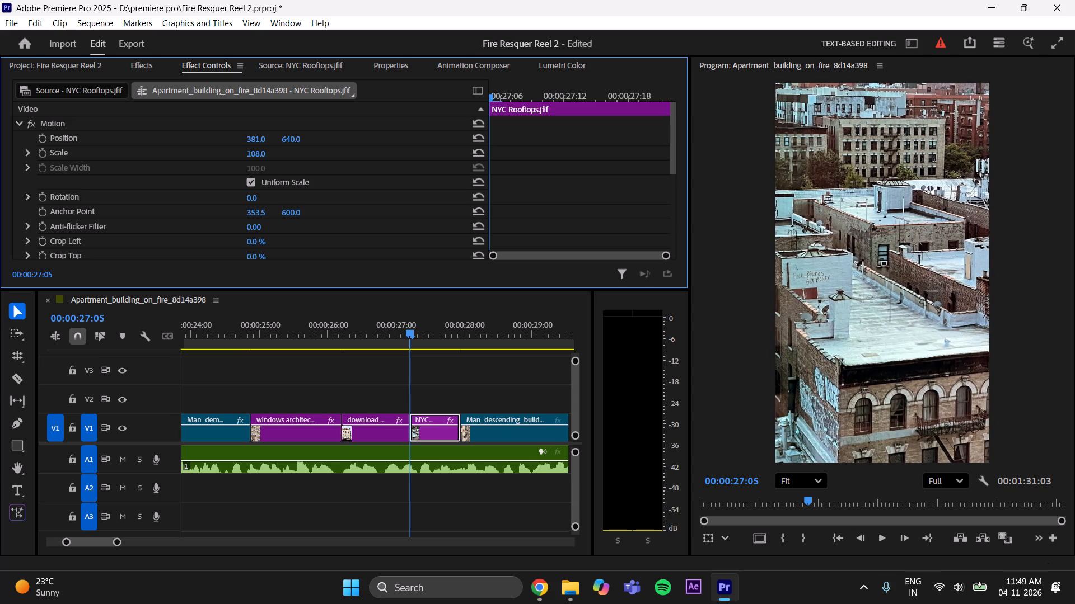
pyautogui.moveTo(277, 207); pyautogui.dragTo(275, 207)
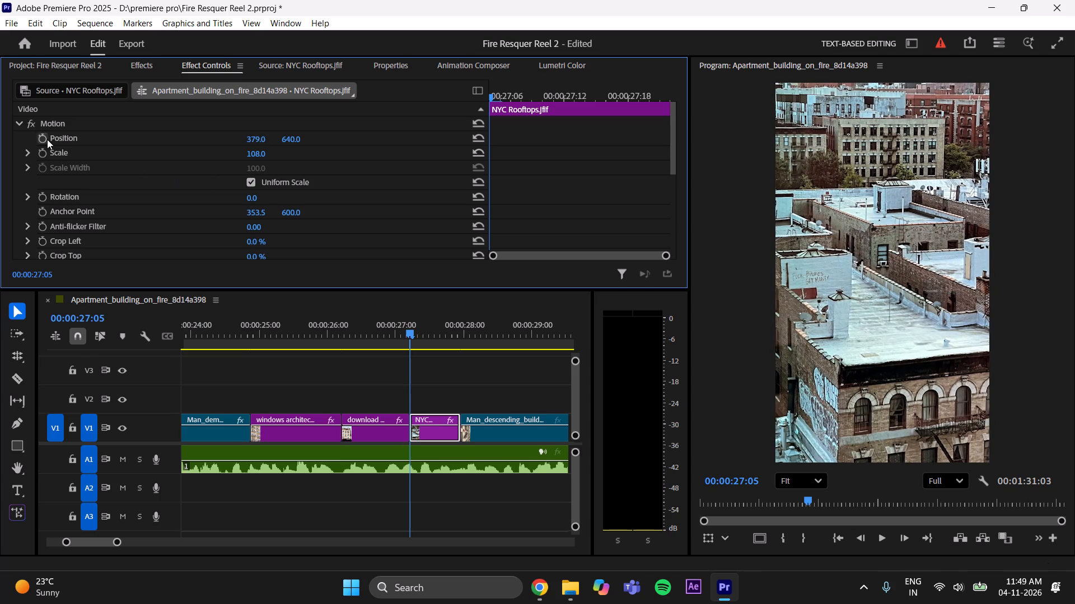
pyautogui.click(47, 139)
# Add a Position keyframe with a horizontal value of 342 at the NYC Rooftops still's end, play it back, and save.
pyautogui.moveTo(410, 335); pyautogui.dragTo(459, 339)
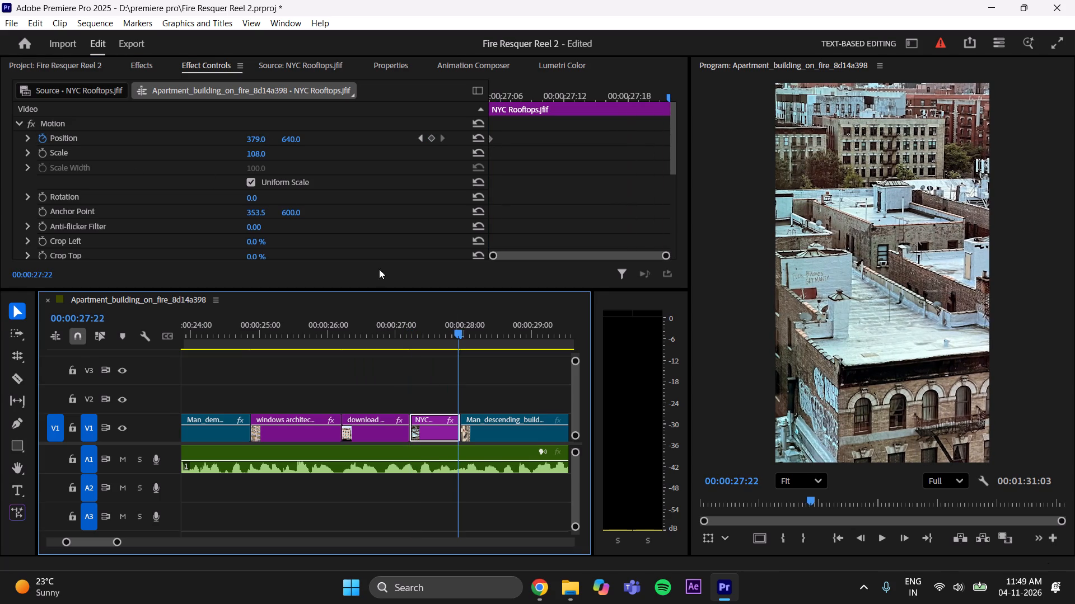
pyautogui.moveTo(256, 138); pyautogui.dragTo(213, 136)
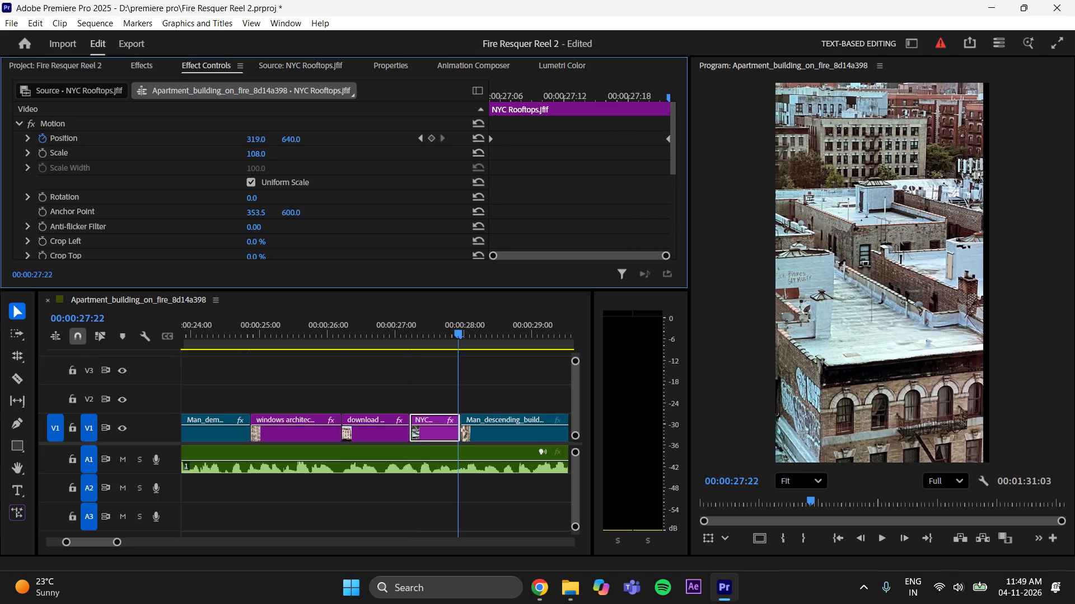
pyautogui.moveTo(213, 136); pyautogui.dragTo(236, 141)
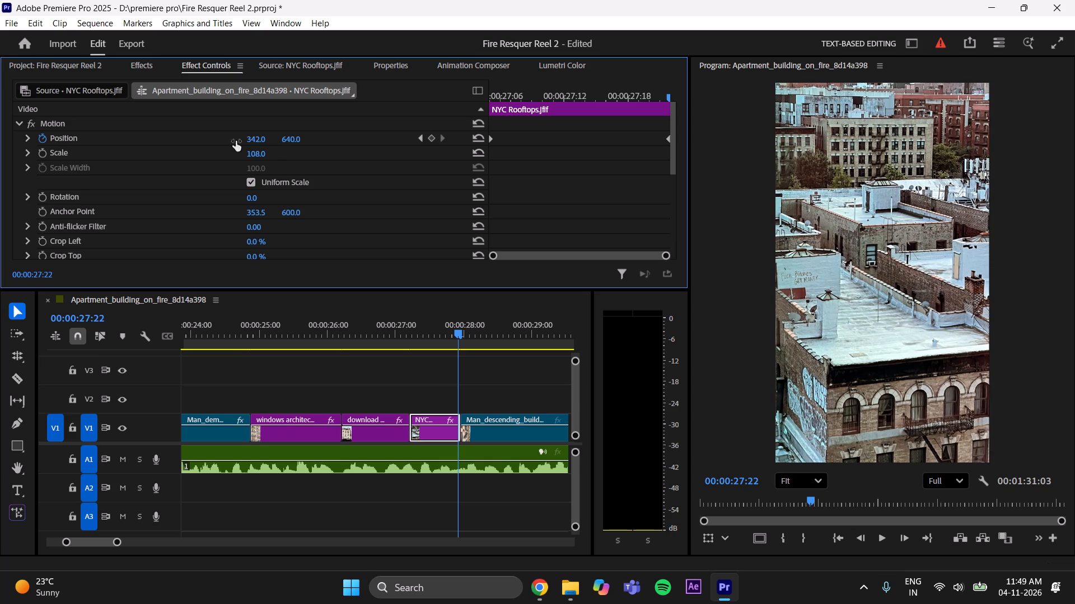
pyautogui.moveTo(455, 330); pyautogui.dragTo(389, 355)
pyautogui.click(423, 378)
pyautogui.press('space')
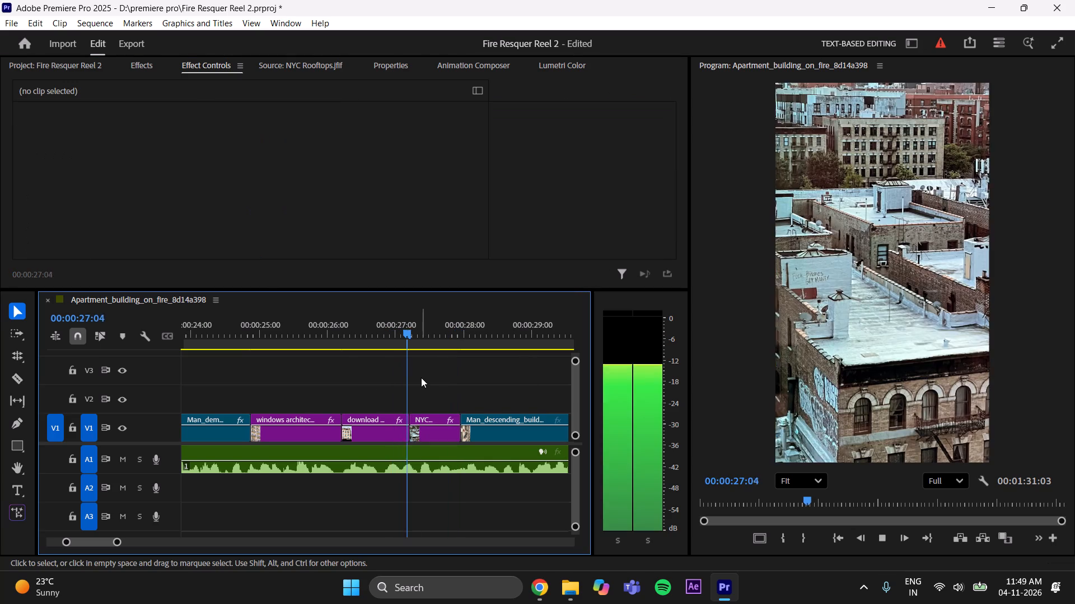
pyautogui.press('space')
pyautogui.hotkey('ctrl', 's')
pyautogui.hotkey('ctrl', 's')
pyautogui.hotkey('ctrl', 's')
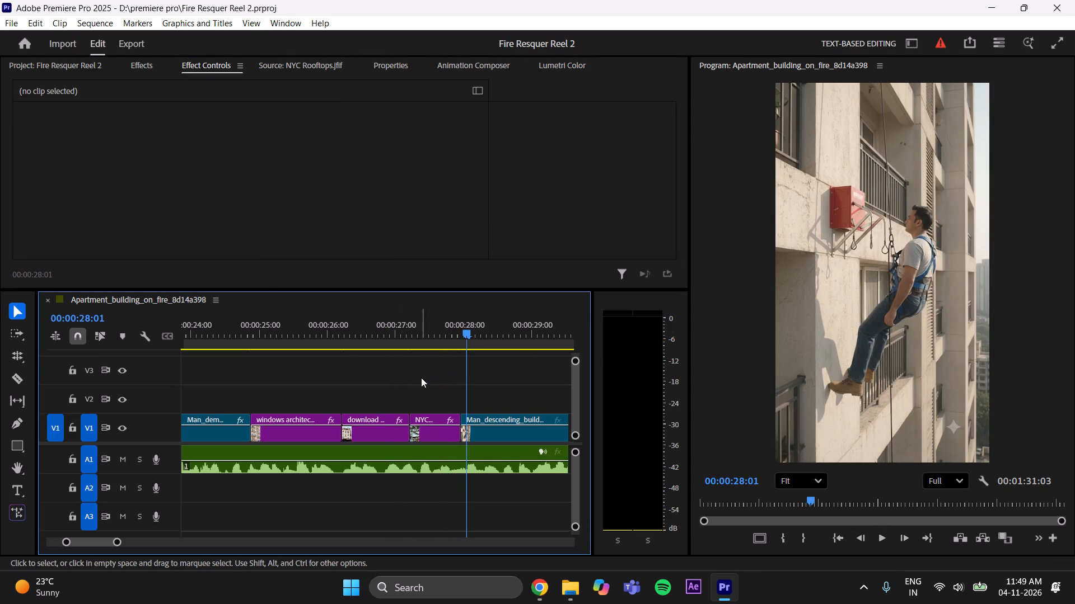
# Save the project with the whole sequence shown in the timeline.
pyautogui.moveTo(119, 542); pyautogui.dragTo(161, 546)
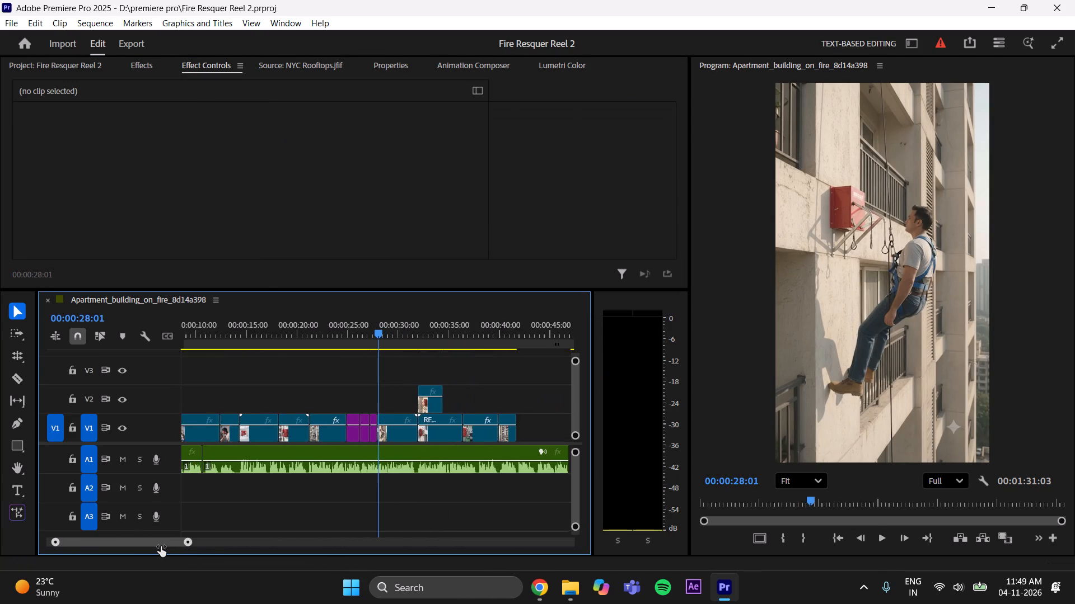
pyautogui.moveTo(161, 546); pyautogui.dragTo(194, 544)
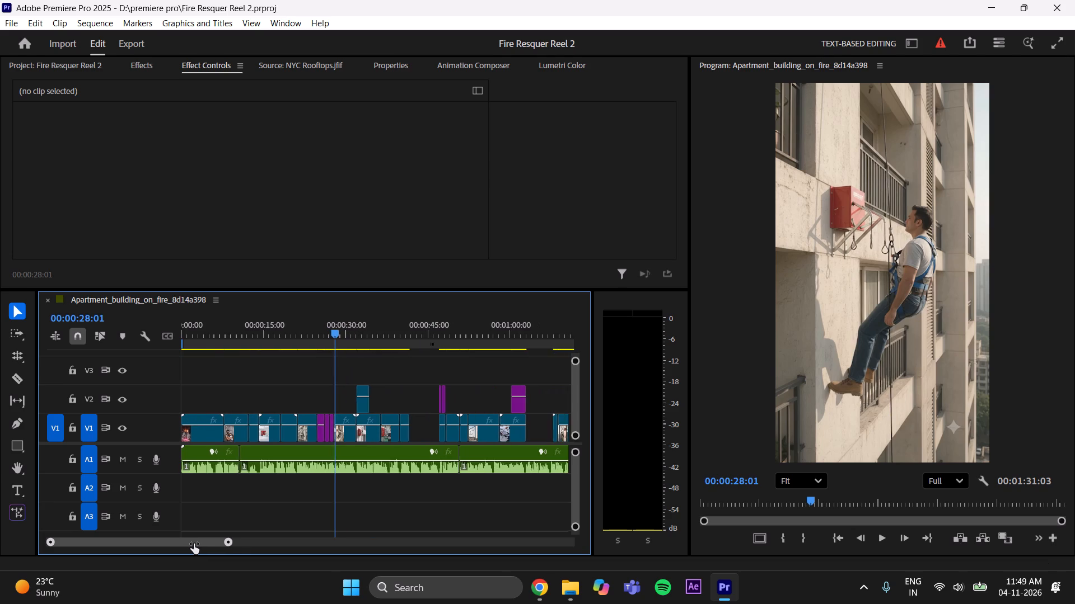
pyautogui.moveTo(194, 544); pyautogui.dragTo(220, 528)
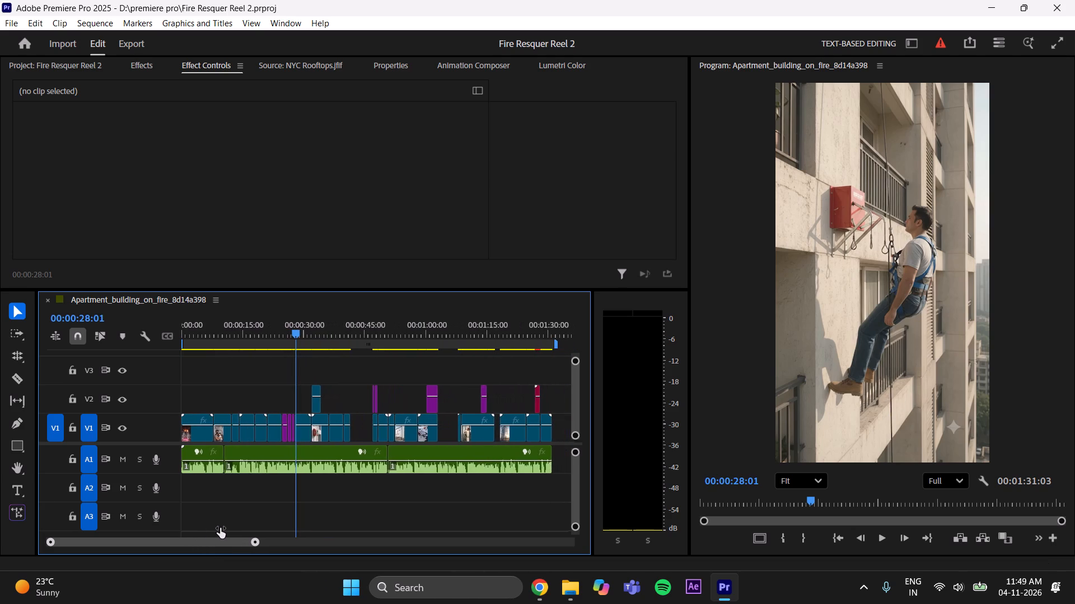
pyautogui.moveTo(220, 528); pyautogui.dragTo(219, 528)
pyautogui.hotkey('ctrl', 's')
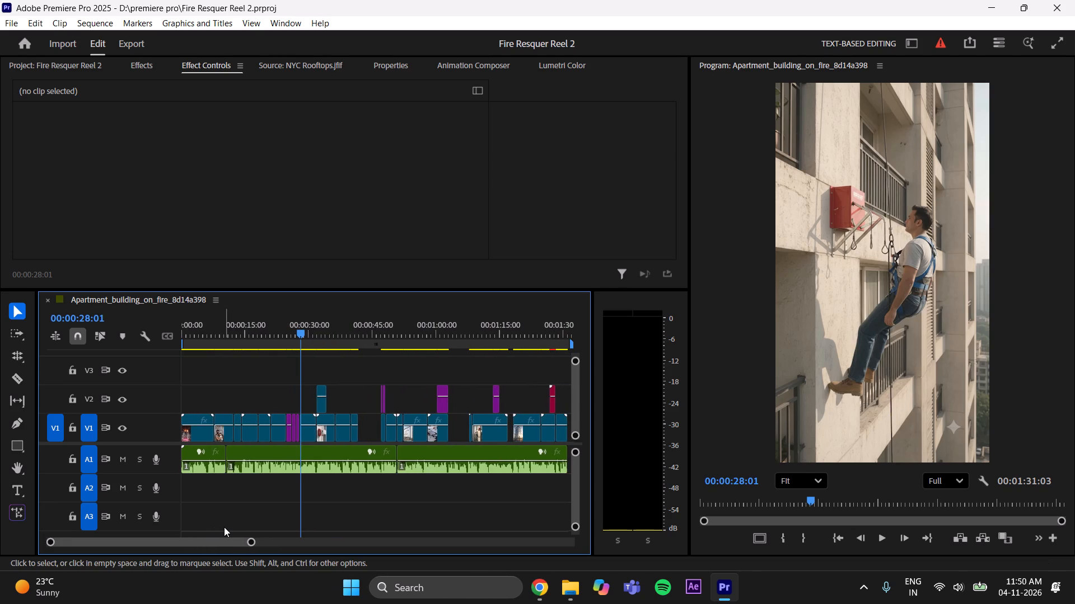
pyautogui.hotkey('ctrl', 's')
pyautogui.hotkey('ctrl', 's')
pyautogui.hotkey('ctrl', 's')
pyautogui.hotkey('ctrl', 's')
pyautogui.hotkey('ctrl', 's')
pyautogui.hotkey('ctrl', 's')
pyautogui.hotkey('ctrl', 's')
pyautogui.hotkey('ctrl', 's')
# Return the playhead to the start of the sequence at 00:00:00:00.
pyautogui.click(188, 333)
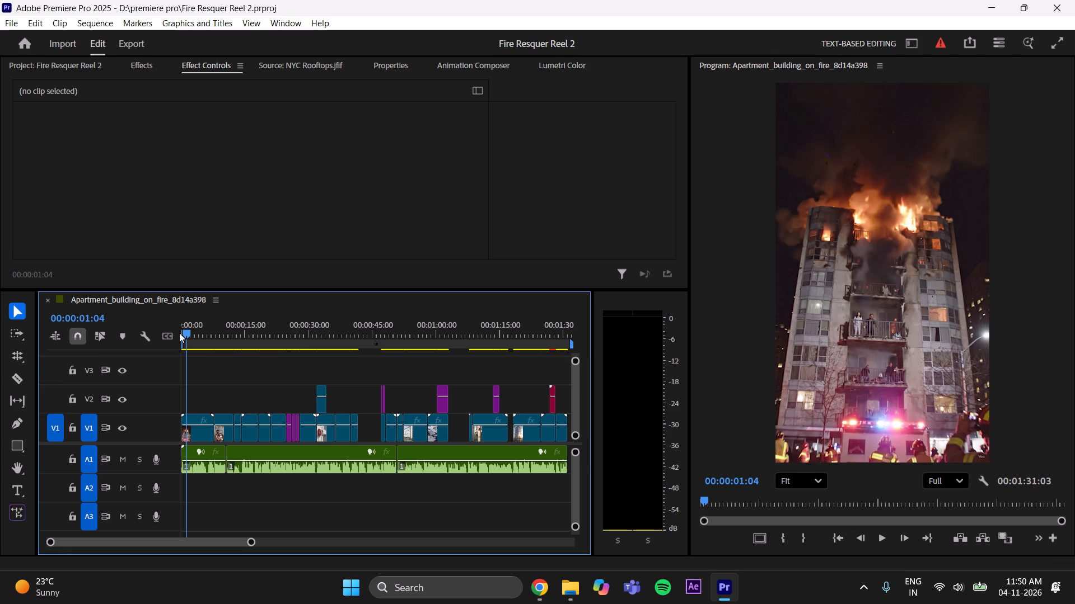
pyautogui.click(185, 331)
pyautogui.moveTo(185, 331); pyautogui.dragTo(175, 331)
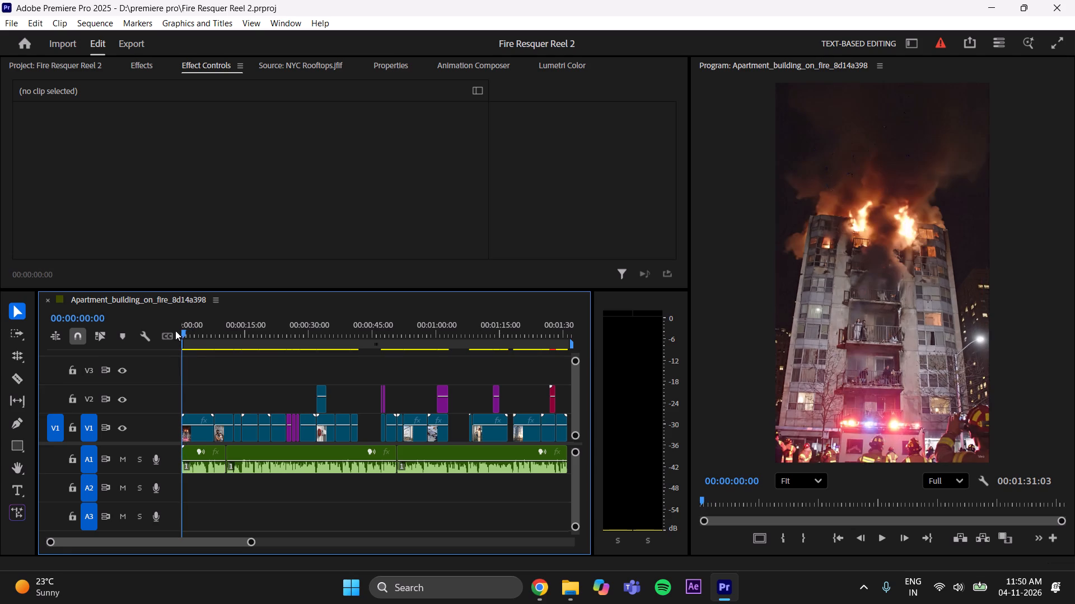
# Save the project with the playhead at the start of the sequence.
pyautogui.moveTo(175, 331); pyautogui.dragTo(151, 331)
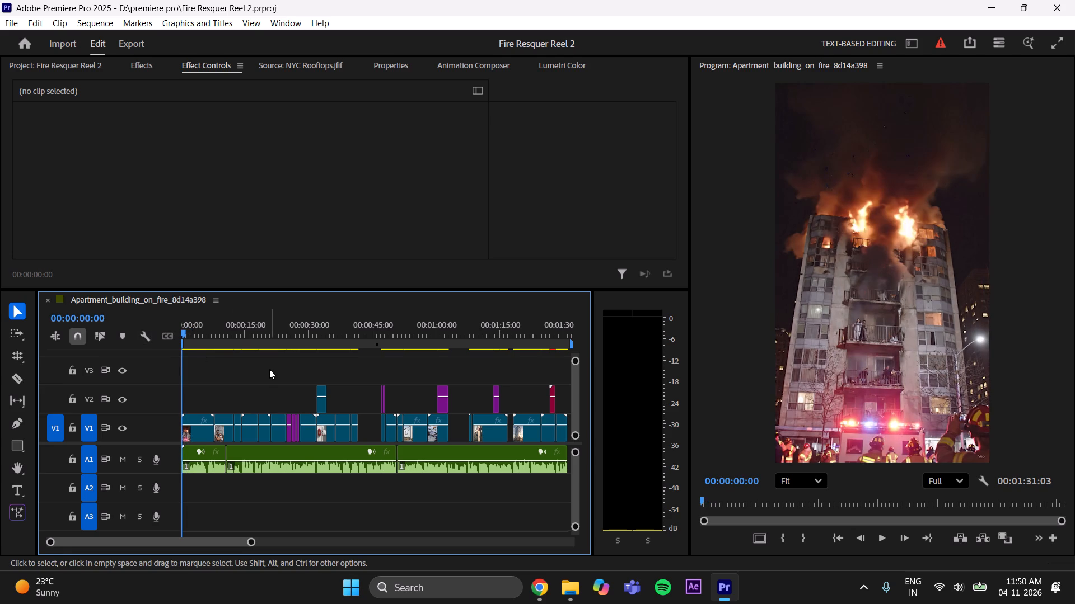
pyautogui.hotkey('ctrl', 's')
pyautogui.hotkey('ctrl', 's')
pyautogui.hotkey('ctrl', 's')
pyautogui.hotkey('ctrl', 's')
pyautogui.hotkey('ctrl', 's')
pyautogui.hotkey('ctrl', 's')
pyautogui.hotkey('ctrl', 's')
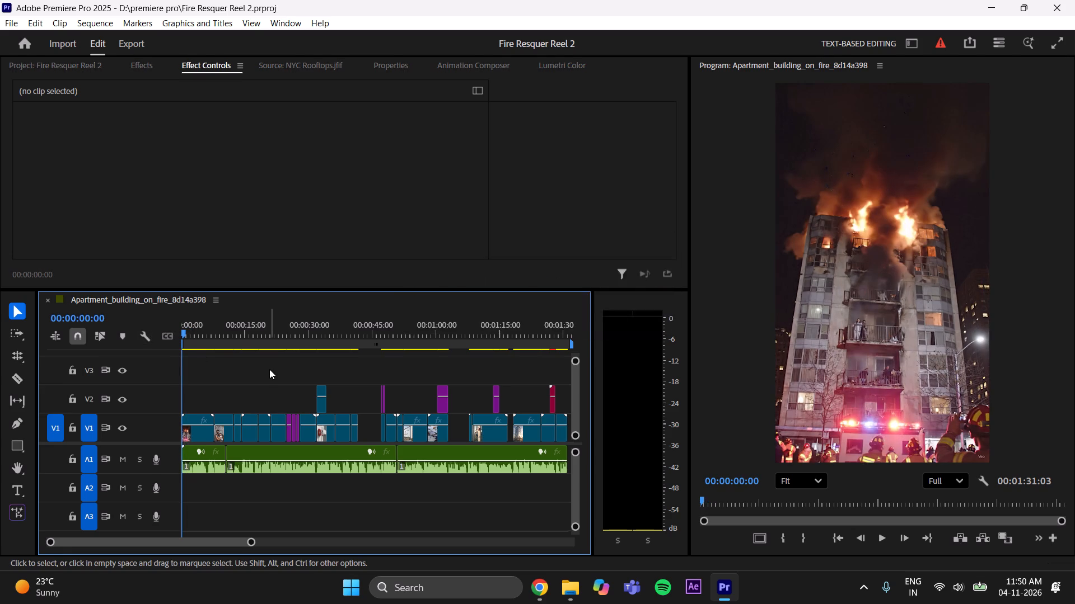
pyautogui.hotkey('ctrl', 's')
pyautogui.hotkey('ctrl', 's')
pyautogui.hotkey('ctrl', 's')
# Play the sequence from 00:00:00:00 and review the opening burning-building and balcony shots against the narration.
pyautogui.press('space')
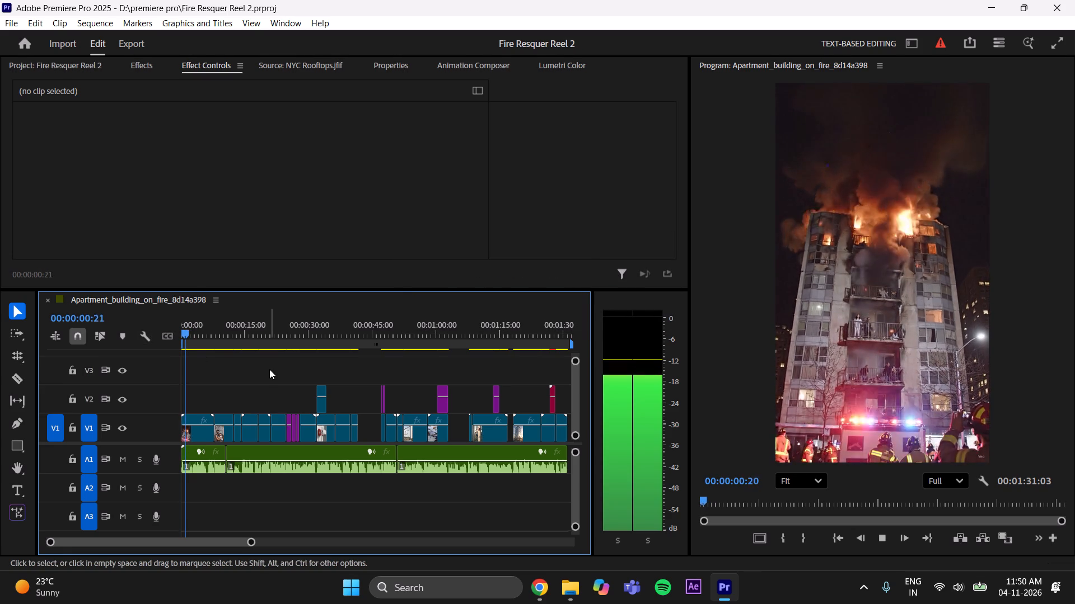
pyautogui.press('space')
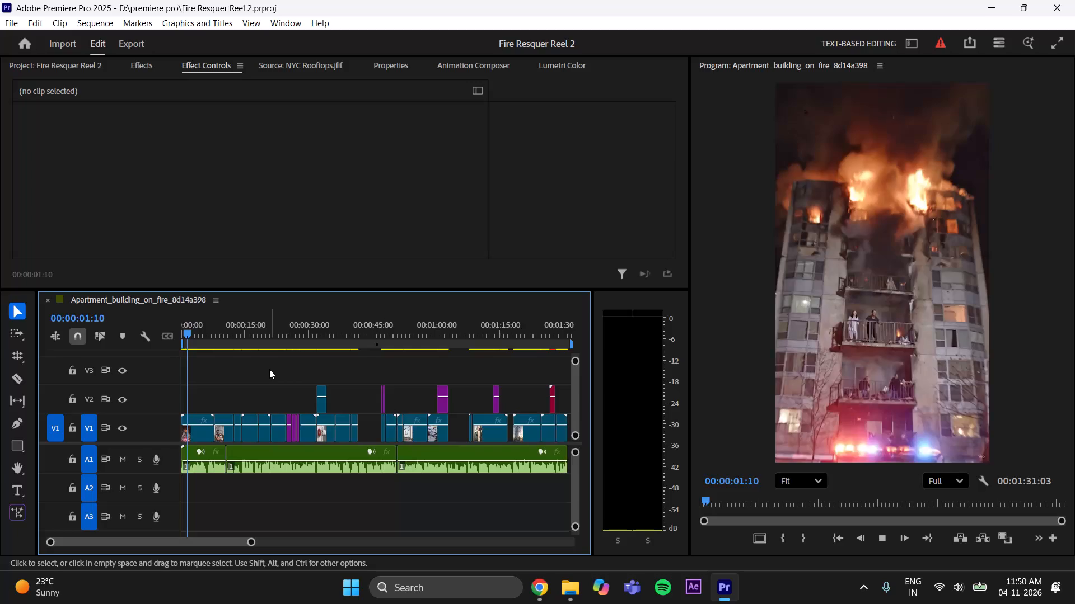
pyautogui.press('space')
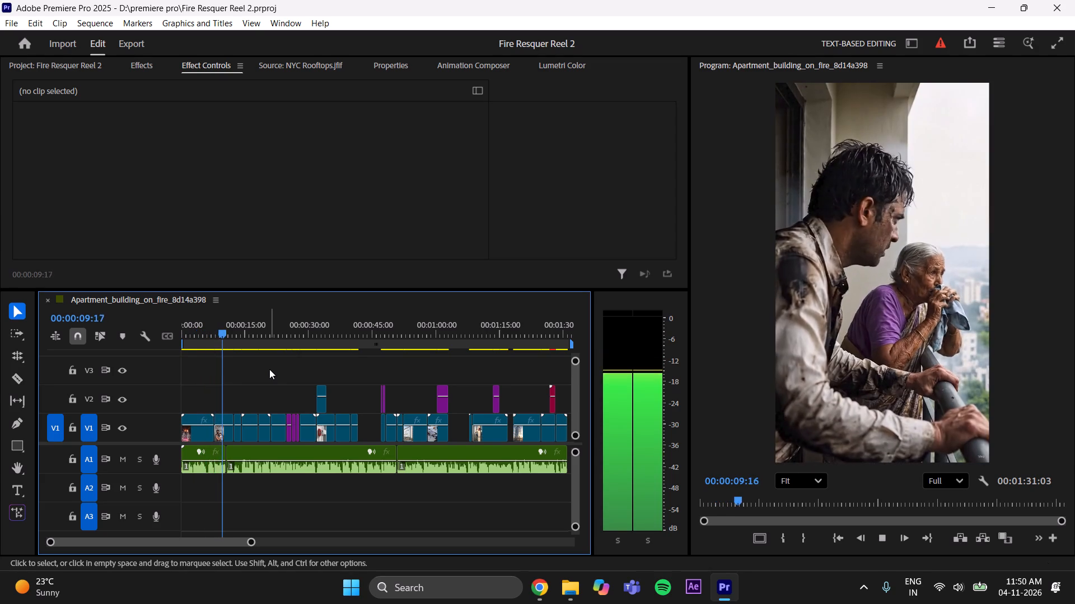
pyautogui.press('space')
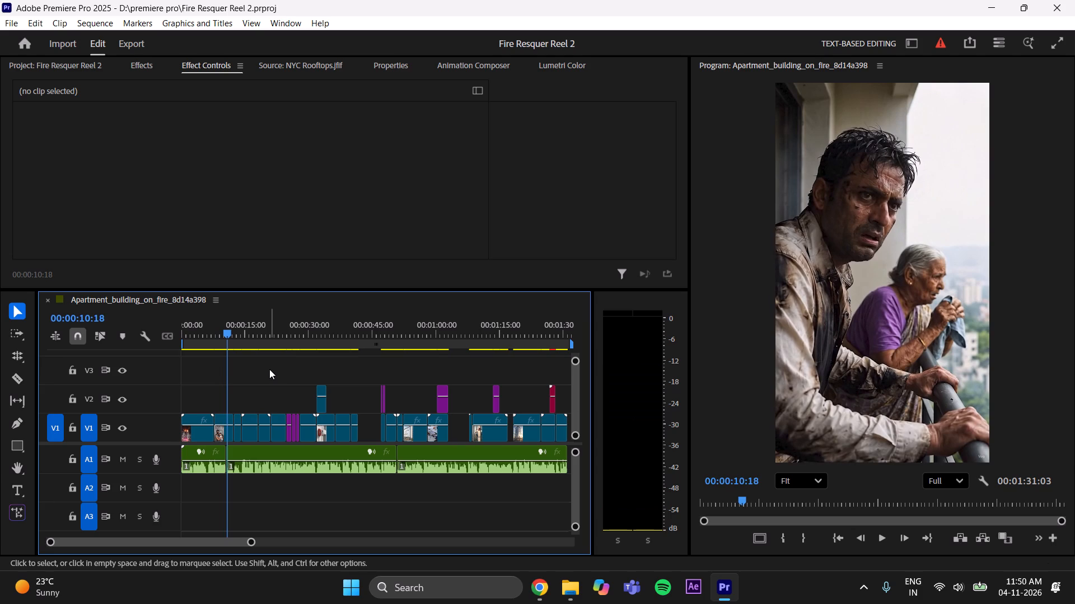
pyautogui.press('space')
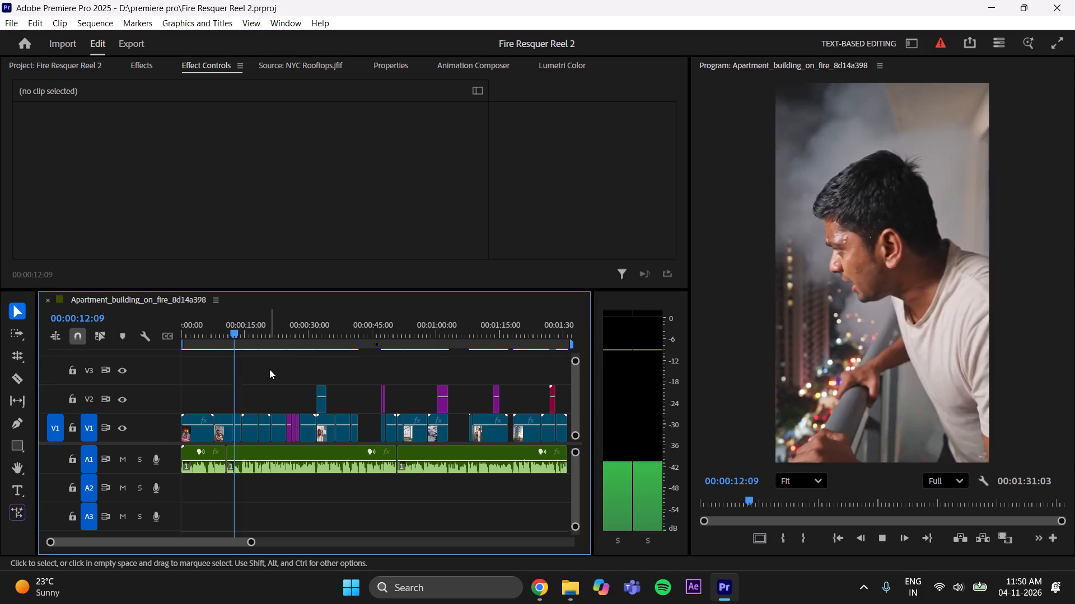
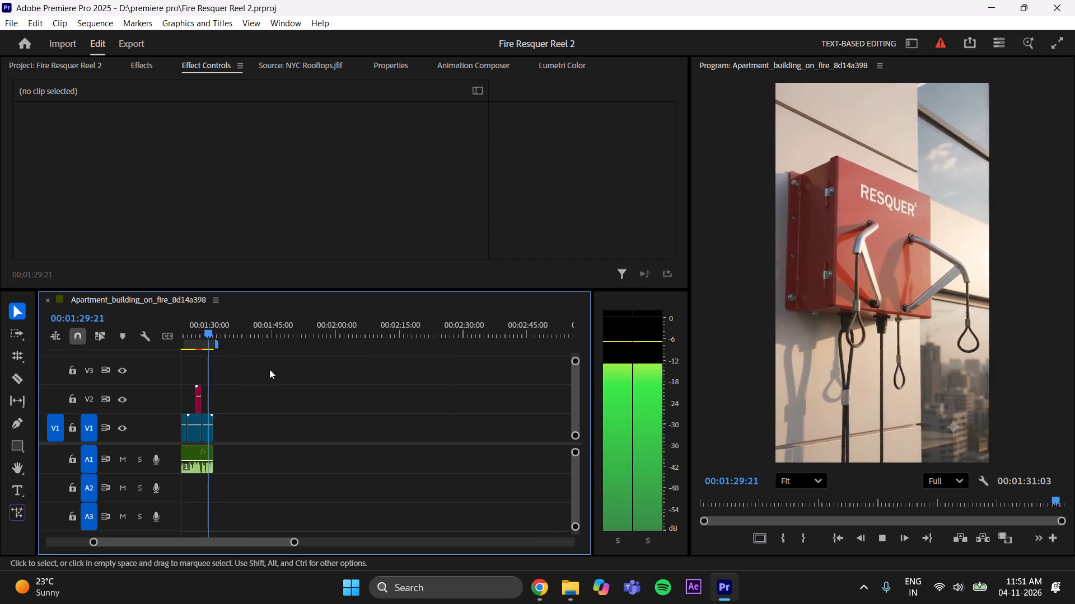
# End the review playback at 00:01:30:20 and save the project.
pyautogui.press('space')
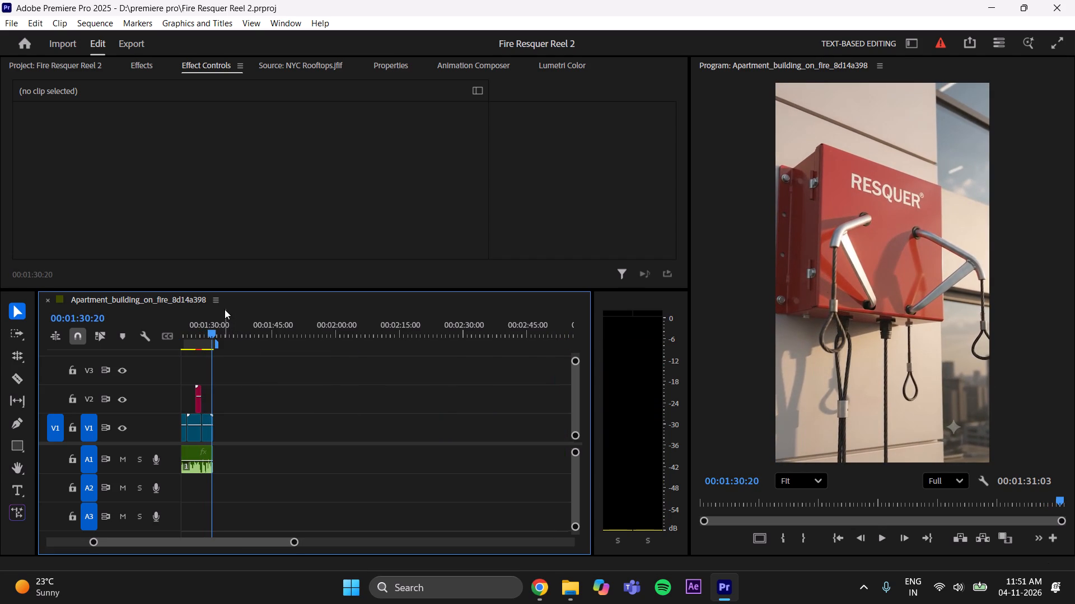
pyautogui.hotkey('ctrl', 's')
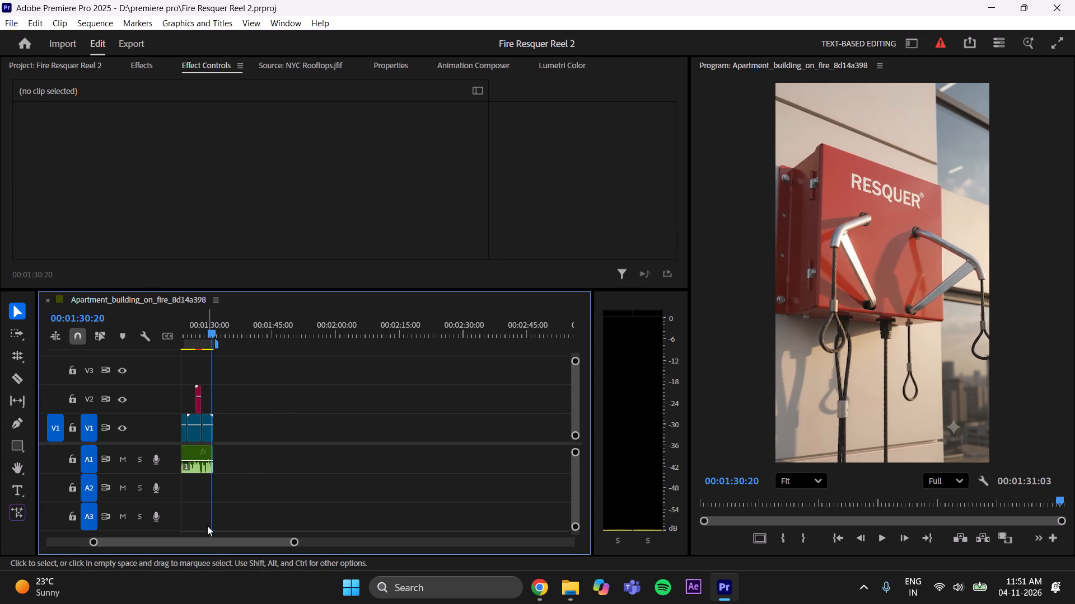
# Play the section from about 00:01:16 to 00:01:20 repeatedly to examine the V1 gap before the building shot against the narration.
pyautogui.moveTo(197, 542); pyautogui.dragTo(160, 560)
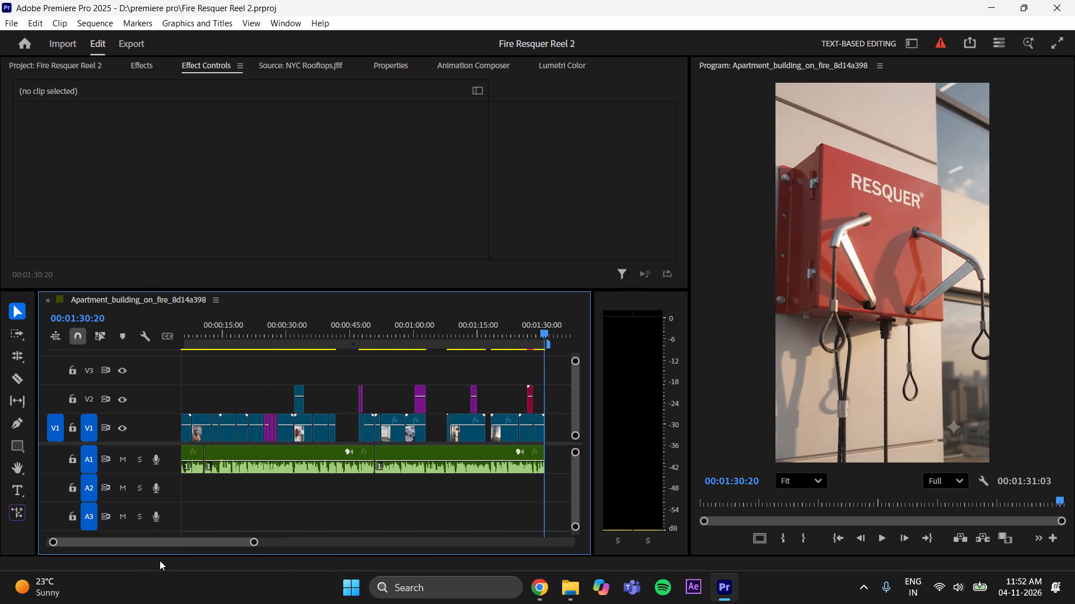
pyautogui.moveTo(160, 560); pyautogui.dragTo(161, 560)
pyautogui.moveTo(517, 325); pyautogui.dragTo(446, 366)
pyautogui.press('space')
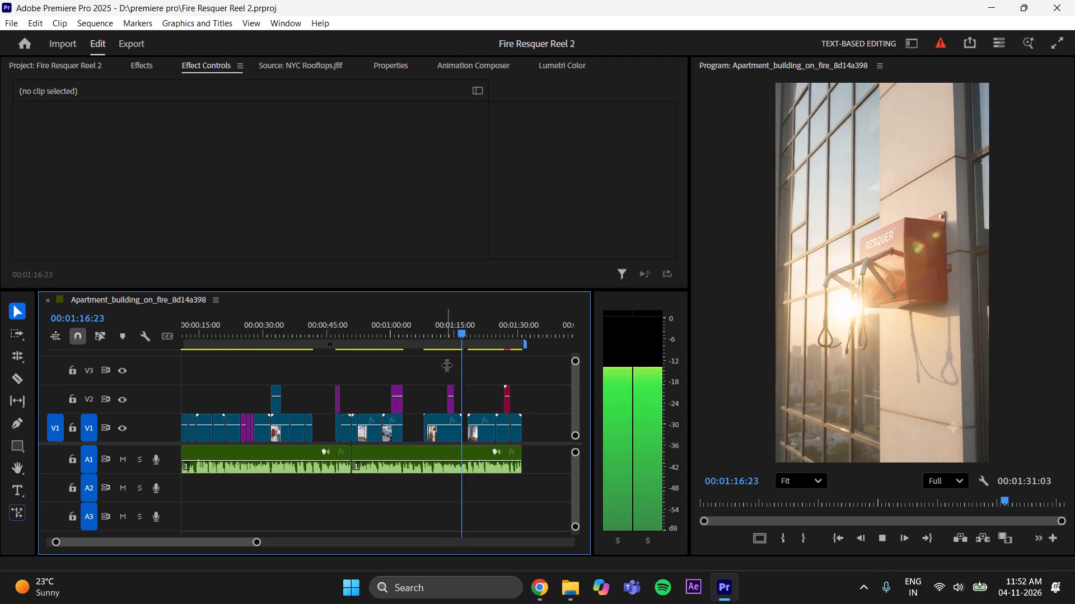
pyautogui.press('space')
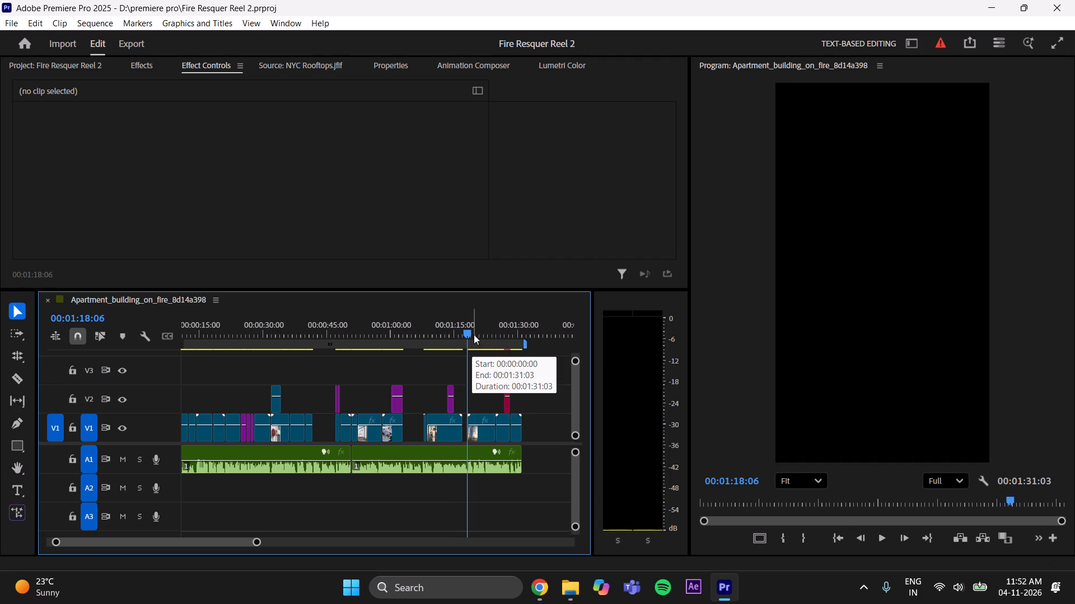
pyautogui.press('space')
pyautogui.press('space')
pyautogui.moveTo(471, 324); pyautogui.dragTo(471, 325)
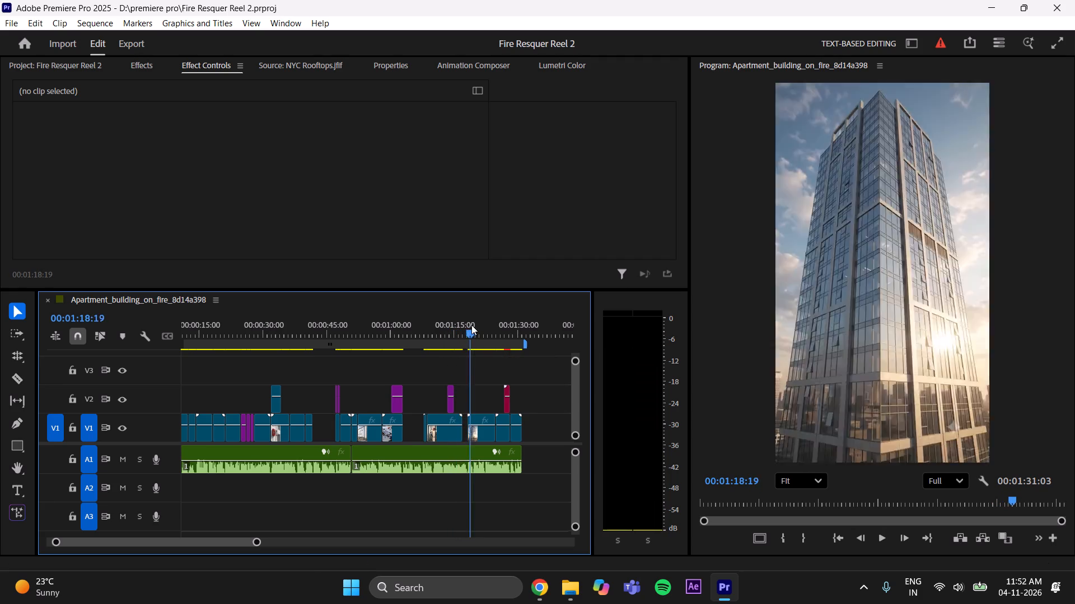
pyautogui.moveTo(471, 325); pyautogui.dragTo(462, 339)
pyautogui.press('space')
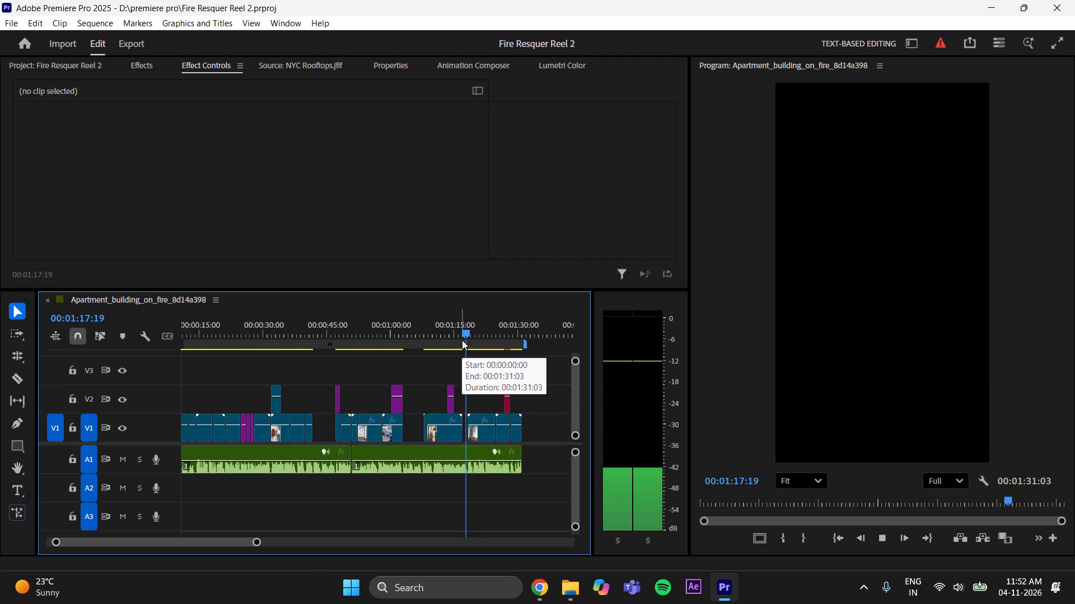
pyautogui.press('space')
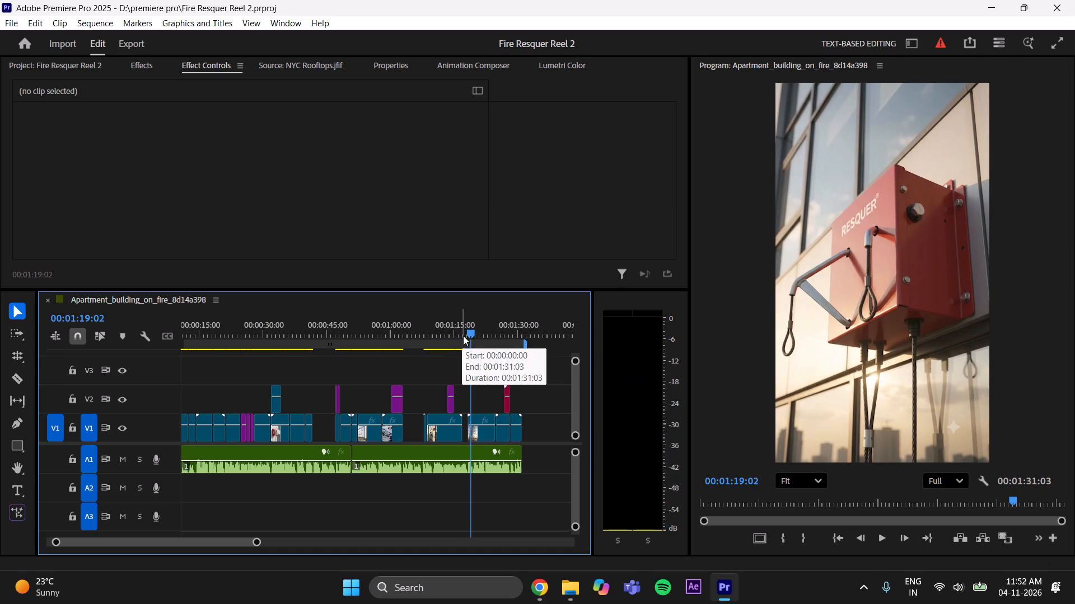
pyautogui.press('space')
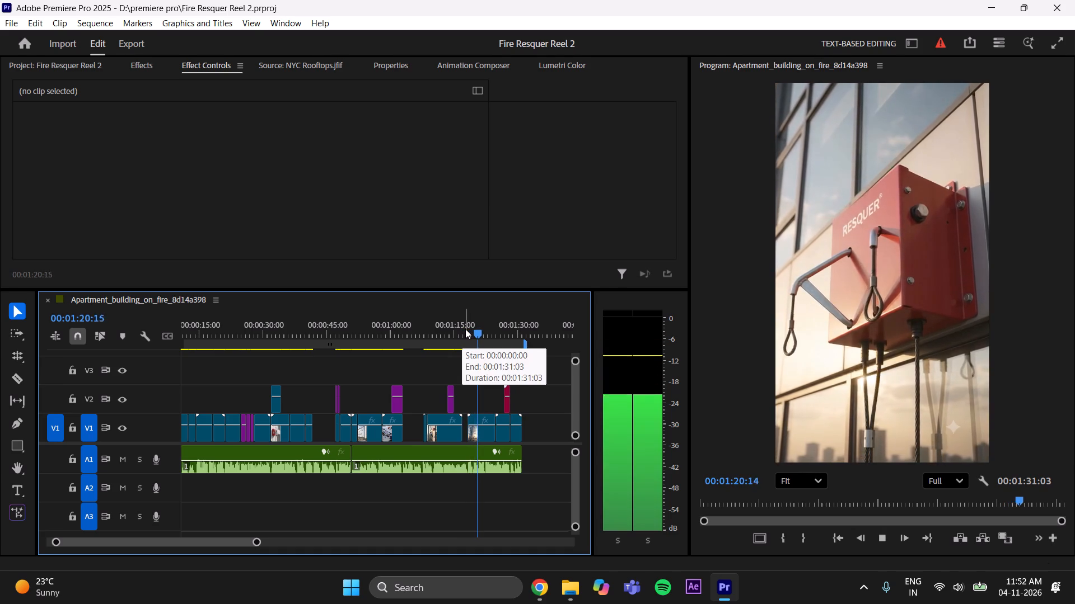
pyautogui.press('space')
# Split the Man_descending_building clip on V1 at 00:01:20:19, where the RESQUER box close-up changes to the man descending.
pyautogui.moveTo(482, 328); pyautogui.dragTo(482, 341)
pyautogui.press('Left')
pyautogui.press('Left')
pyautogui.press('Left')
pyautogui.press('Left')
pyautogui.press('Left')
pyautogui.press('Left')
pyautogui.press('Left')
pyautogui.press('Left')
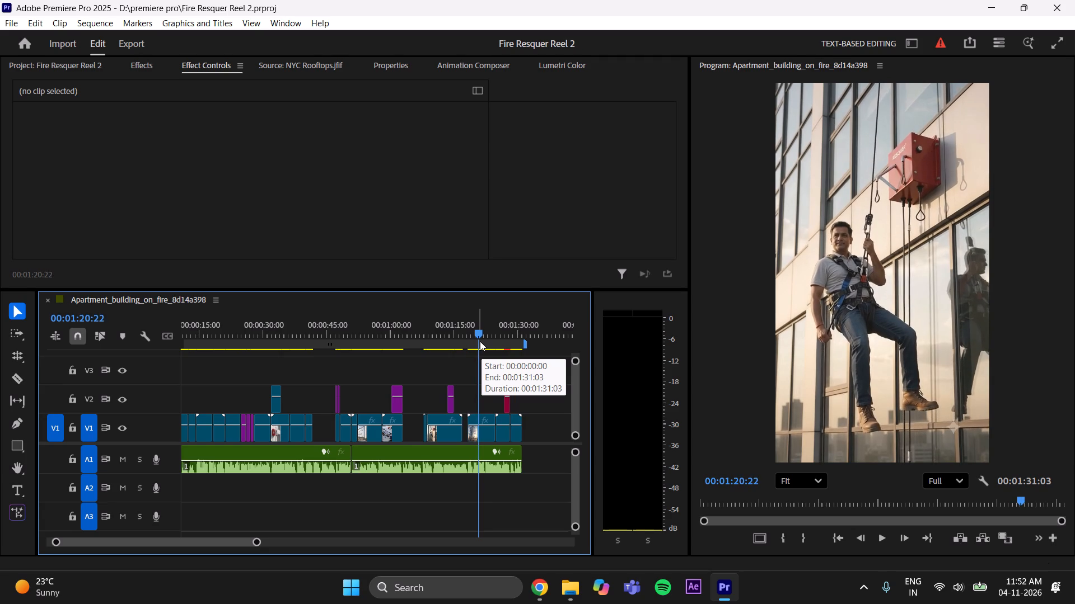
pyautogui.press('Left')
pyautogui.press('Left')
pyautogui.press('Left')
pyautogui.press('Left')
pyautogui.press('Left')
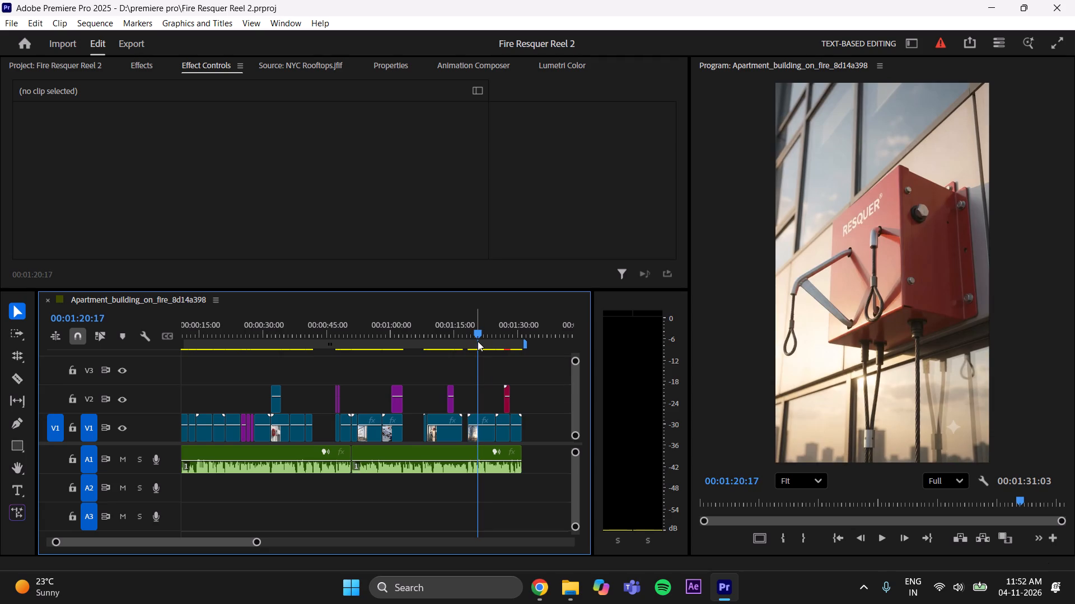
pyautogui.press('Right')
pyautogui.press('Right')
pyautogui.press('Left')
pyautogui.press('Right')
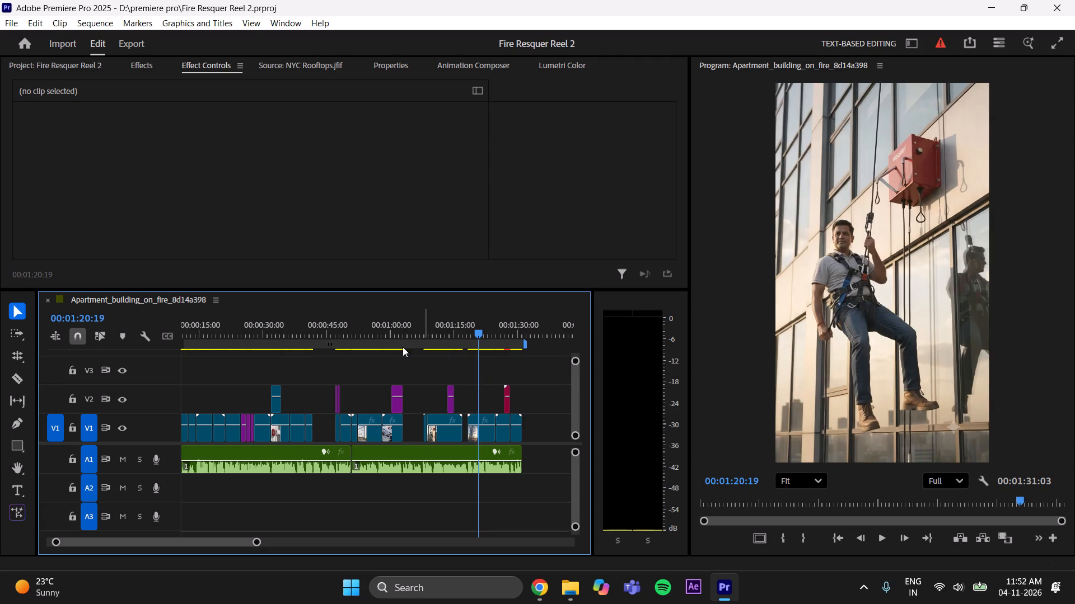
pyautogui.click(14, 385)
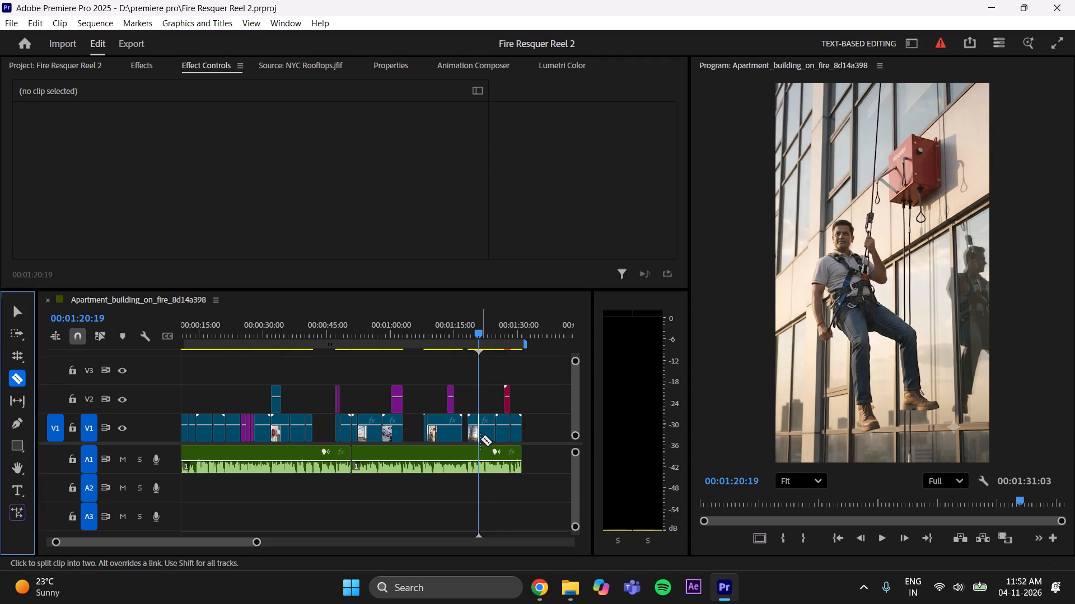
pyautogui.click(480, 438)
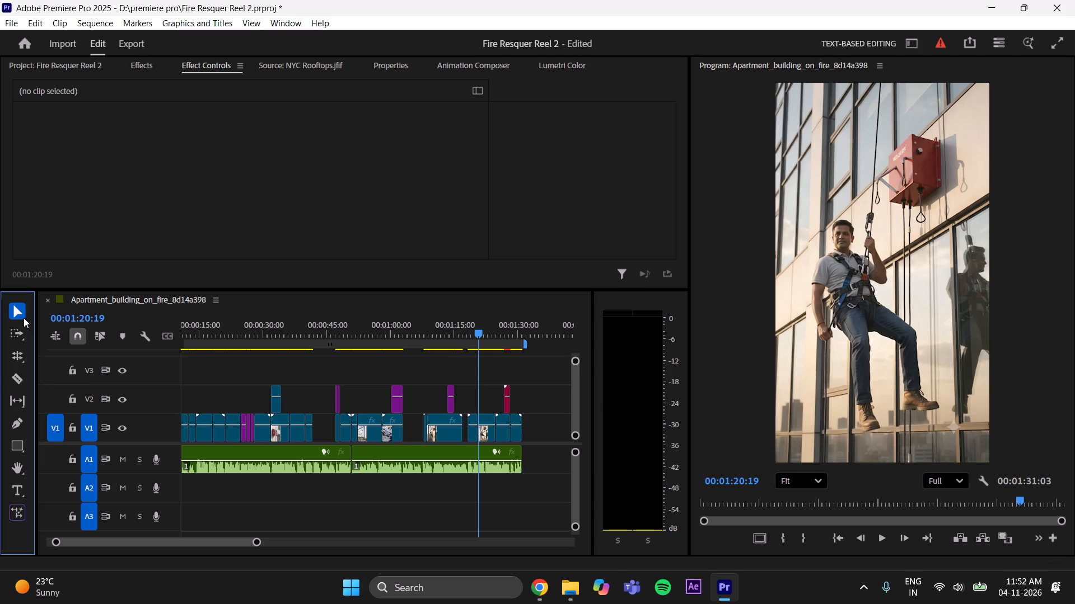
pyautogui.click(24, 318)
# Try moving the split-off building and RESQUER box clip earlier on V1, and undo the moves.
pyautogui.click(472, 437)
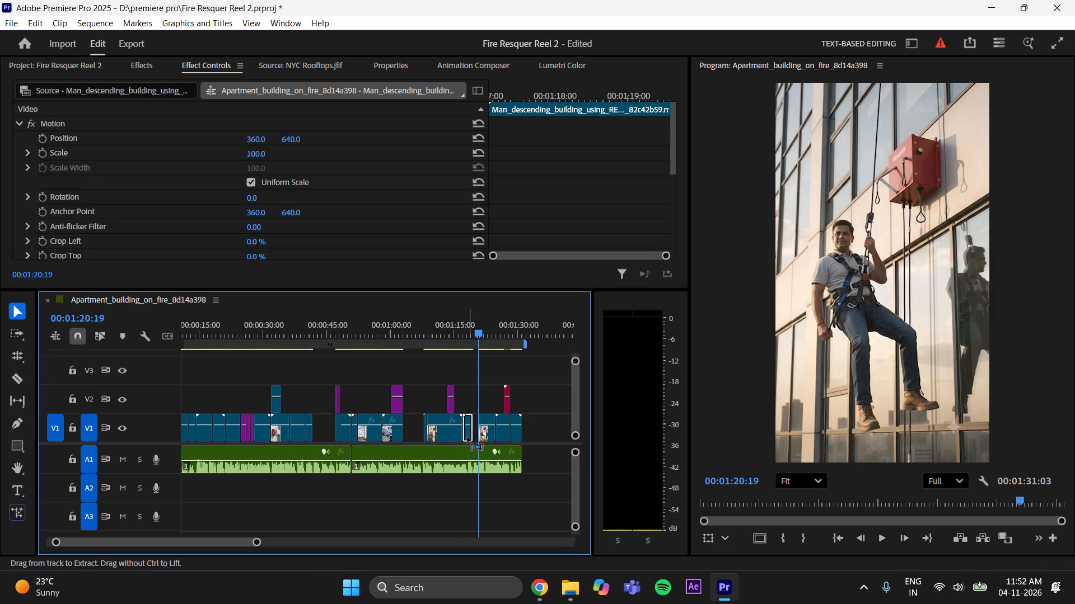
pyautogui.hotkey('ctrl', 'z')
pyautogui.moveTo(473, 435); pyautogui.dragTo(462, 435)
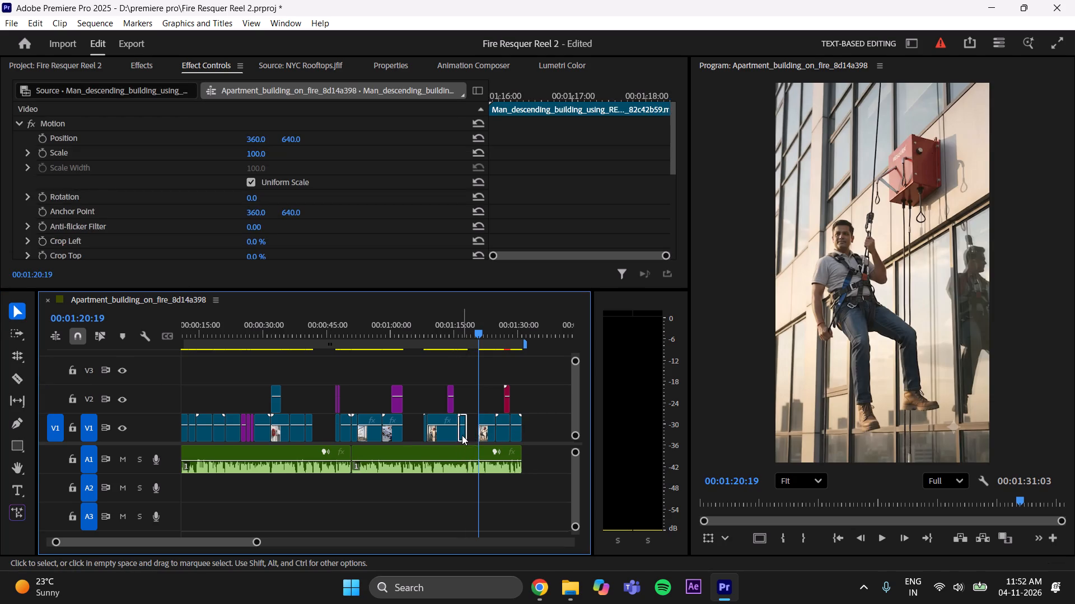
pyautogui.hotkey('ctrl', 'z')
# Move the split-off building and RESQUER box clip earlier on V1 against the preceding clip, and play across it.
pyautogui.click(470, 435)
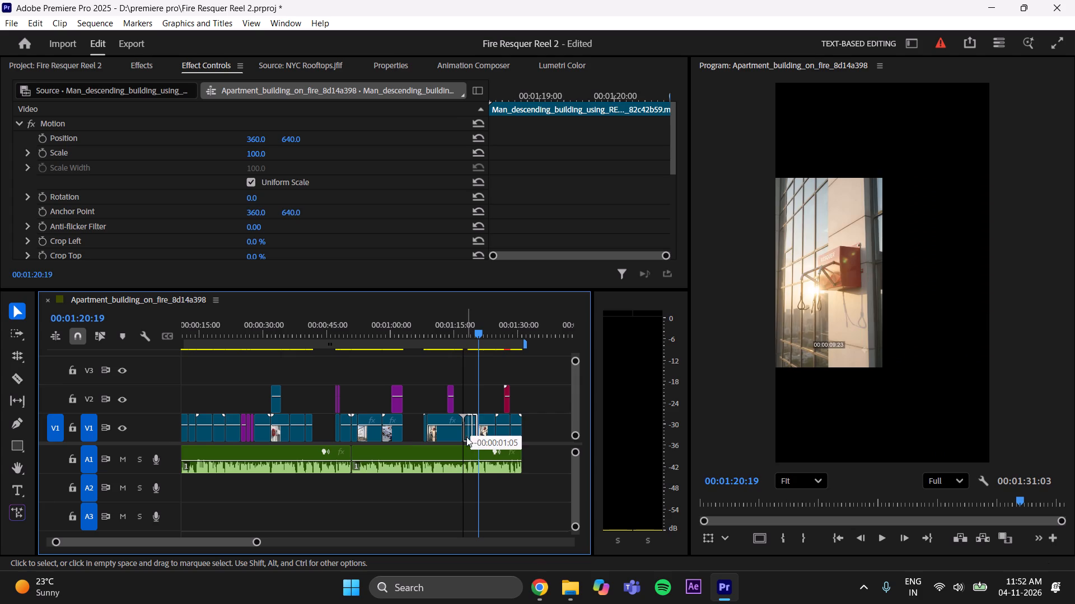
pyautogui.moveTo(471, 331); pyautogui.dragTo(461, 340)
pyautogui.press('space')
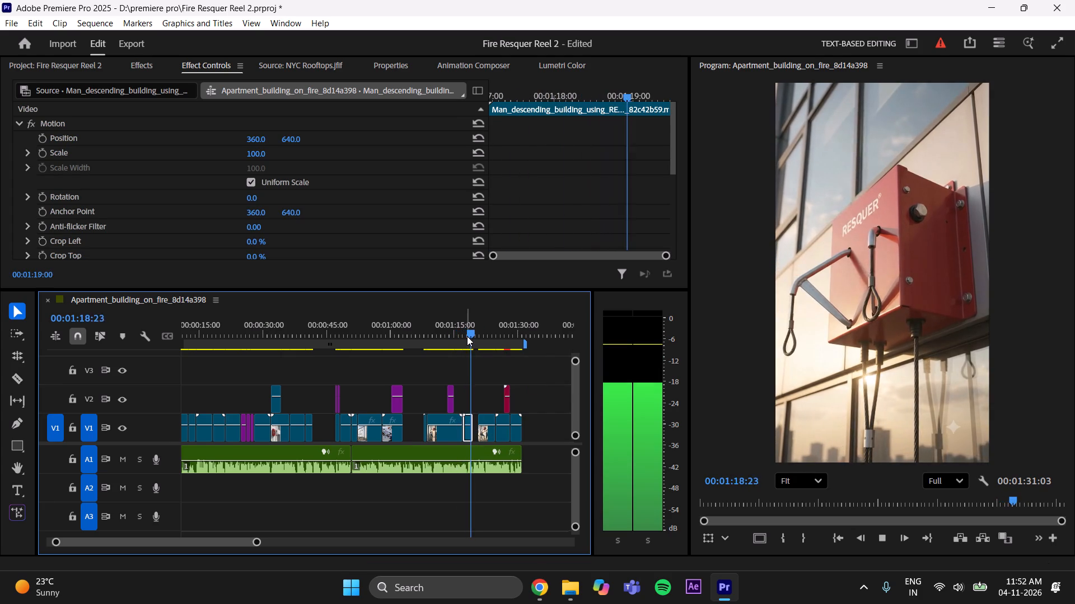
pyautogui.press('space')
pyautogui.press('space')
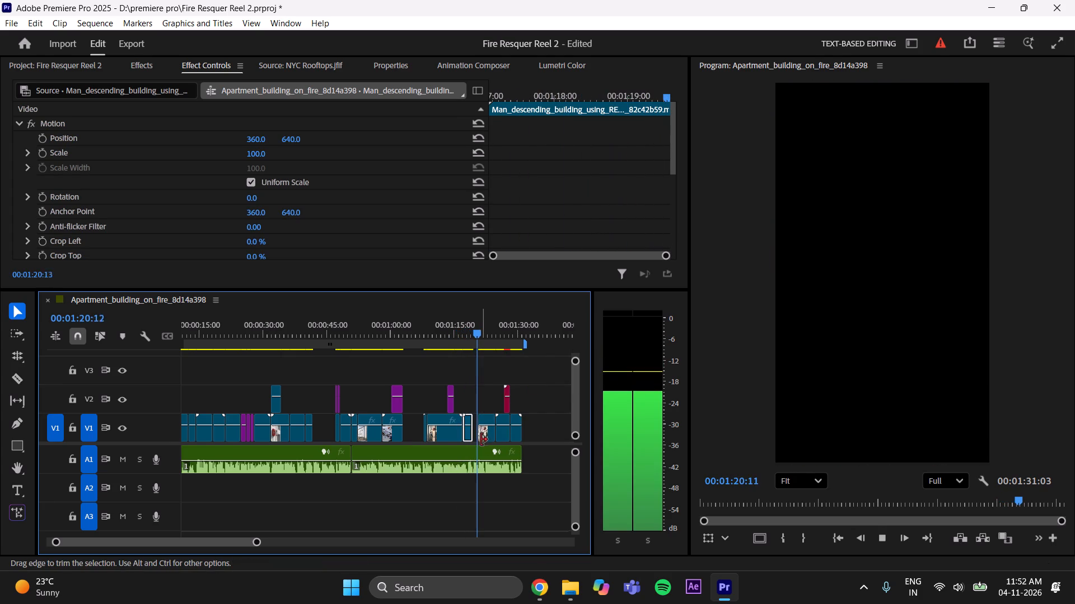
pyautogui.press('space')
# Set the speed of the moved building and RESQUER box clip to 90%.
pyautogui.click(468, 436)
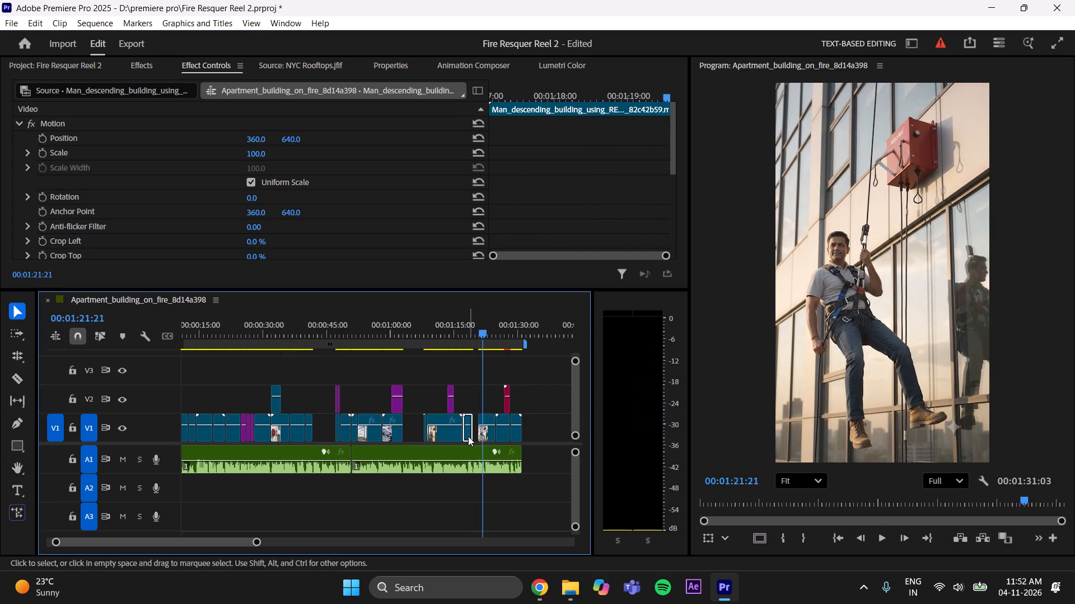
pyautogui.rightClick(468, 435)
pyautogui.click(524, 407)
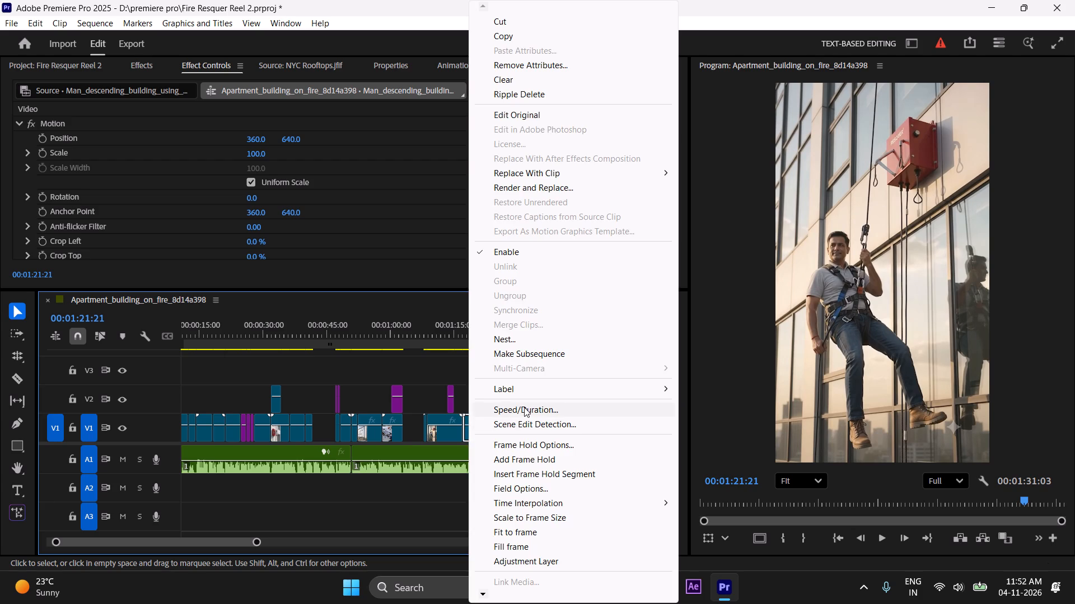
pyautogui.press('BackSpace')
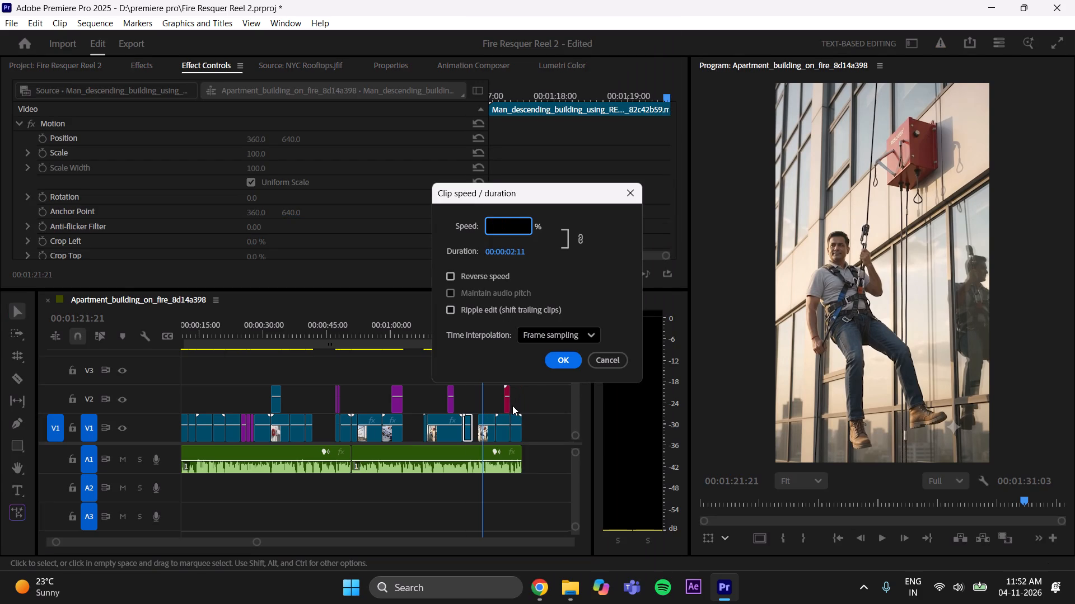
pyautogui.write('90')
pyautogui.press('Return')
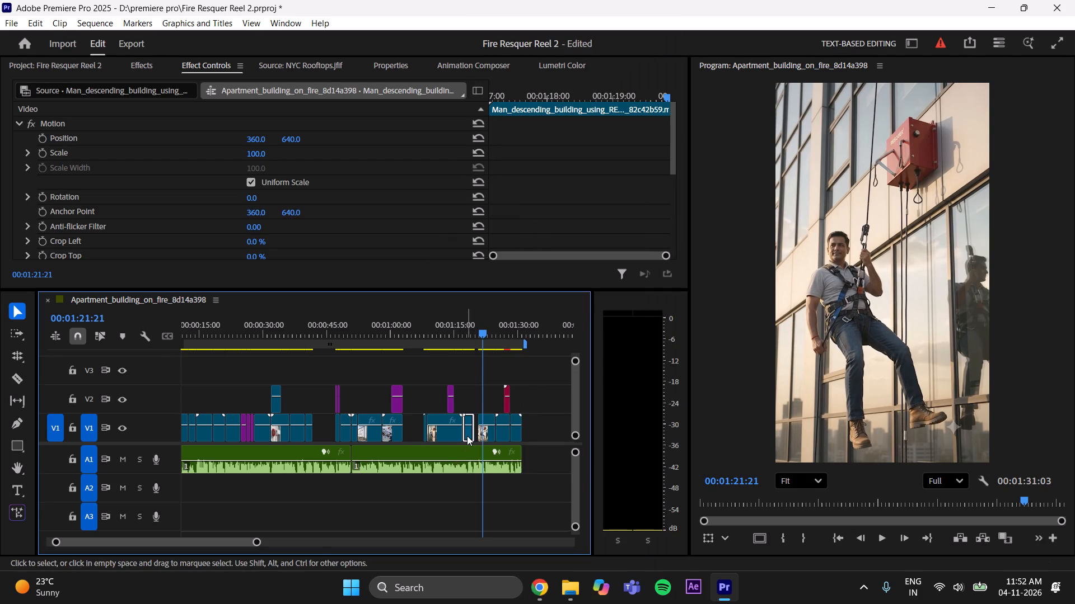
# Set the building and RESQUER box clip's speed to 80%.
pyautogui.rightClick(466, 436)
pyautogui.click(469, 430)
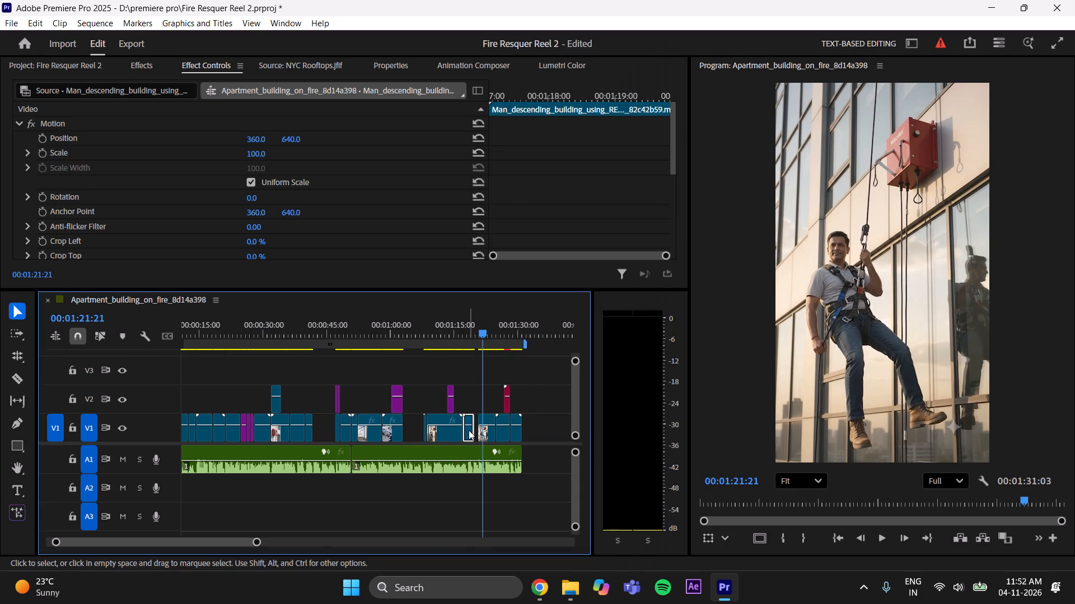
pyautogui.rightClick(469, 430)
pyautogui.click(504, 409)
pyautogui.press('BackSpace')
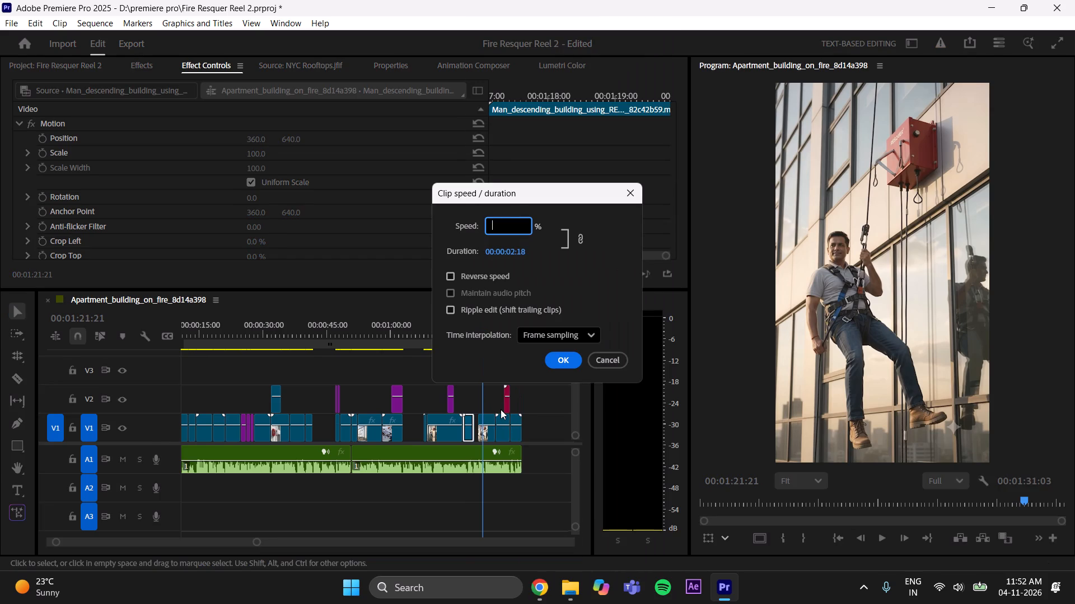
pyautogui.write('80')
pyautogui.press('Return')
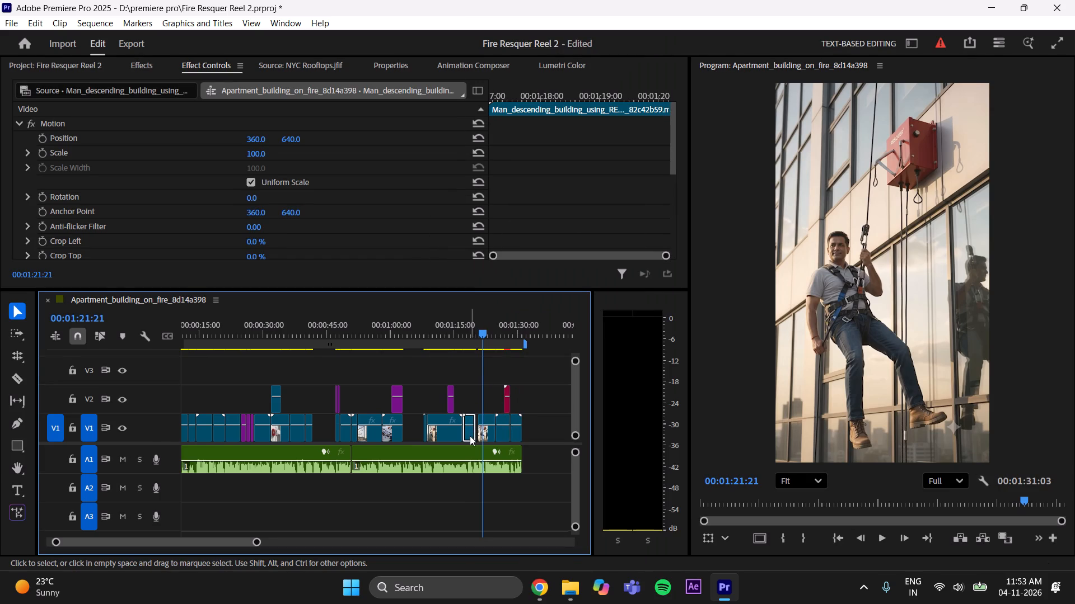
# Set the building and RESQUER box clip's speed to 70% so it fills the V1 gap before the man-descending shot.
pyautogui.rightClick(470, 436)
pyautogui.click(496, 408)
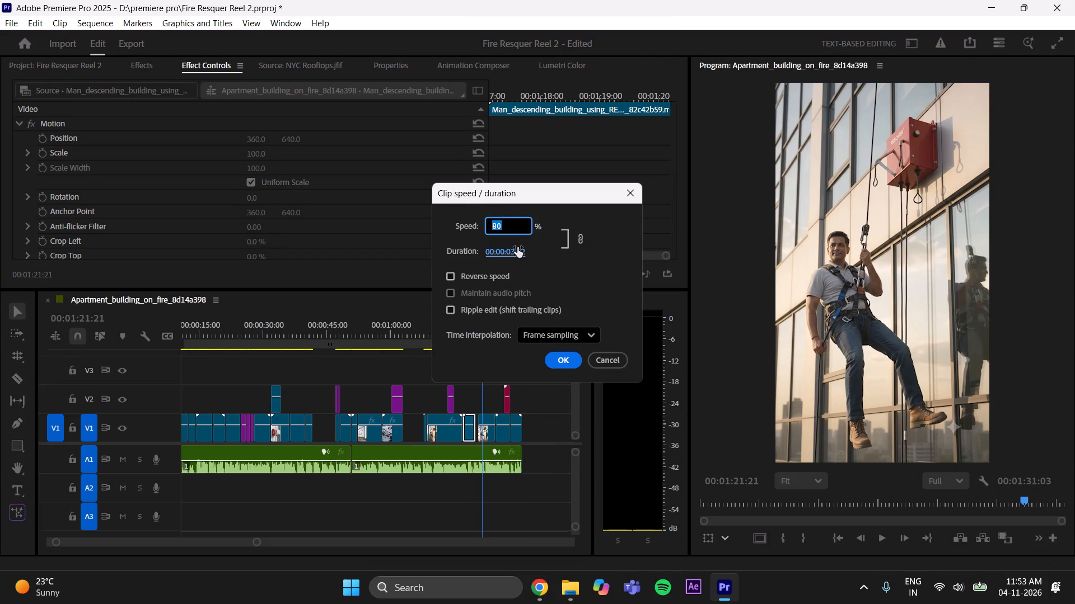
pyautogui.press('BackSpace')
pyautogui.write('70')
pyautogui.press('Return')
# Place the playhead at 00:01:16:03 before the slowed clip, clear the clip selection and save the project.
pyautogui.moveTo(478, 329); pyautogui.dragTo(460, 351)
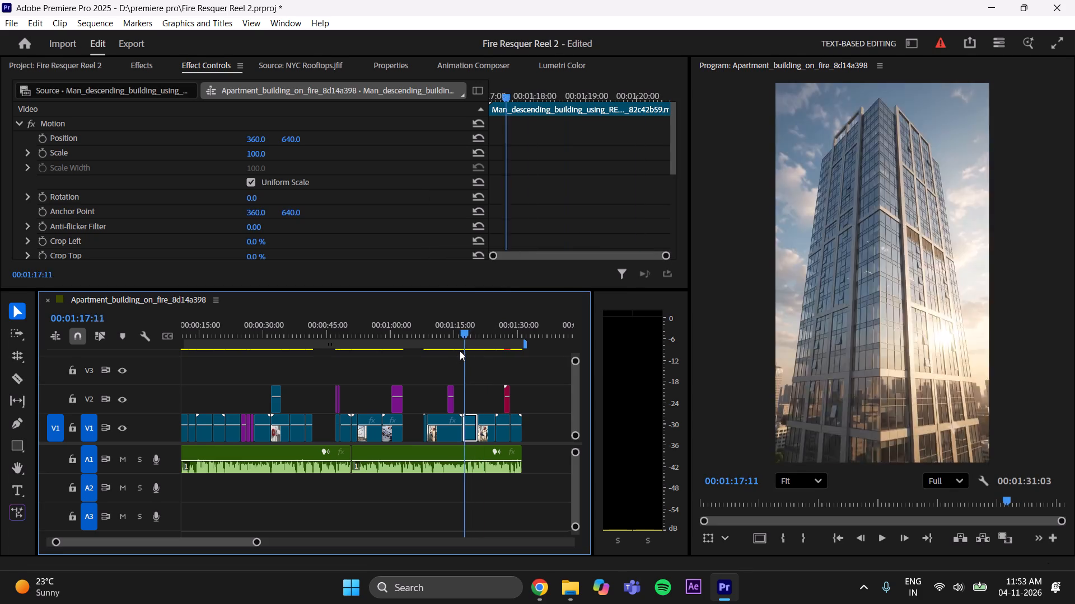
pyautogui.moveTo(460, 351); pyautogui.dragTo(454, 358)
pyautogui.click(479, 372)
pyautogui.hotkey('ctrl', 's')
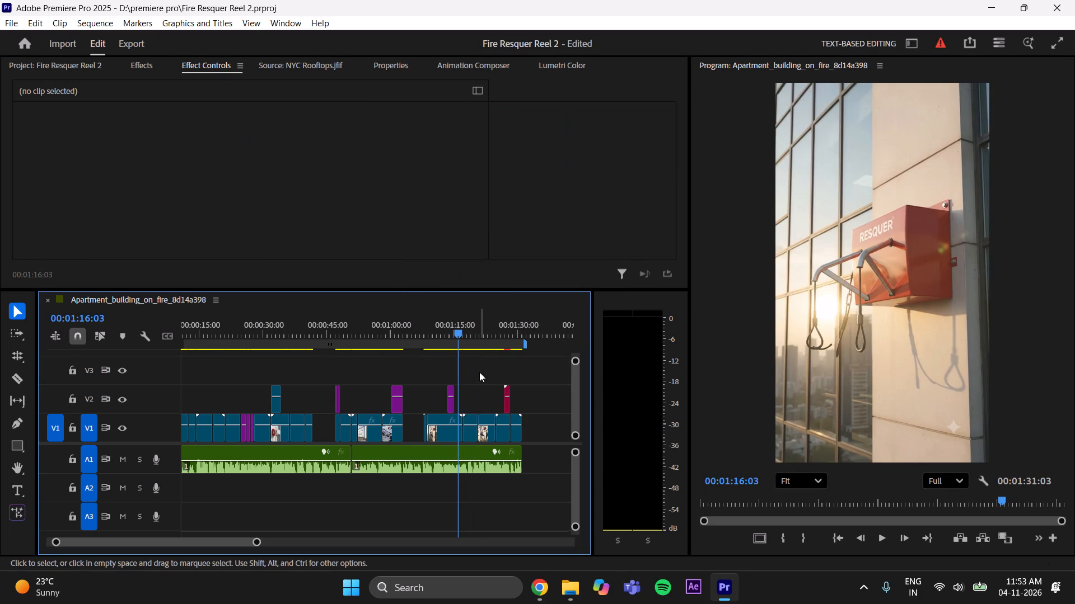
# Play from 00:01:16:03 and step frame by frame through the cut between the two man-descending clips, checking for a gap.
pyautogui.press('space')
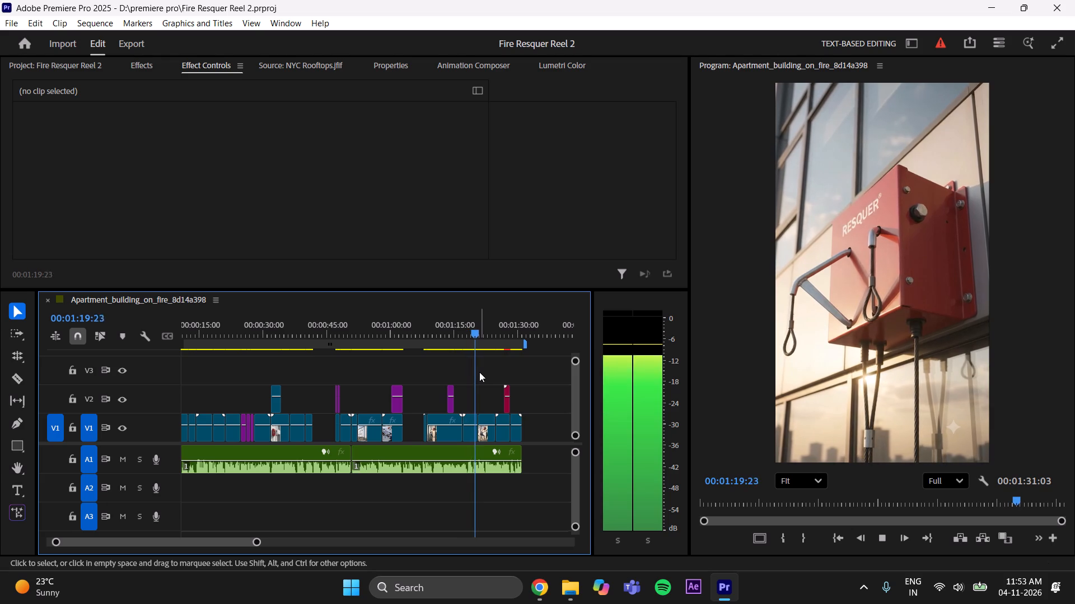
pyautogui.press('space')
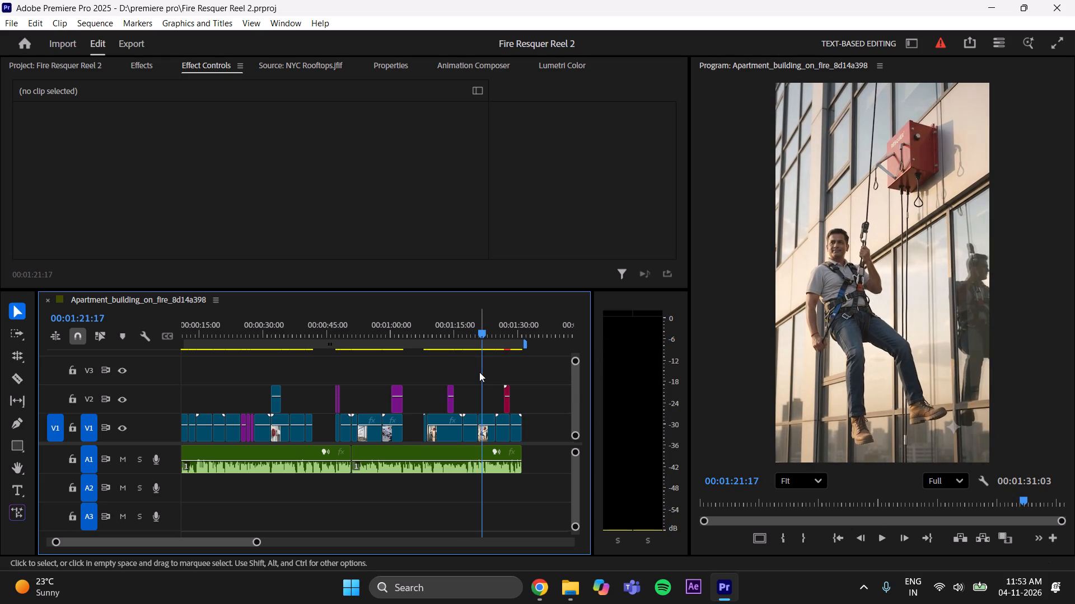
pyautogui.click(472, 328)
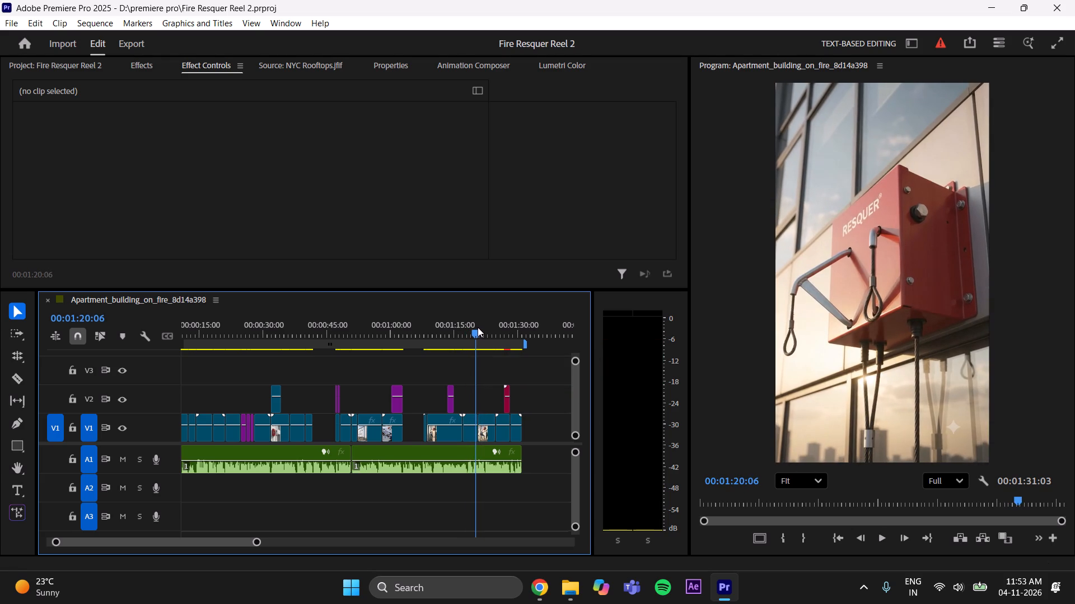
pyautogui.press('Right')
pyautogui.press('Right')
pyautogui.press('Right')
pyautogui.press('Right')
pyautogui.press('Right')
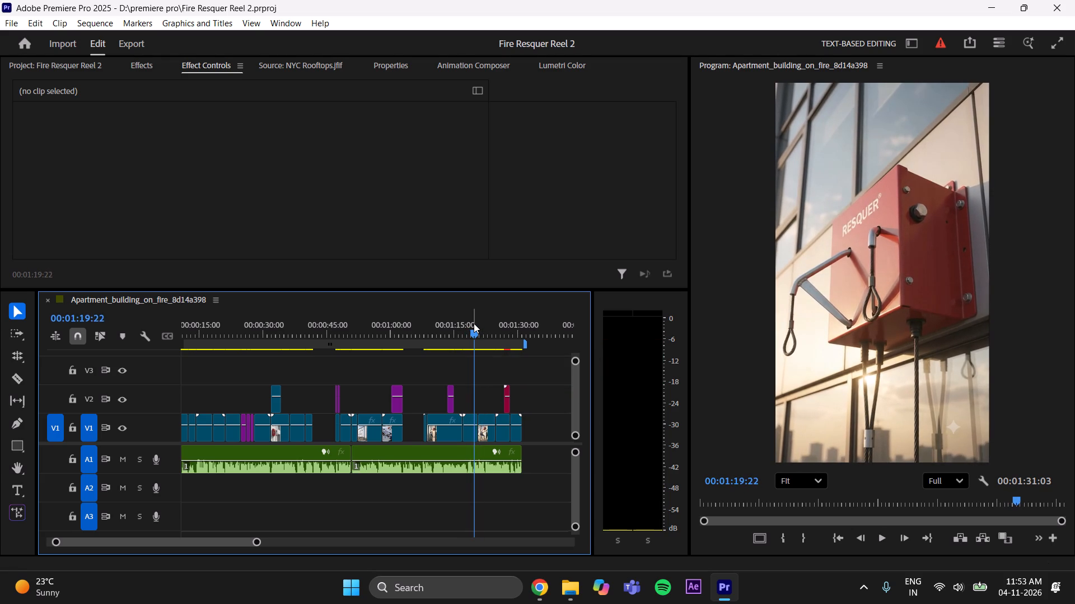
pyautogui.press('Right')
pyautogui.press('Right')
pyautogui.press('Right')
pyautogui.press('Right')
pyautogui.press('Right')
pyautogui.press('Right')
pyautogui.press('Right')
pyautogui.press('Right')
pyautogui.press('Right')
pyautogui.press('Right')
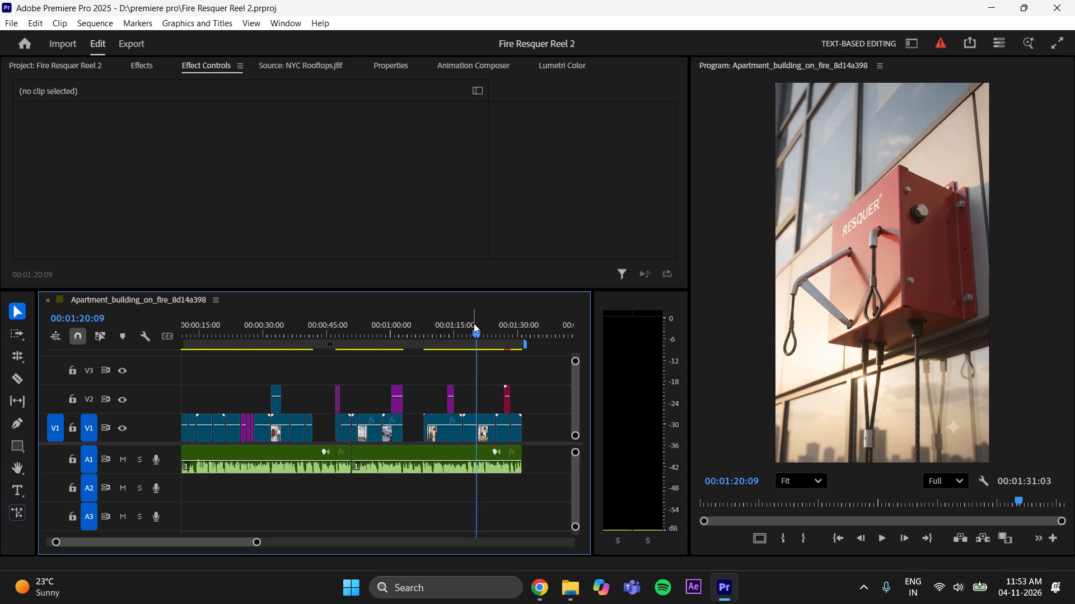
pyautogui.press('Right')
pyautogui.press('Right')
pyautogui.press('Right')
pyautogui.press('Right')
pyautogui.press('Right')
pyautogui.press('Right')
pyautogui.press('Right')
pyautogui.press('Right')
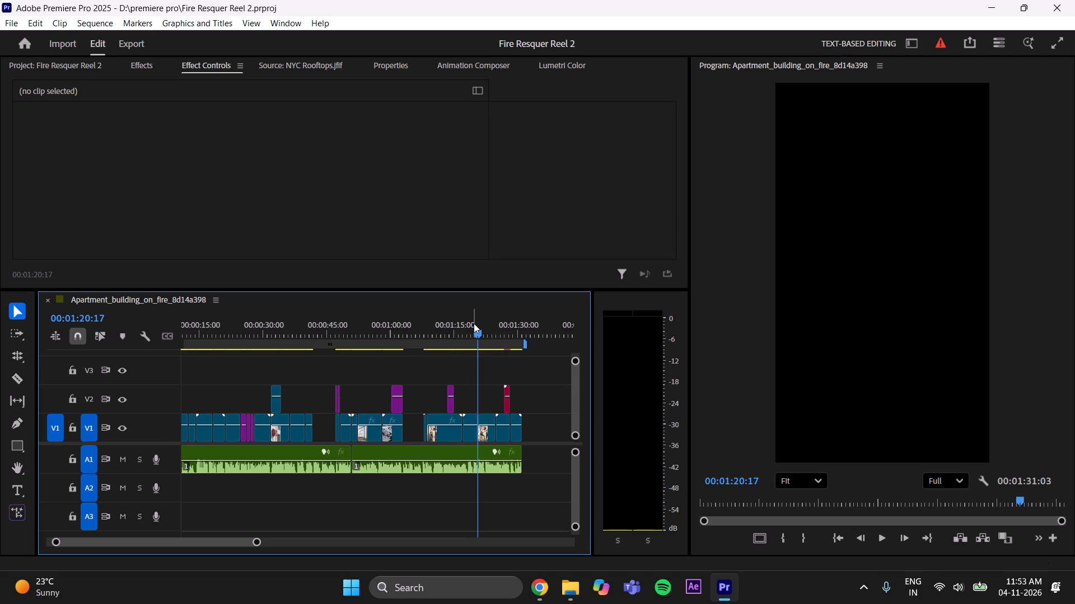
# Extend the start of the second man-descending clip back to the end of the preceding clip, closing the small V1 gap near 00:01:20:17.
pyautogui.moveTo(260, 545); pyautogui.dragTo(224, 551)
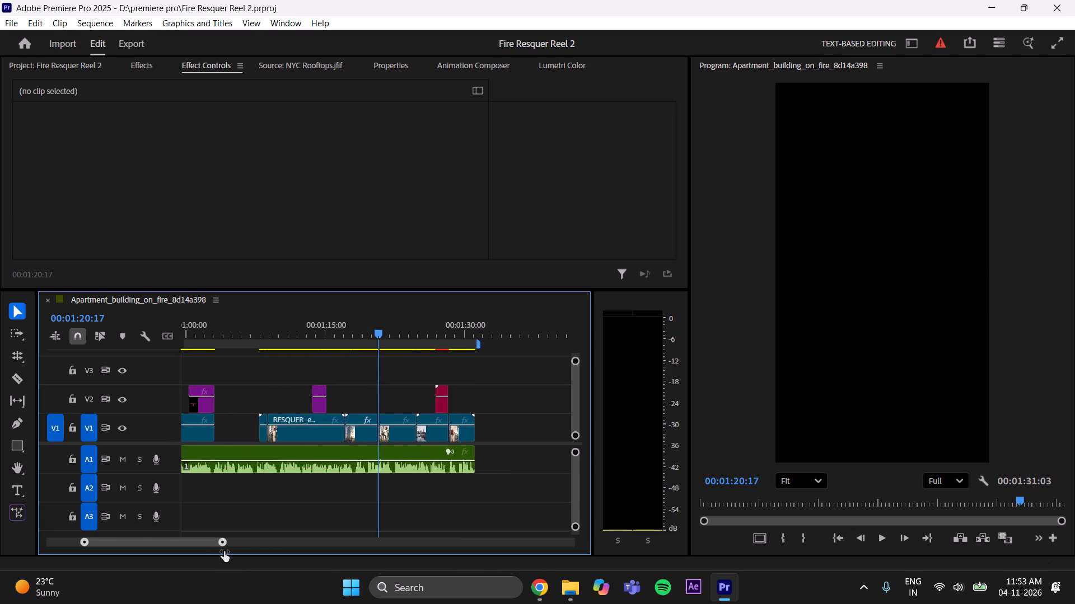
pyautogui.moveTo(224, 551); pyautogui.dragTo(185, 564)
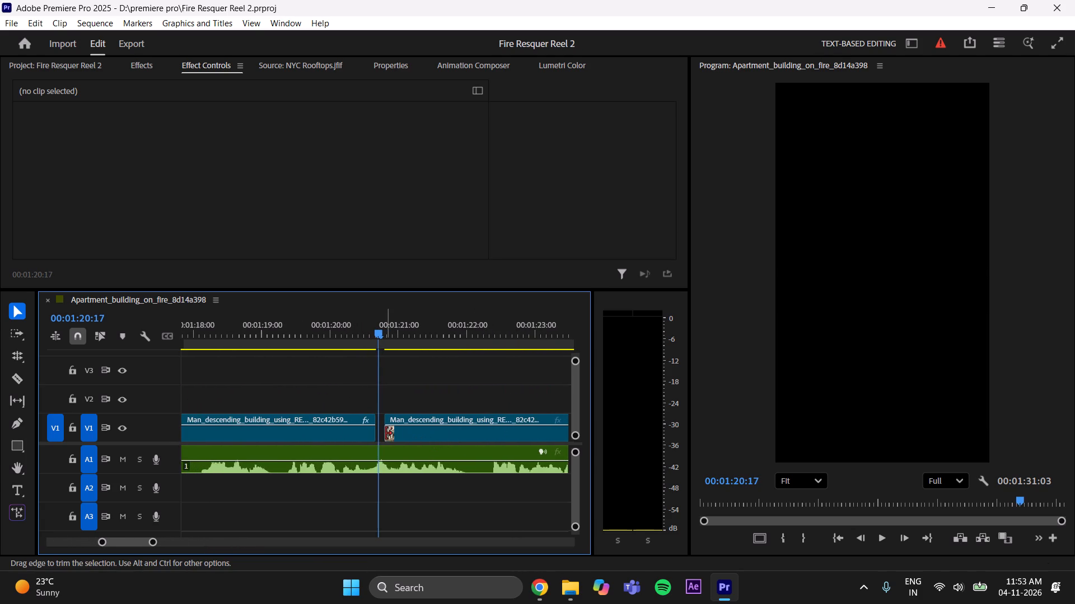
pyautogui.moveTo(386, 433); pyautogui.dragTo(371, 435)
# Replay the cut between the two man-descending clips several times to check how the picture changes there.
pyautogui.moveTo(376, 325); pyautogui.dragTo(369, 331)
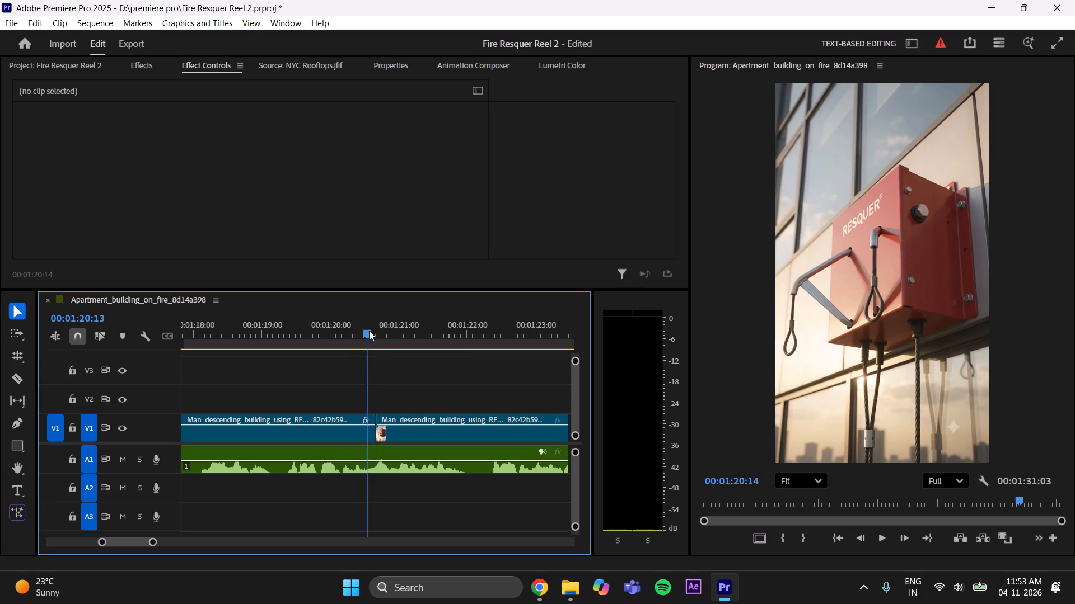
pyautogui.moveTo(369, 331); pyautogui.dragTo(363, 336)
pyautogui.press('space')
pyautogui.press('space')
pyautogui.moveTo(416, 322); pyautogui.dragTo(408, 324)
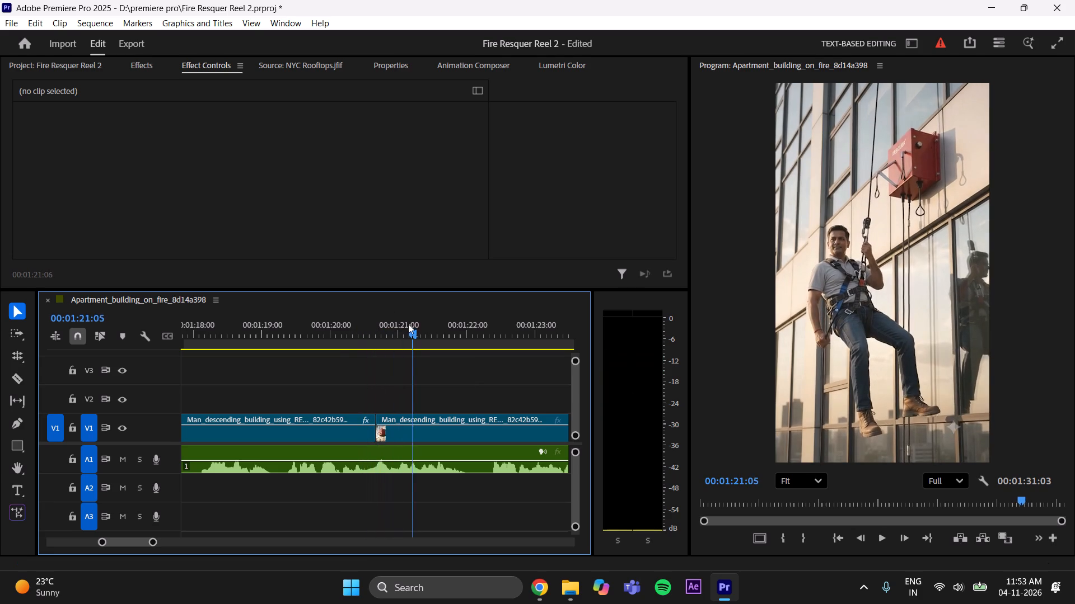
pyautogui.moveTo(408, 324); pyautogui.dragTo(339, 353)
pyautogui.press('space')
pyautogui.press('space')
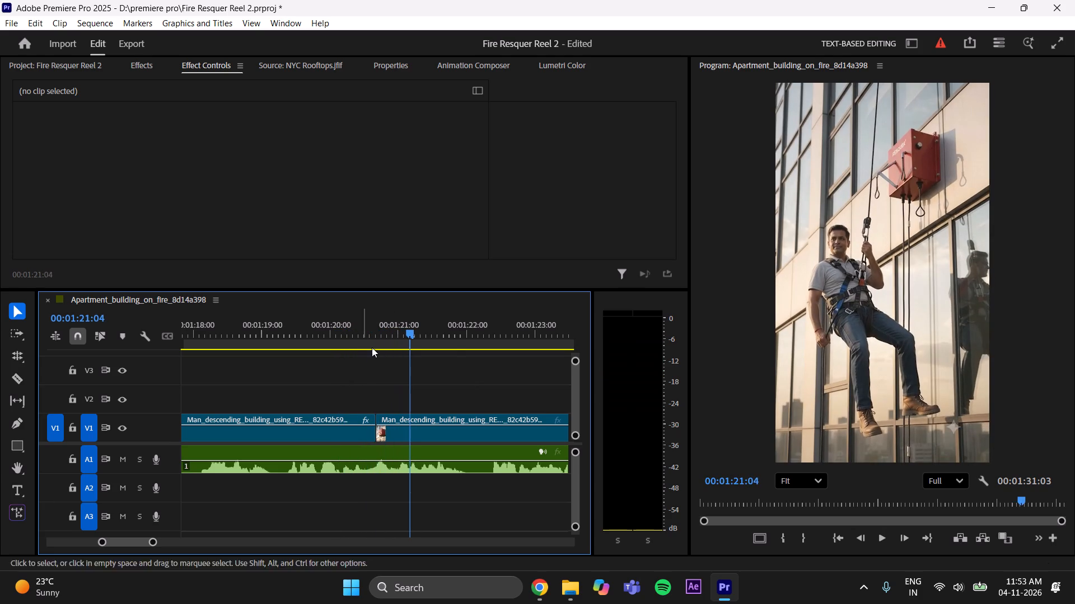
pyautogui.moveTo(396, 325); pyautogui.dragTo(329, 353)
pyautogui.press('space')
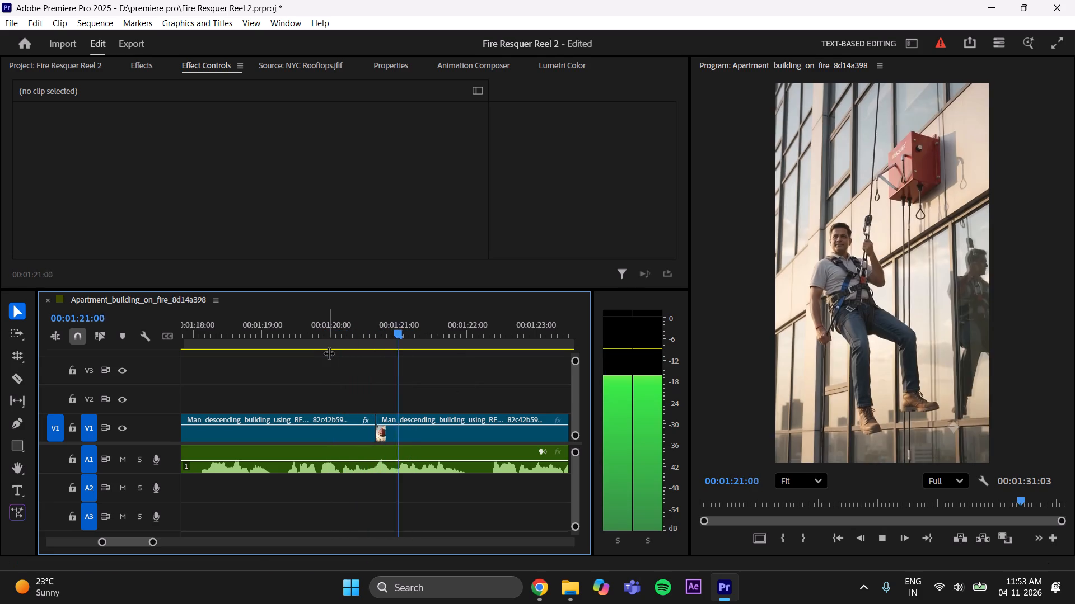
pyautogui.press('space')
# Add the Zoom Out camera transition from Animation Composer to the sequence near the man-descending cut.
pyautogui.click(471, 58)
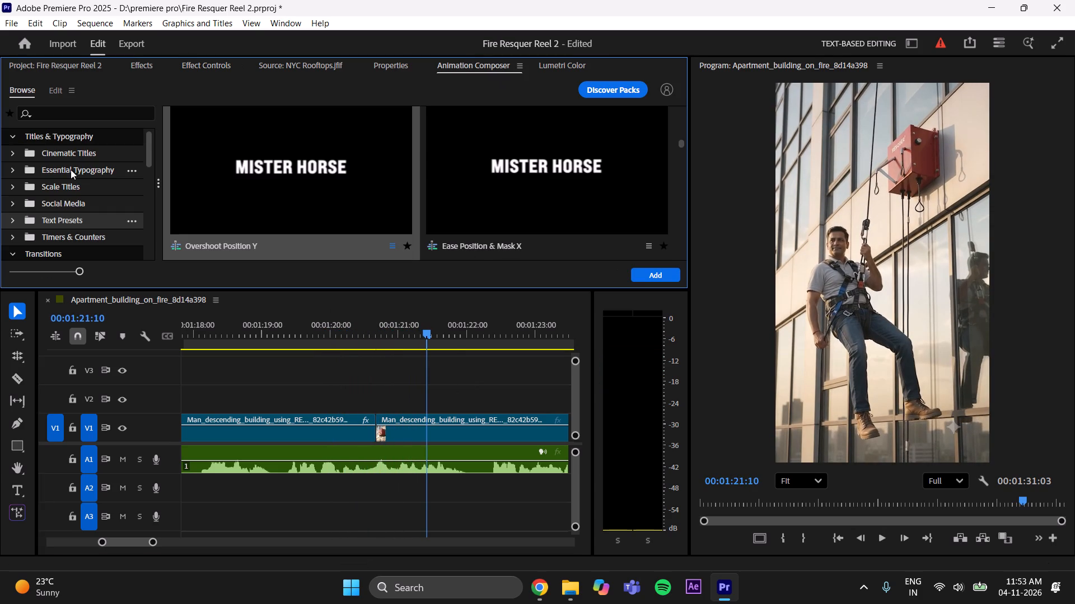
pyautogui.scroll(-1, 68, 200)
pyautogui.click(80, 196)
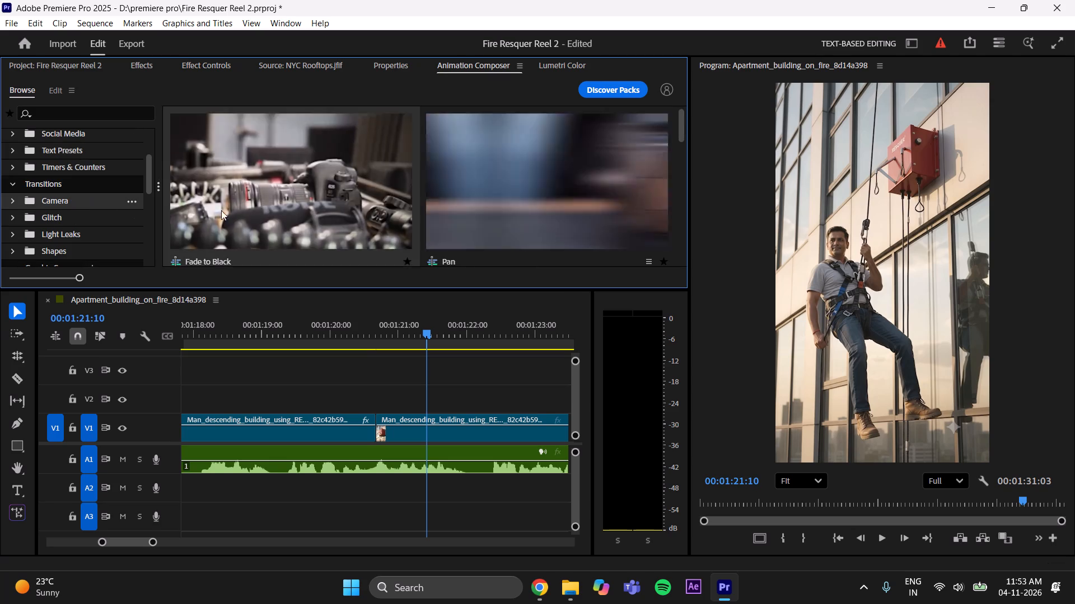
pyautogui.scroll(-5, 391, 224)
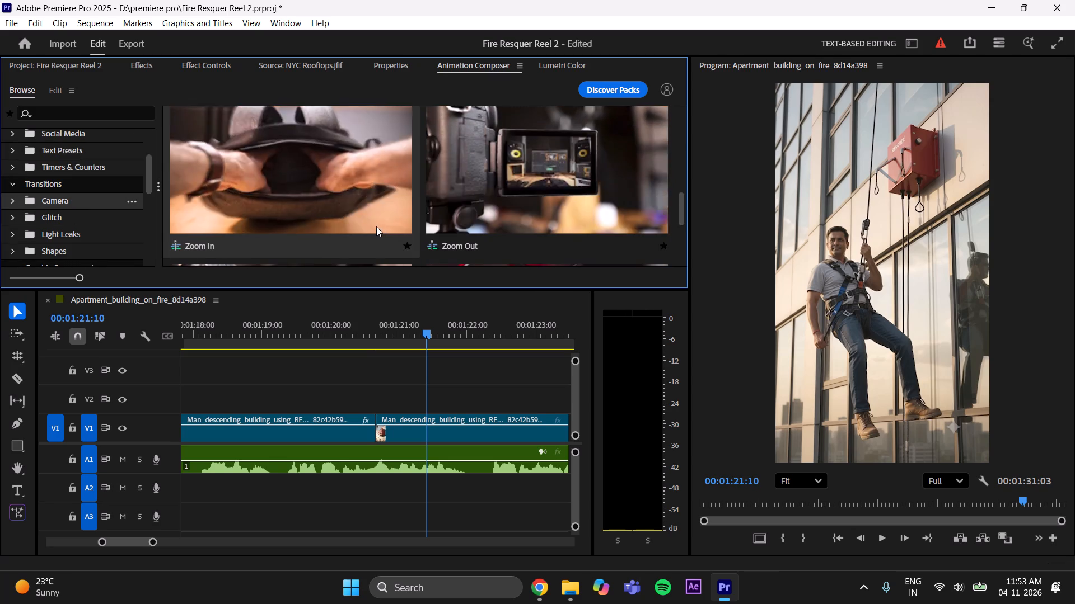
pyautogui.click(490, 204)
pyautogui.click(646, 277)
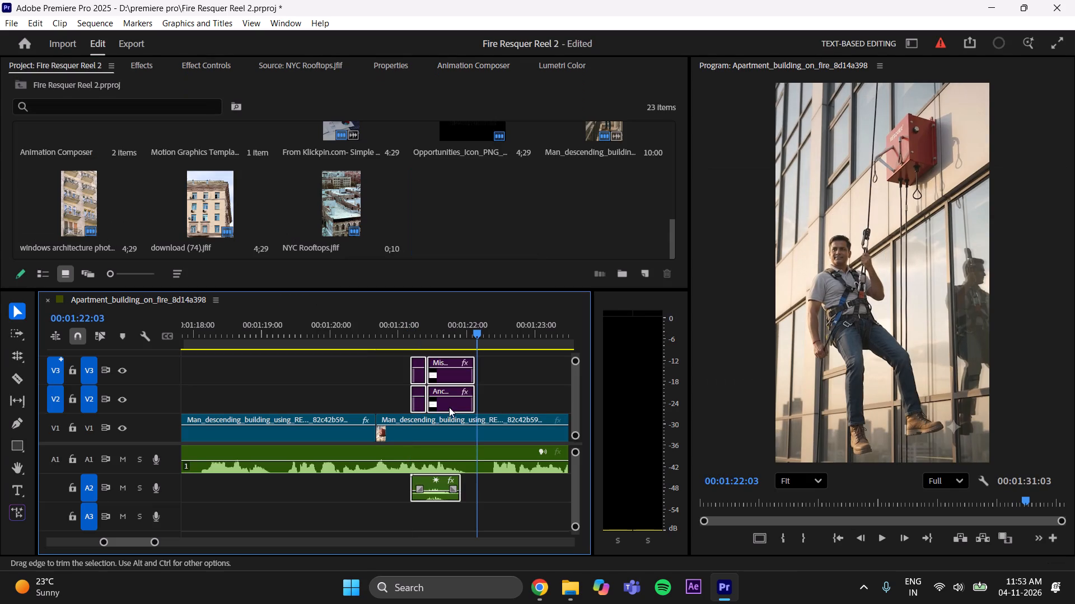
# Move the Zoom Out transition layers on V2 and V3 back 18 frames to line up with the V1 cut, and clear the selection.
pyautogui.moveTo(450, 406); pyautogui.dragTo(398, 400)
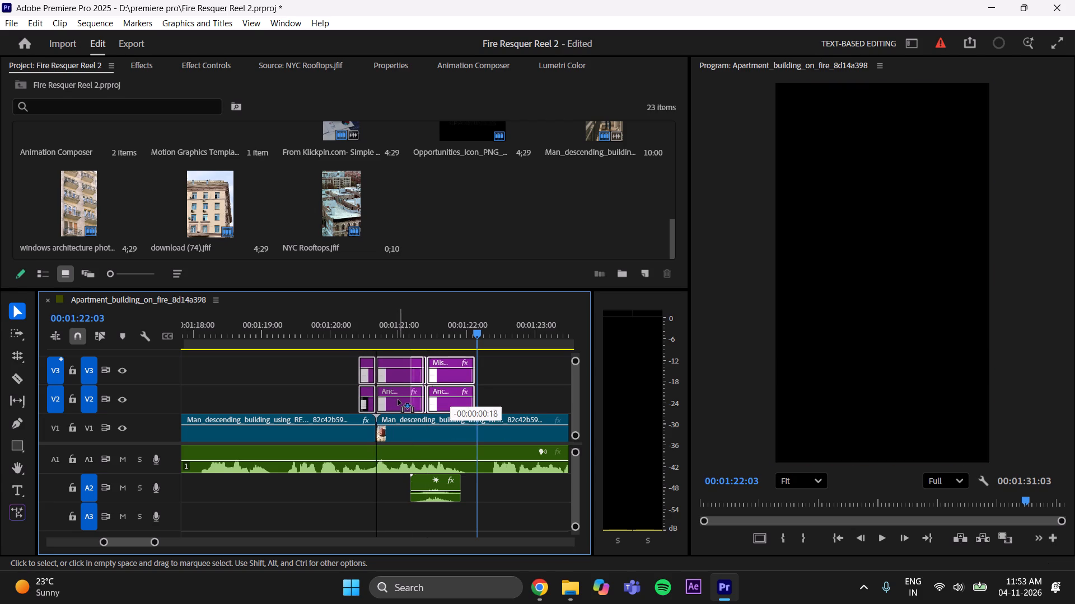
pyautogui.moveTo(398, 400); pyautogui.dragTo(398, 400)
pyautogui.click(506, 404)
pyautogui.moveTo(414, 324); pyautogui.dragTo(337, 341)
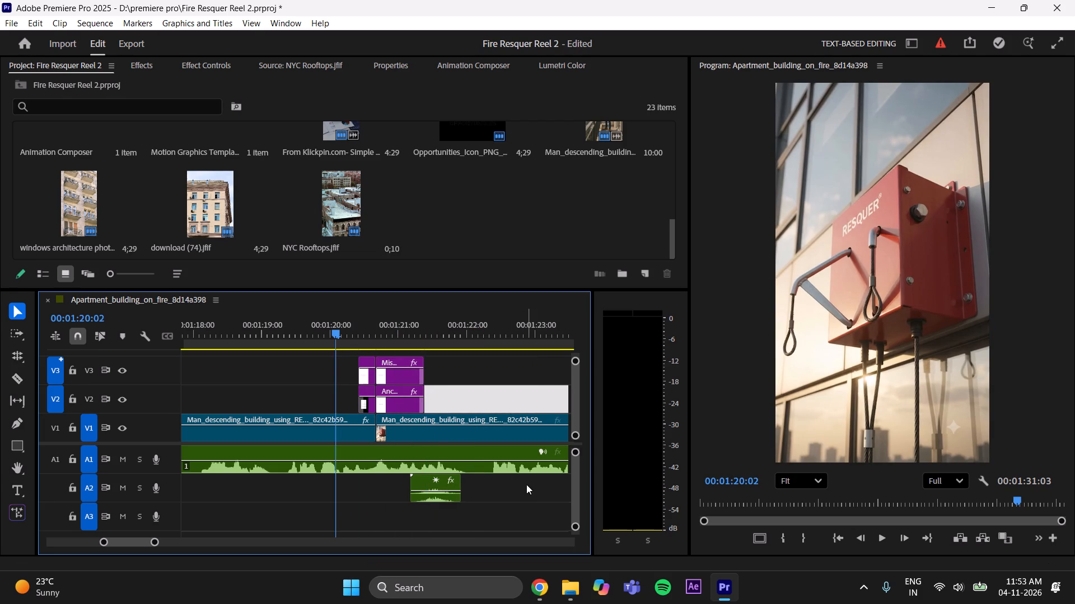
pyautogui.click(521, 501)
# Save the project with the Zoom Out transition in place.
pyautogui.moveTo(155, 547); pyautogui.dragTo(239, 554)
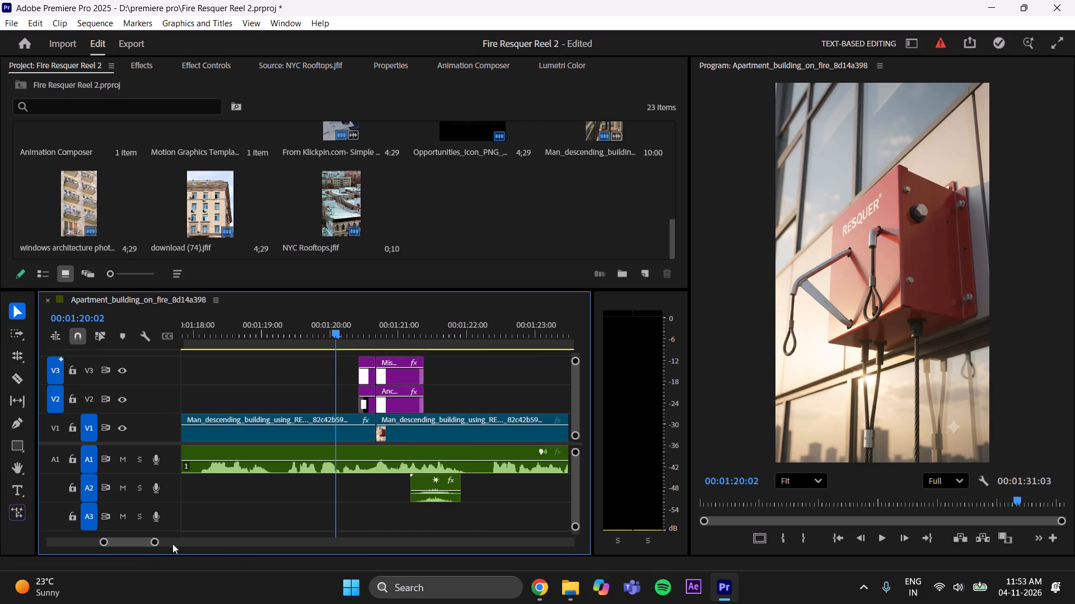
pyautogui.moveTo(152, 540); pyautogui.dragTo(234, 548)
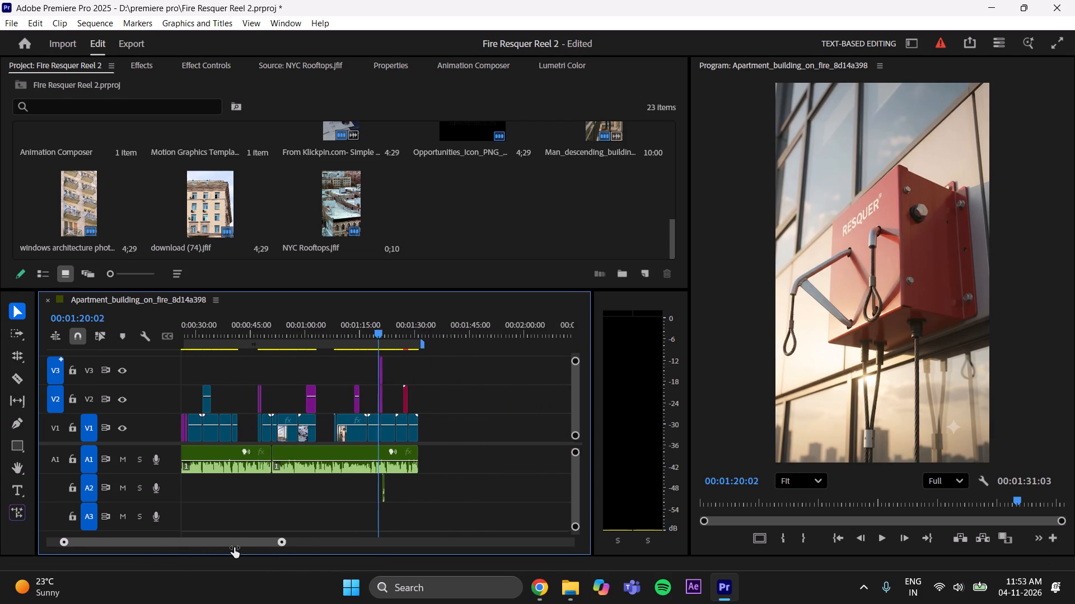
pyautogui.moveTo(234, 548); pyautogui.dragTo(213, 548)
pyautogui.moveTo(209, 541); pyautogui.dragTo(166, 538)
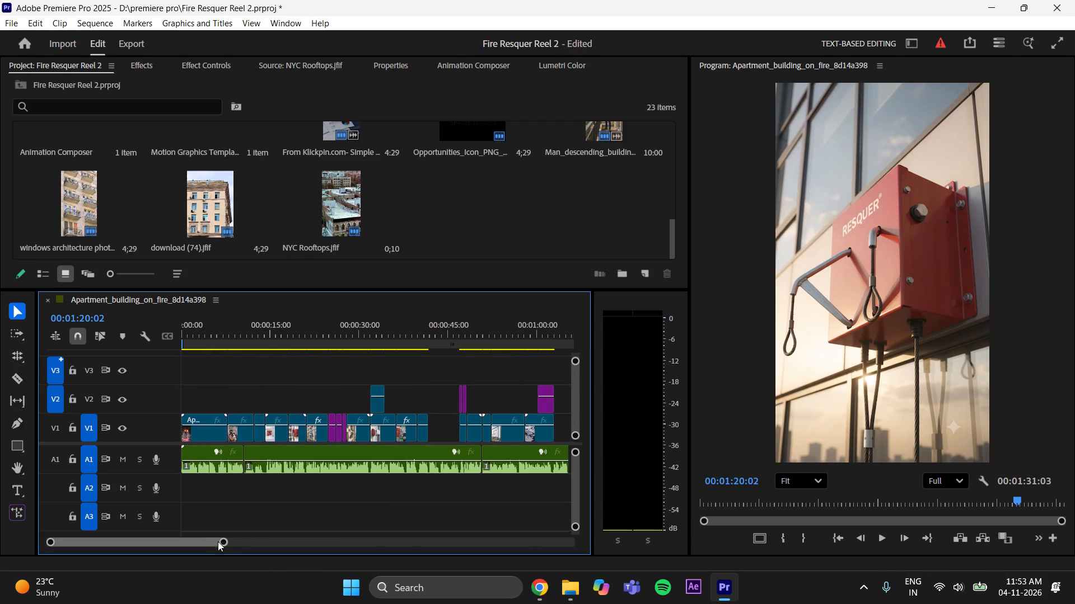
pyautogui.moveTo(221, 542); pyautogui.dragTo(255, 532)
pyautogui.moveTo(223, 539); pyautogui.dragTo(204, 547)
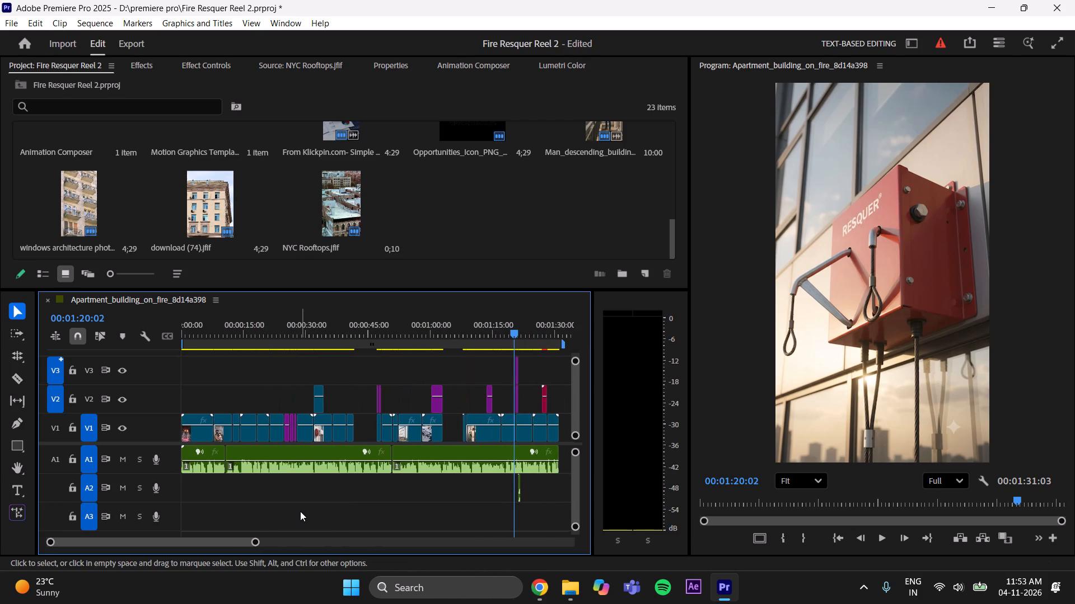
pyautogui.hotkey('ctrl', 's')
# Play the sequence from around 00:01:15 to review the Zoom Out transition between the man-descending clips.
pyautogui.moveTo(506, 329); pyautogui.dragTo(505, 329)
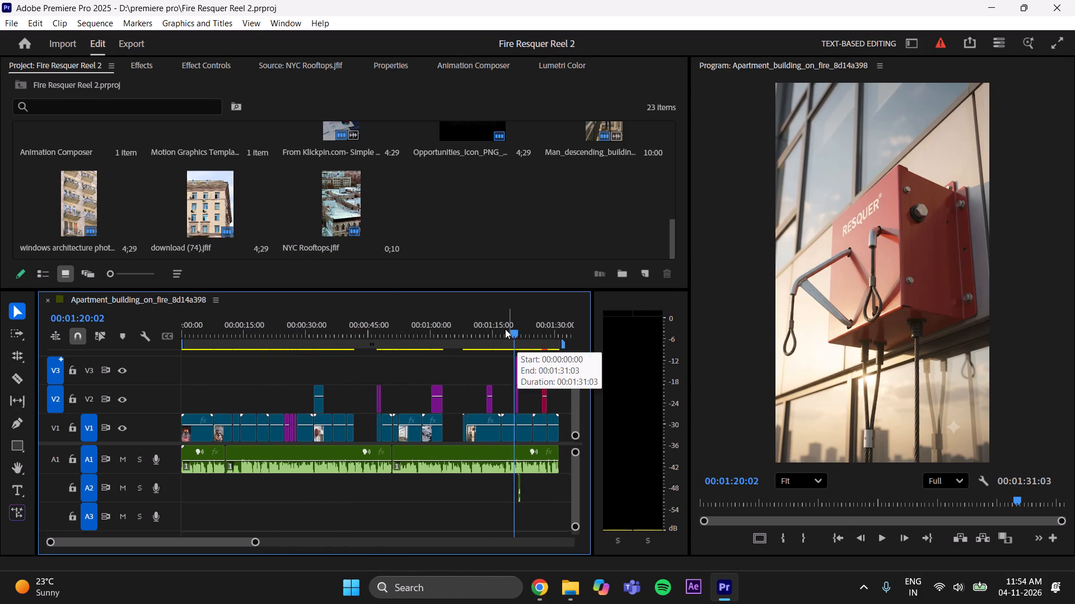
pyautogui.moveTo(505, 329); pyautogui.dragTo(490, 338)
pyautogui.click(498, 329)
pyautogui.press('space')
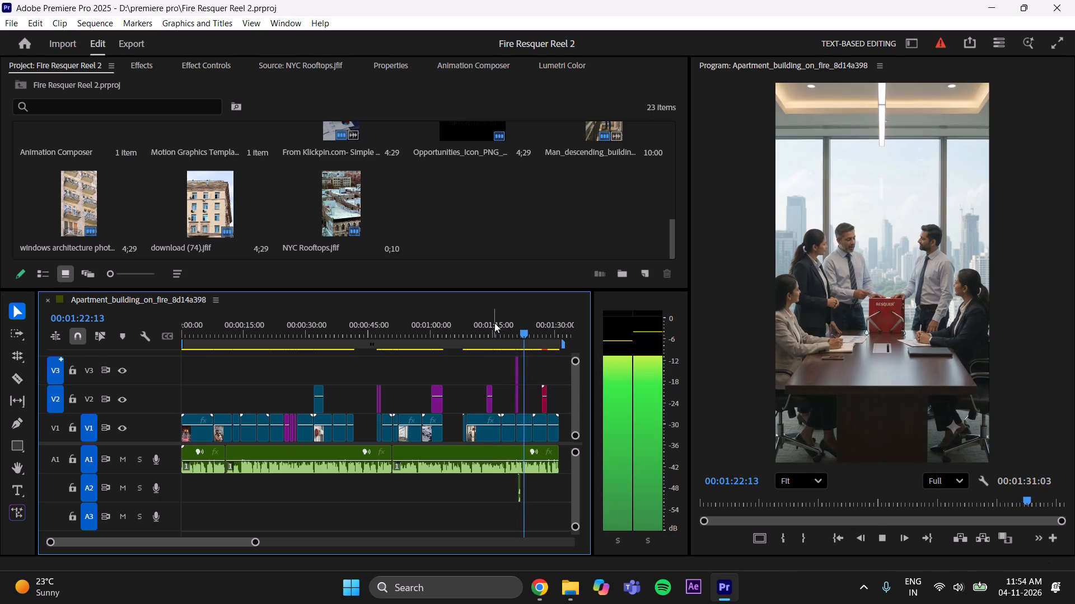
pyautogui.press('space')
pyautogui.moveTo(527, 327); pyautogui.dragTo(496, 348)
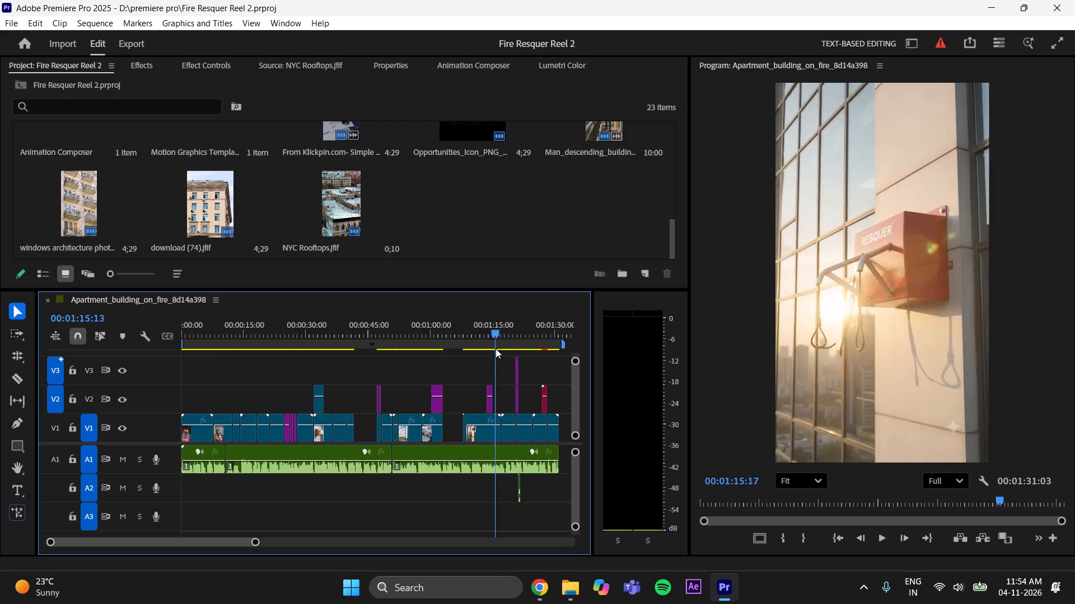
pyautogui.moveTo(496, 348); pyautogui.dragTo(349, 405)
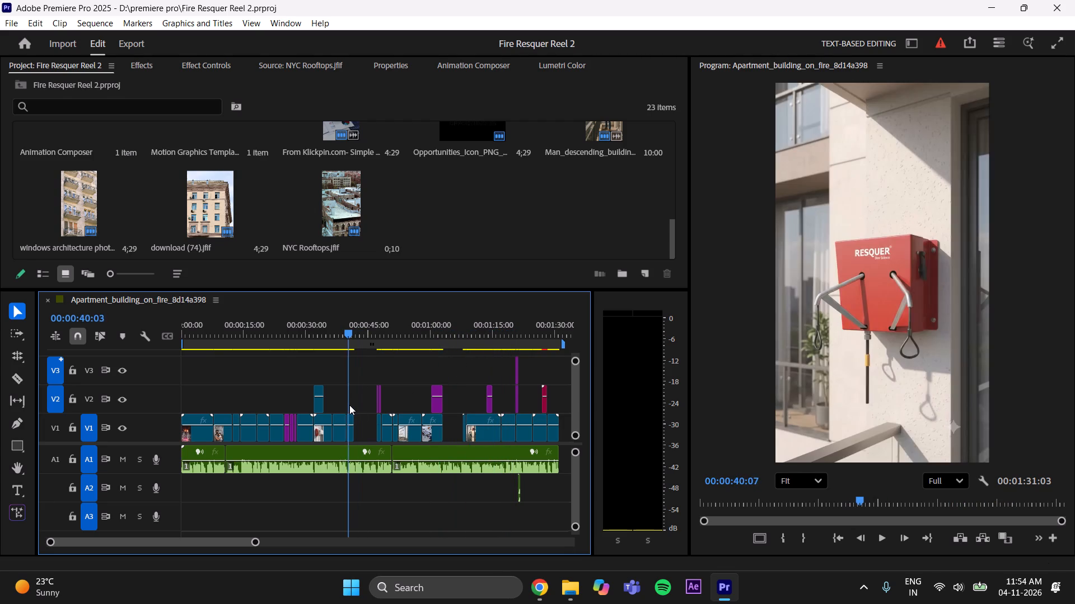
pyautogui.moveTo(349, 405); pyautogui.dragTo(354, 405)
pyautogui.press('space')
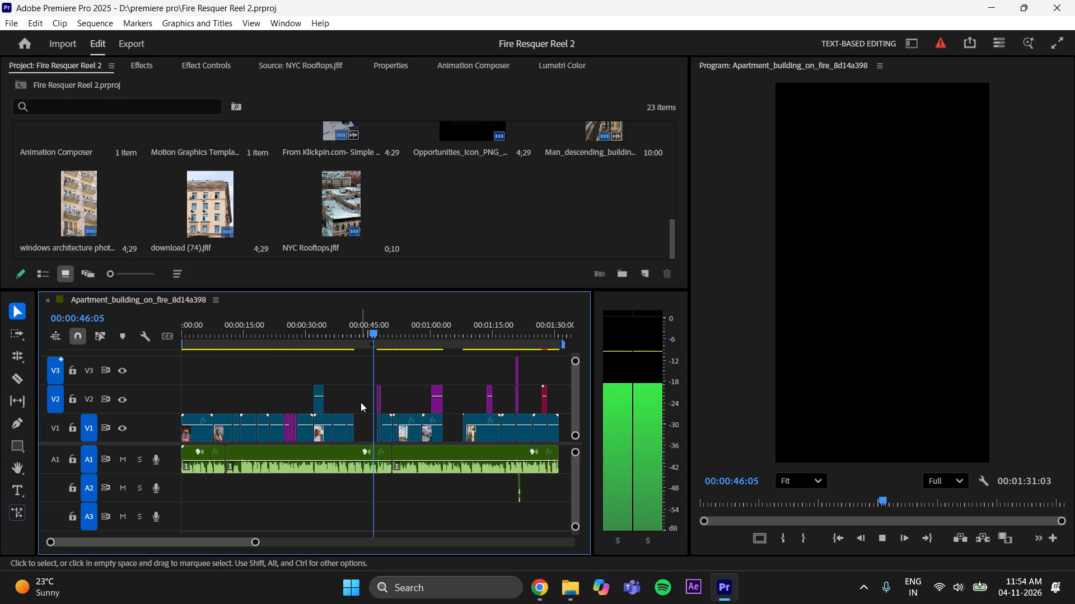
pyautogui.press('space')
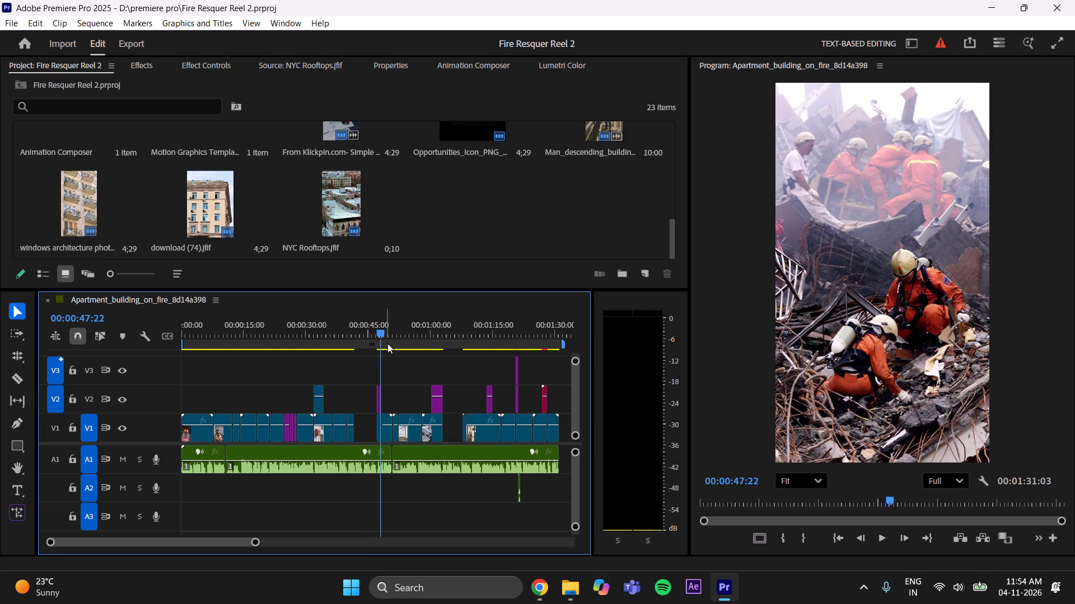
pyautogui.moveTo(384, 328); pyautogui.dragTo(357, 372)
pyautogui.press('space')
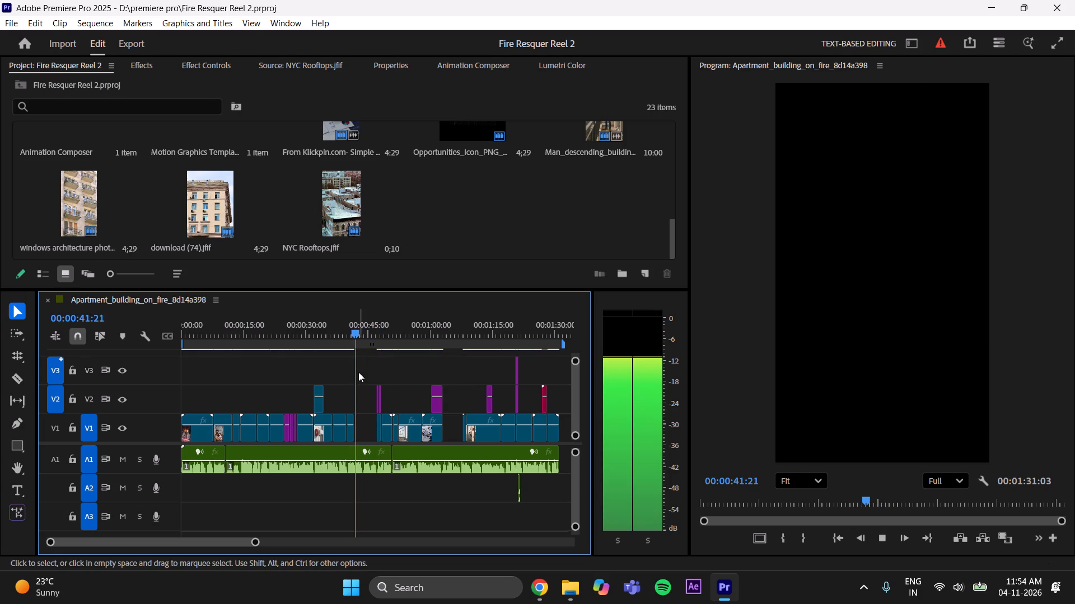
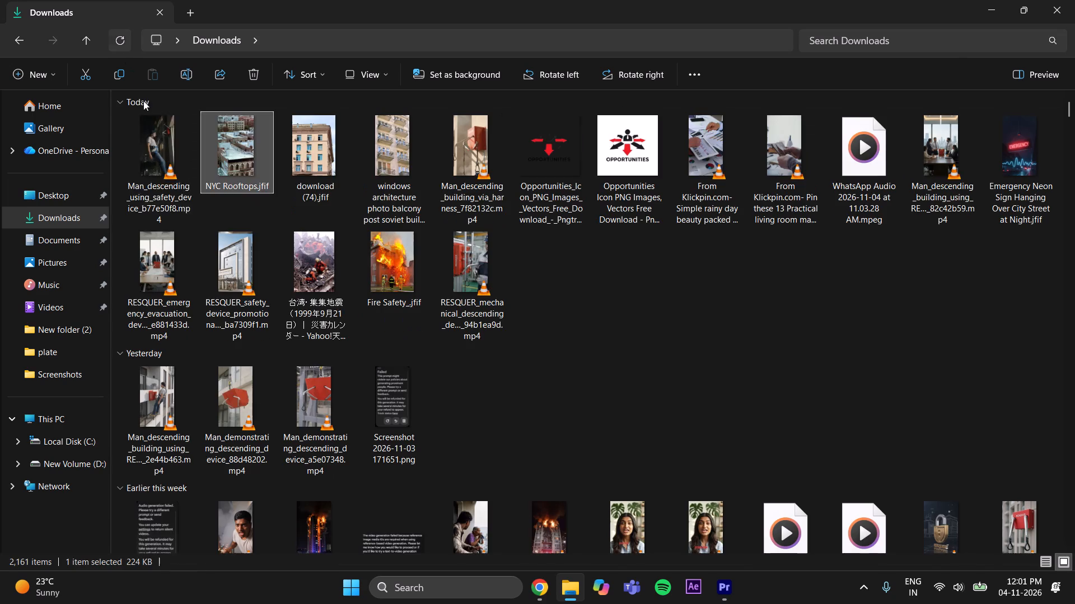
pyautogui.click(172, 175)
pyautogui.moveTo(130, 155); pyautogui.dragTo(684, 535)
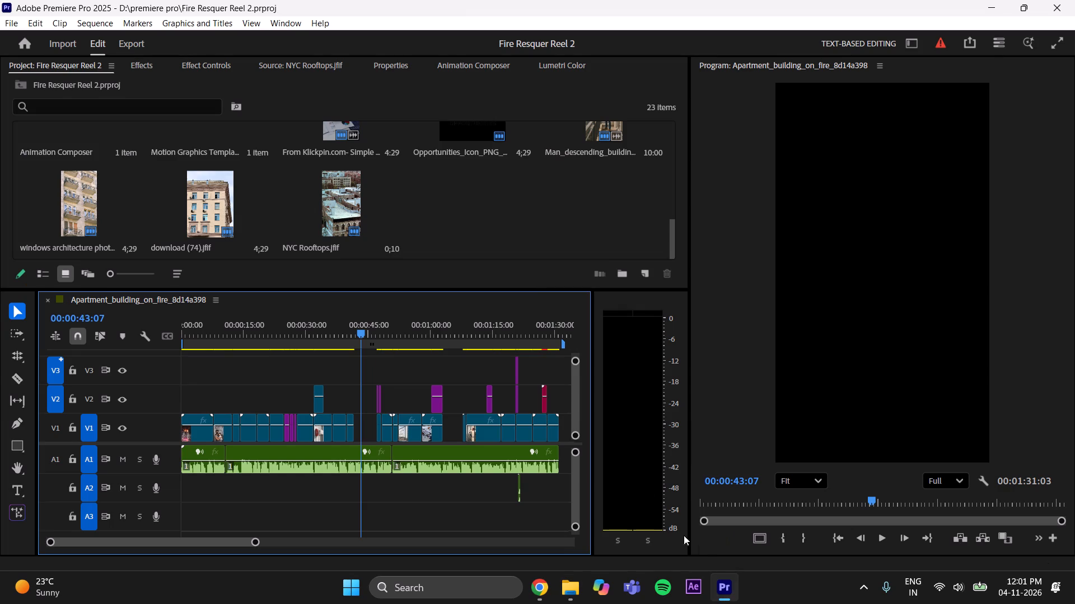
pyautogui.moveTo(684, 535); pyautogui.dragTo(422, 207)
pyautogui.doubleClick(422, 207)
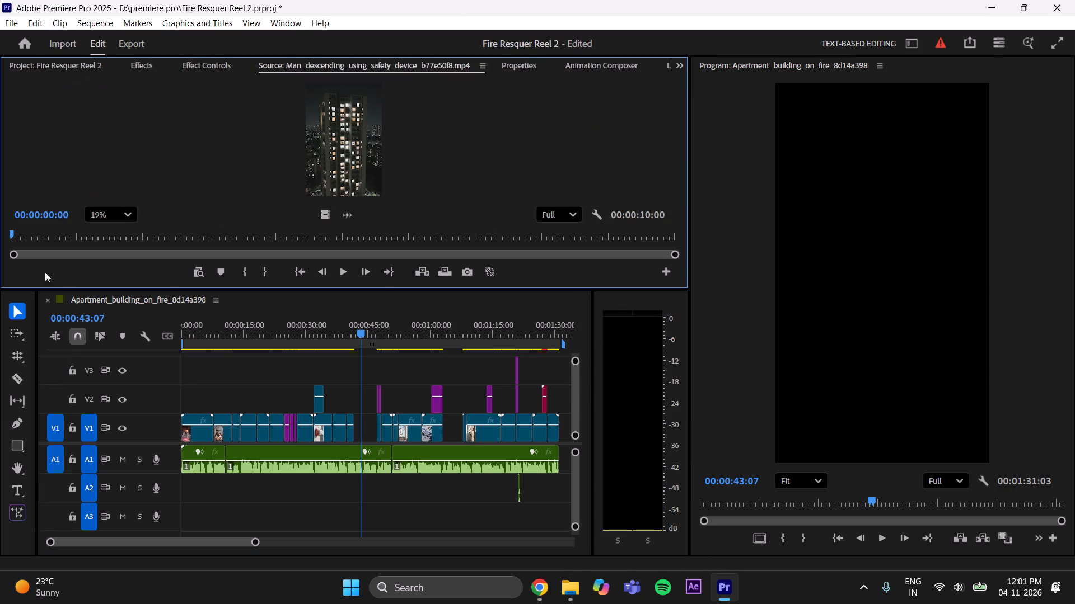
# Skim the imported clip's opening shots and play the reel's voiceover across the empty gap in the V1 track.
pyautogui.moveTo(12, 232); pyautogui.dragTo(169, 258)
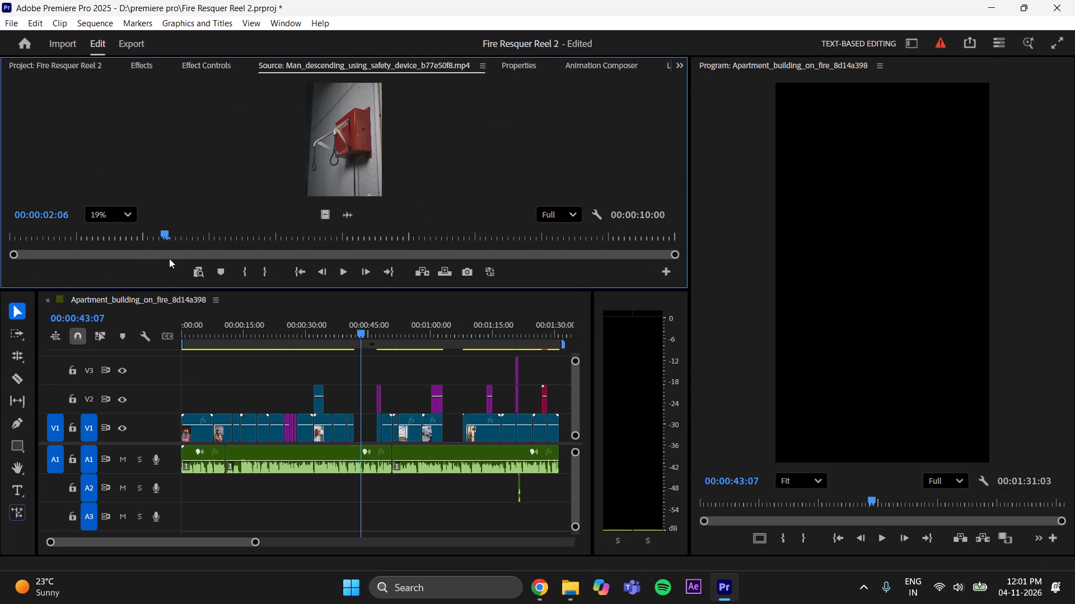
pyautogui.moveTo(169, 258); pyautogui.dragTo(219, 262)
pyautogui.moveTo(361, 334); pyautogui.dragTo(350, 343)
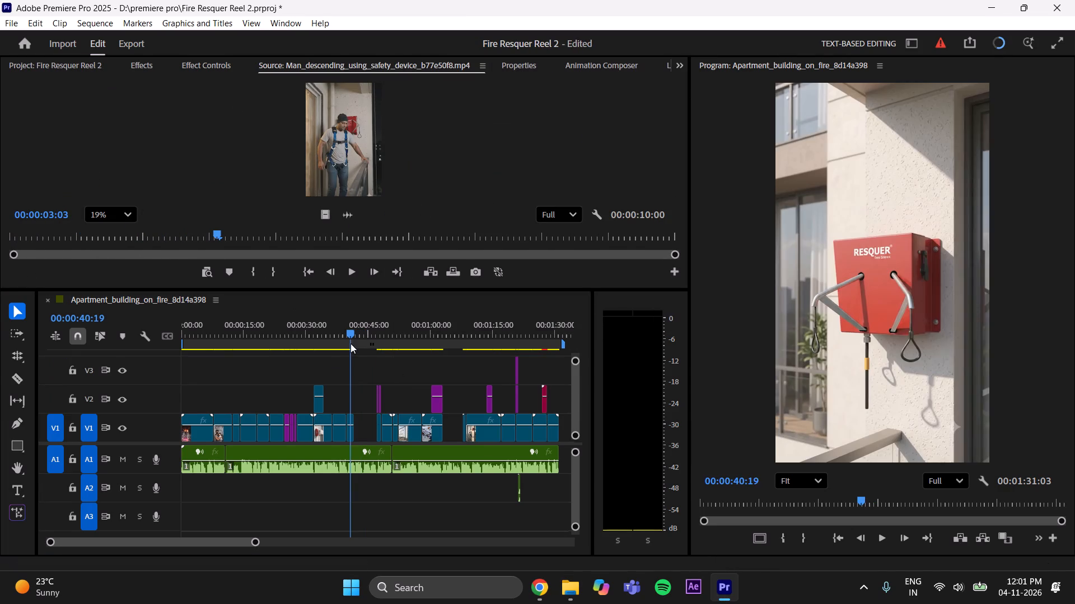
pyautogui.moveTo(350, 343); pyautogui.dragTo(350, 347)
pyautogui.moveTo(255, 544); pyautogui.dragTo(218, 545)
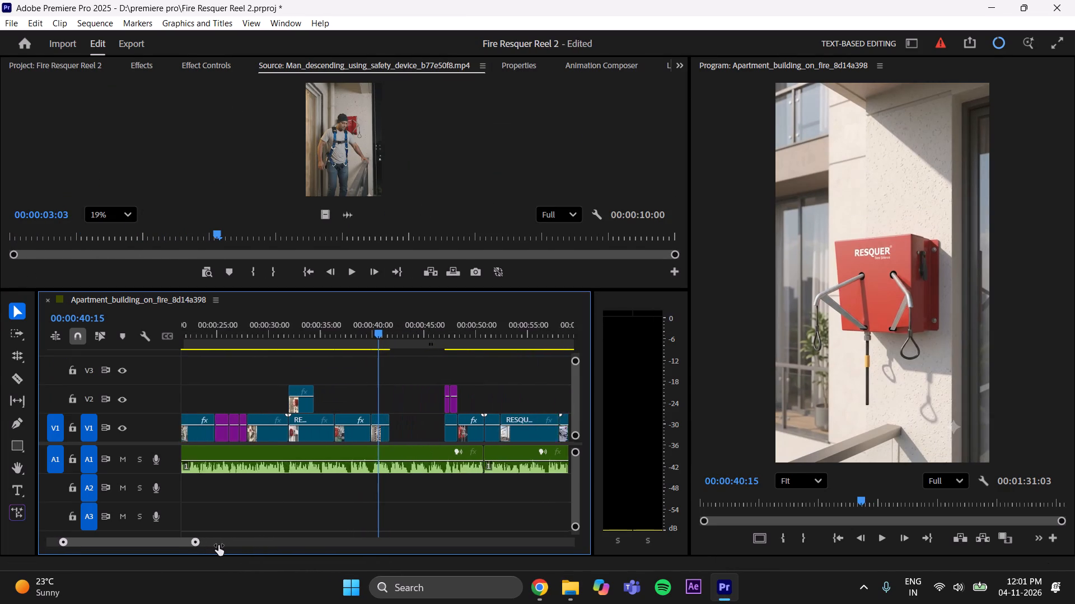
pyautogui.moveTo(218, 545); pyautogui.dragTo(214, 546)
pyautogui.press('space')
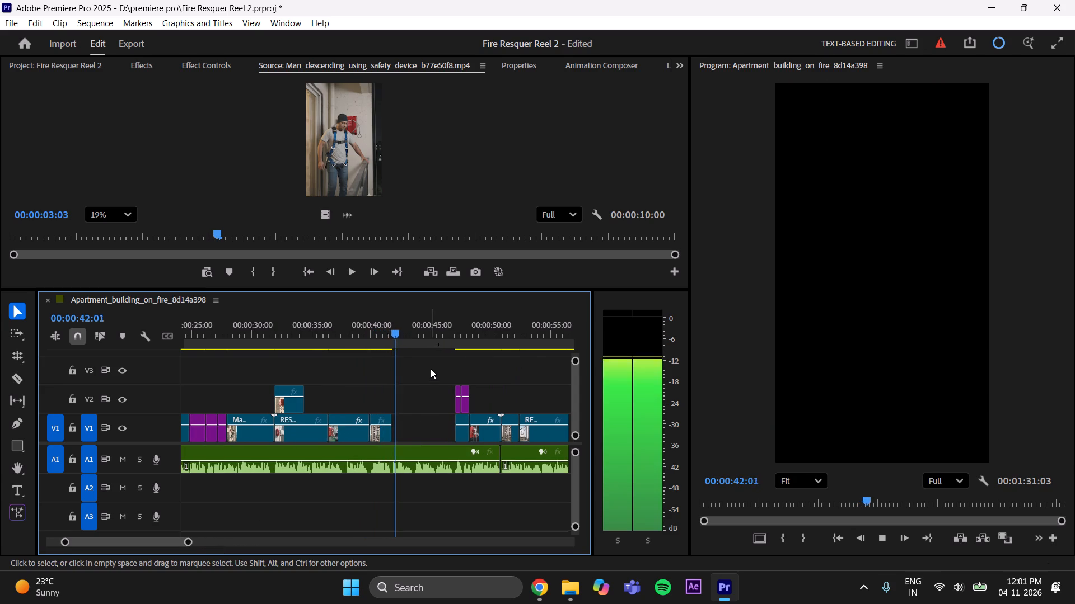
pyautogui.press('space')
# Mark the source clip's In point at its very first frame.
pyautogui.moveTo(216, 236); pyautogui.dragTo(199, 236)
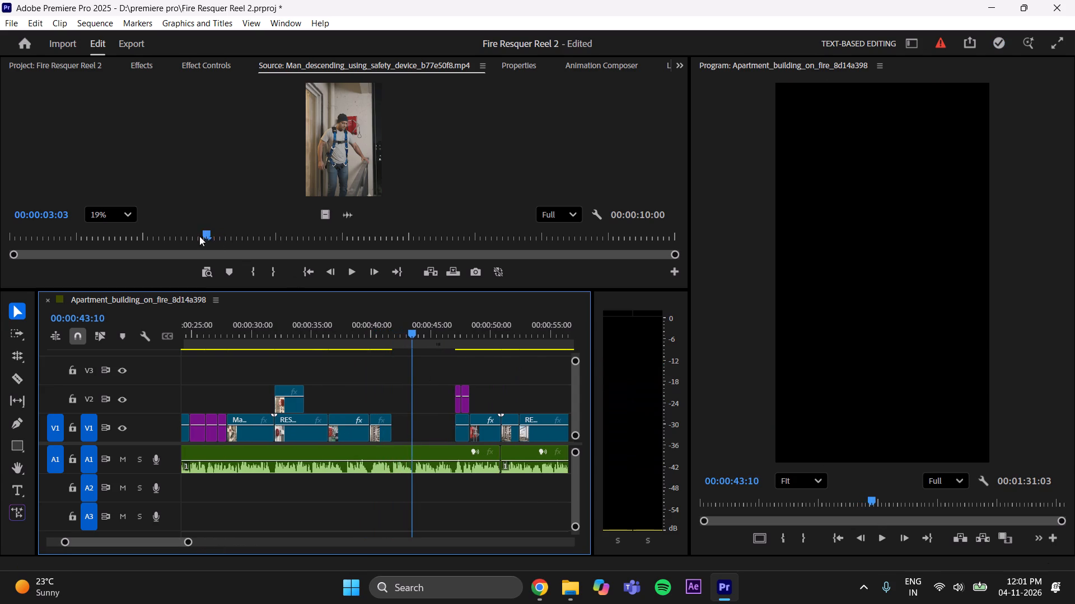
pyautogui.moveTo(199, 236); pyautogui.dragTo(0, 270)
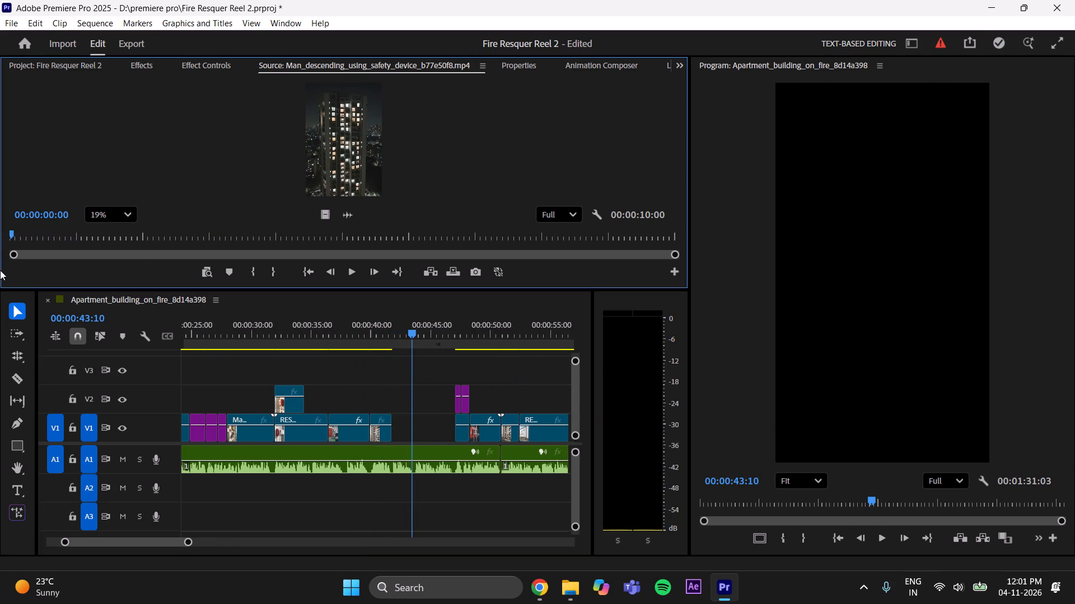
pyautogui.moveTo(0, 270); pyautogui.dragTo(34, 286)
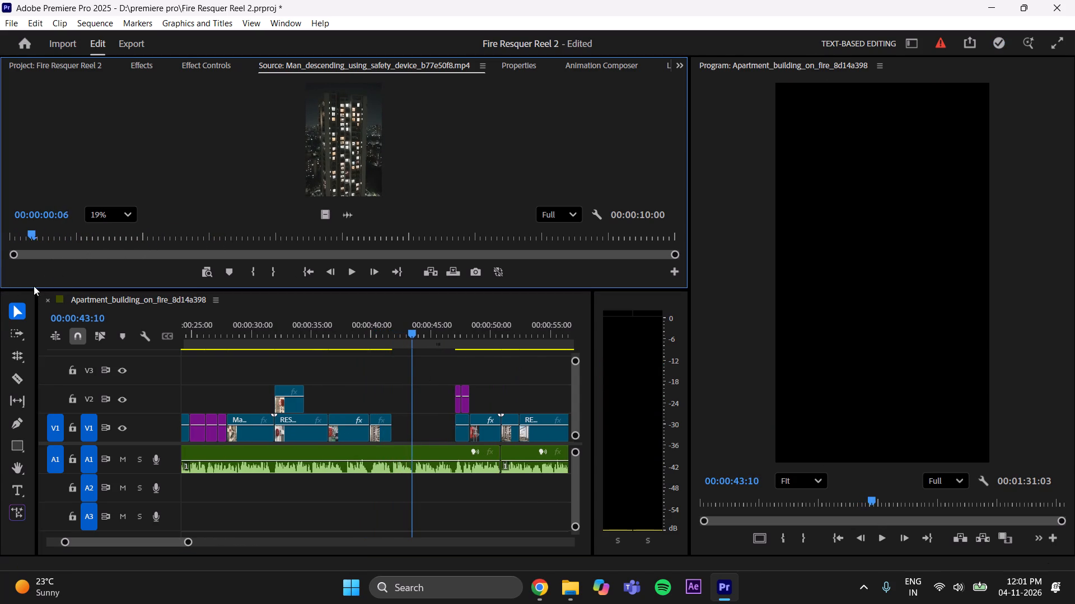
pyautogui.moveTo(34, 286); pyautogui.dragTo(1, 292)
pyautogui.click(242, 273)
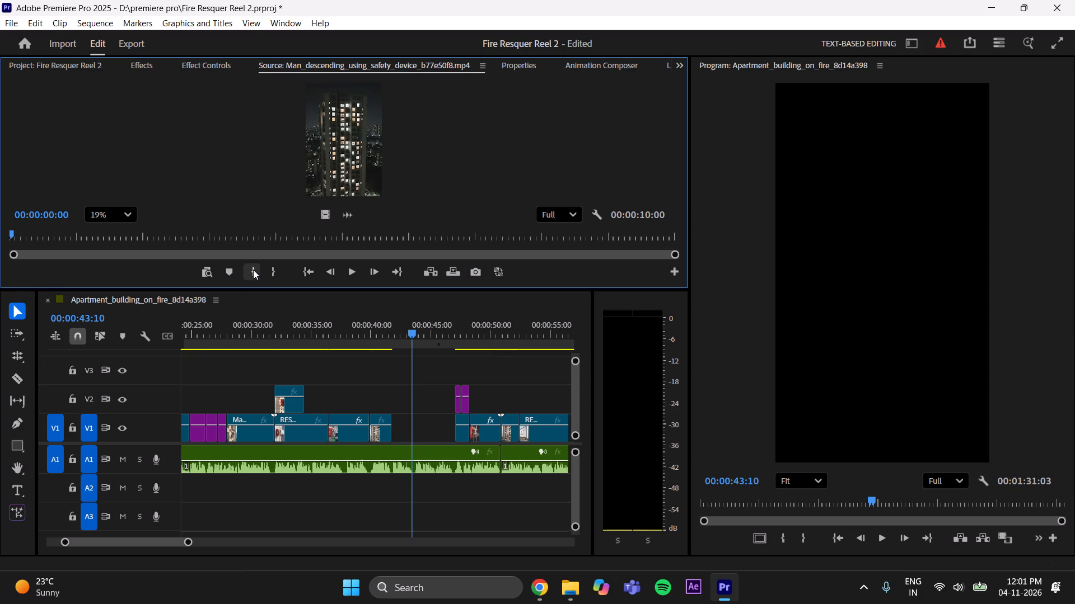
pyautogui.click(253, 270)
# Mark the night-tower shot in the source clip, with the In point at 00:00:00:08 and the Out point at 00:00:01:10.
pyautogui.moveTo(9, 232); pyautogui.dragTo(151, 254)
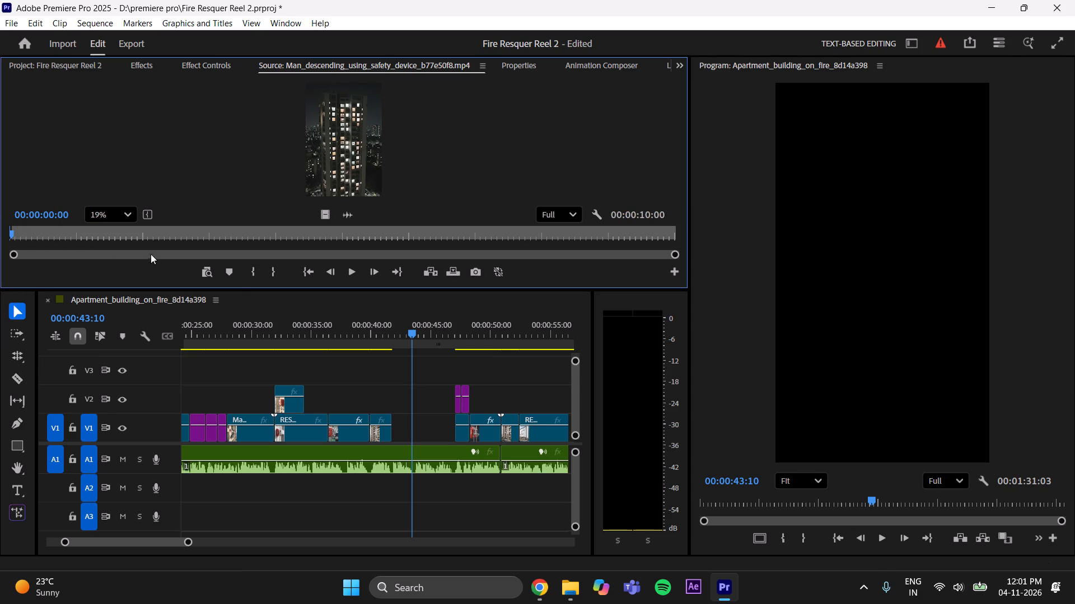
pyautogui.moveTo(151, 254); pyautogui.dragTo(165, 258)
pyautogui.moveTo(13, 237); pyautogui.dragTo(125, 237)
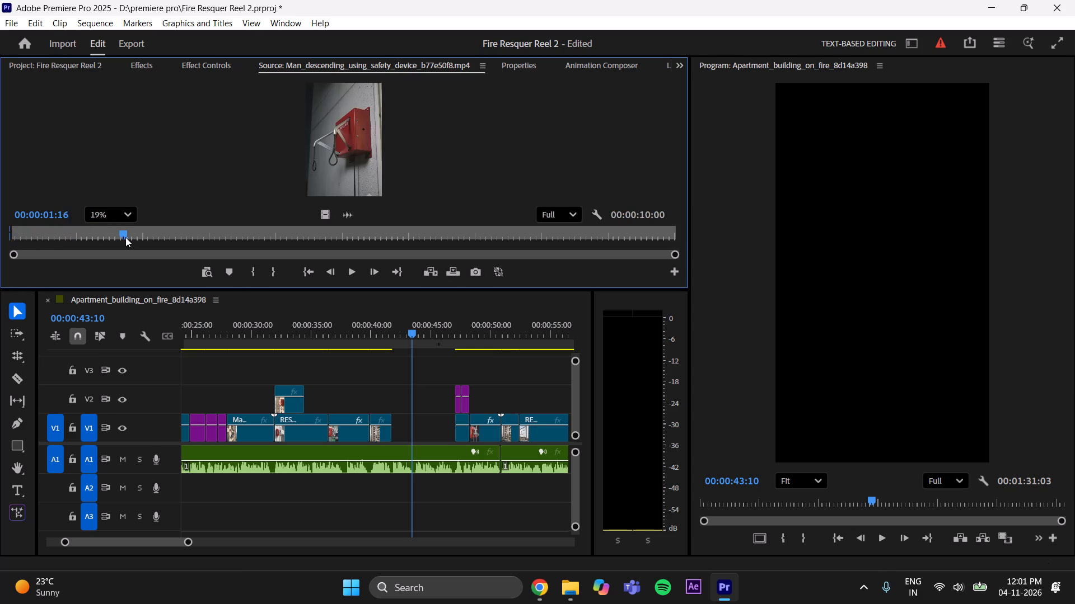
pyautogui.moveTo(125, 237); pyautogui.dragTo(95, 248)
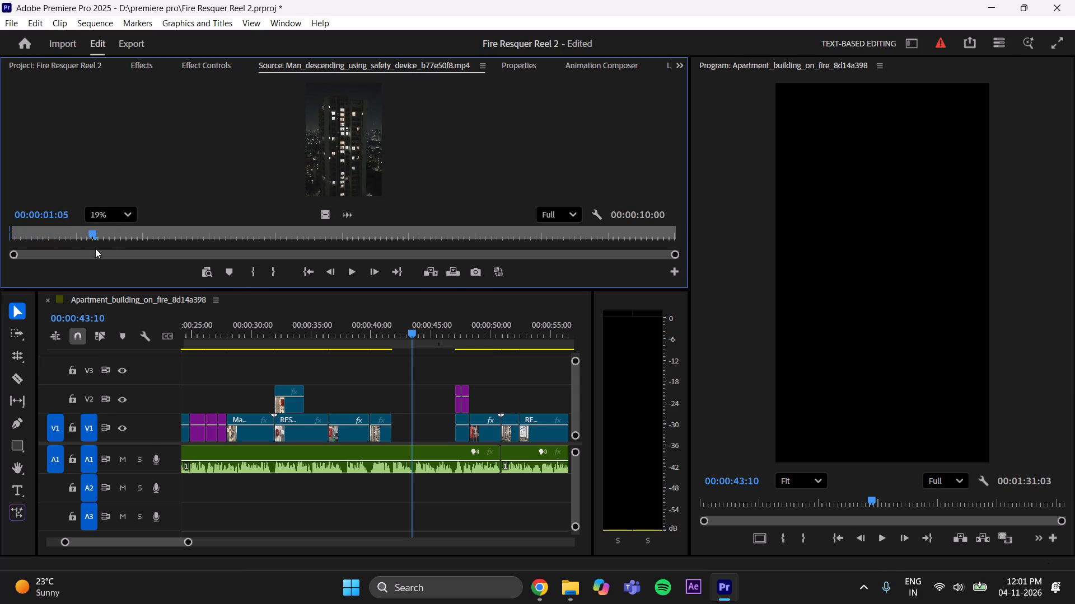
pyautogui.moveTo(95, 248); pyautogui.dragTo(32, 253)
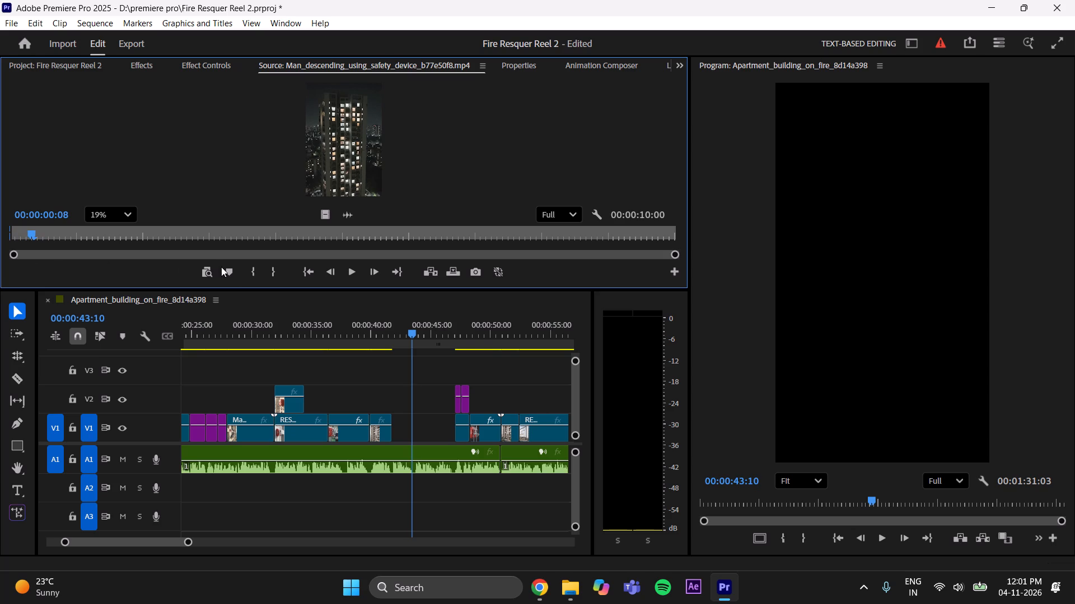
pyautogui.click(242, 271)
pyautogui.click(253, 273)
pyautogui.moveTo(30, 234); pyautogui.dragTo(45, 235)
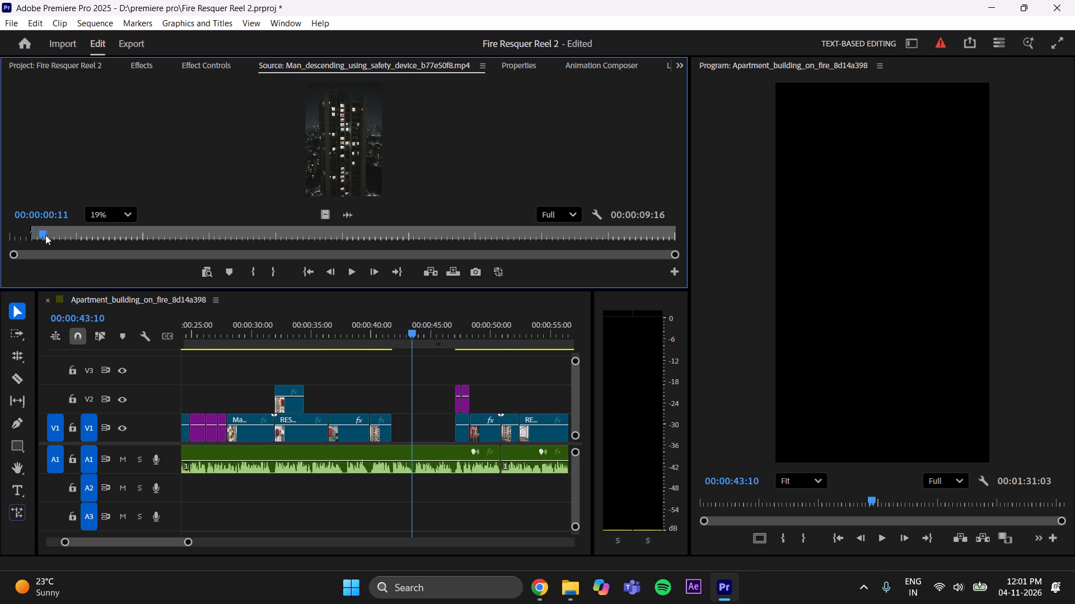
pyautogui.moveTo(45, 235); pyautogui.dragTo(104, 244)
pyautogui.click(270, 268)
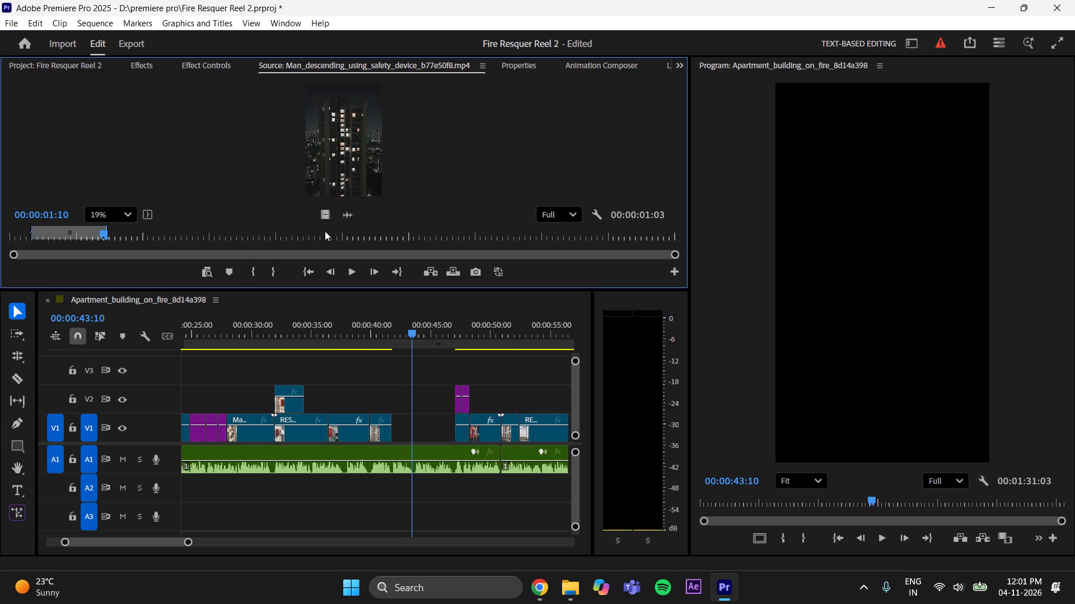
# Place the marked tower shot, video only, on track V2 at the start of the V1 gap and play it back.
pyautogui.moveTo(324, 218); pyautogui.dragTo(396, 406)
pyautogui.moveTo(396, 406); pyautogui.dragTo(392, 407)
pyautogui.moveTo(412, 320); pyautogui.dragTo(386, 339)
pyautogui.press('space')
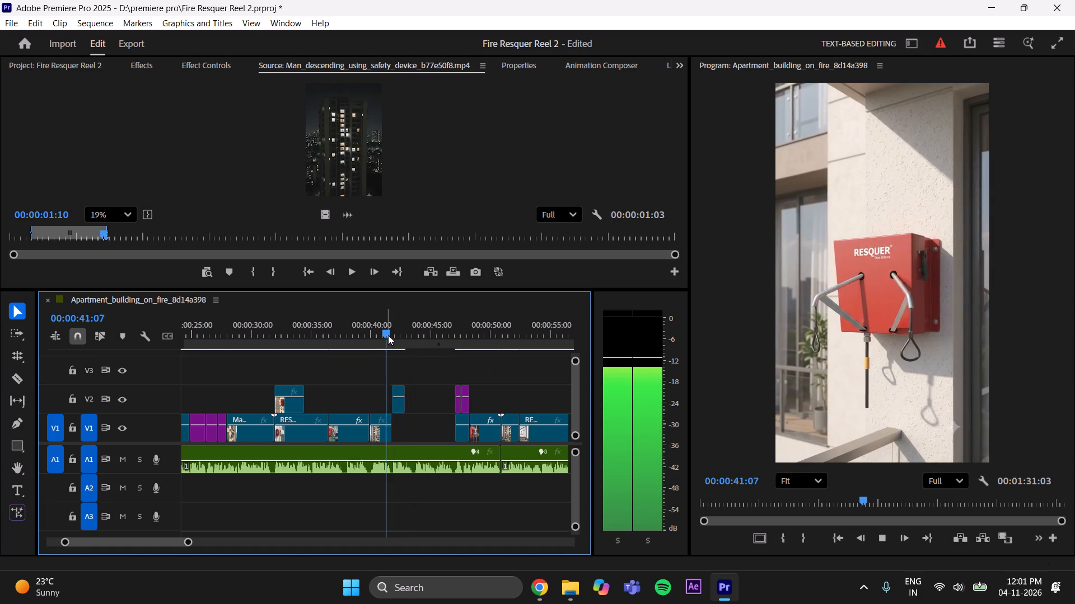
pyautogui.press('space')
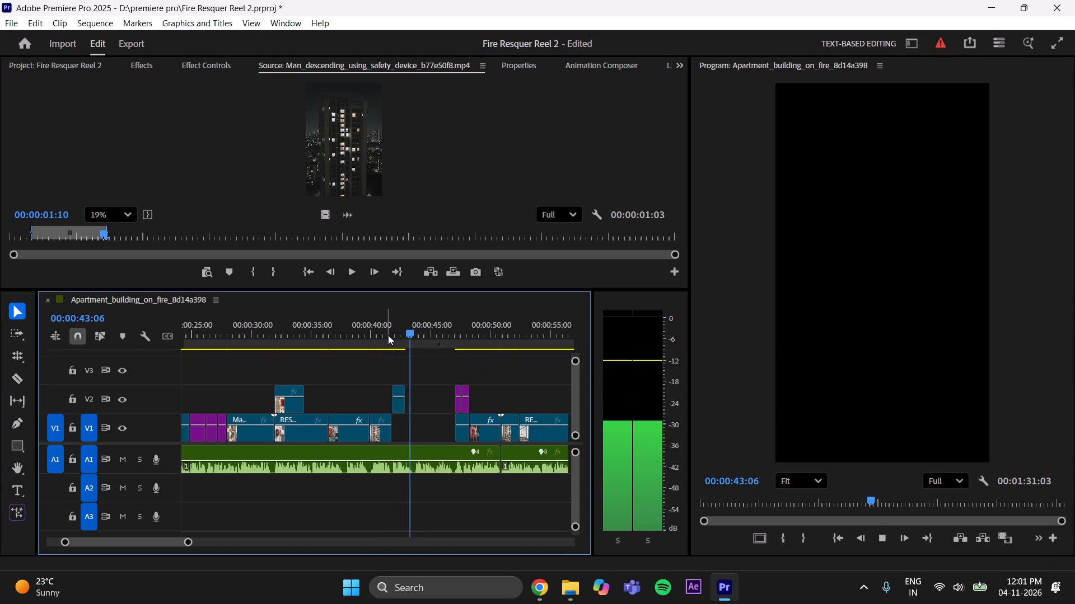
# Move the tower shot down to track V1 directly after the preceding clip, play the join, and save the project.
pyautogui.moveTo(396, 408); pyautogui.dragTo(398, 424)
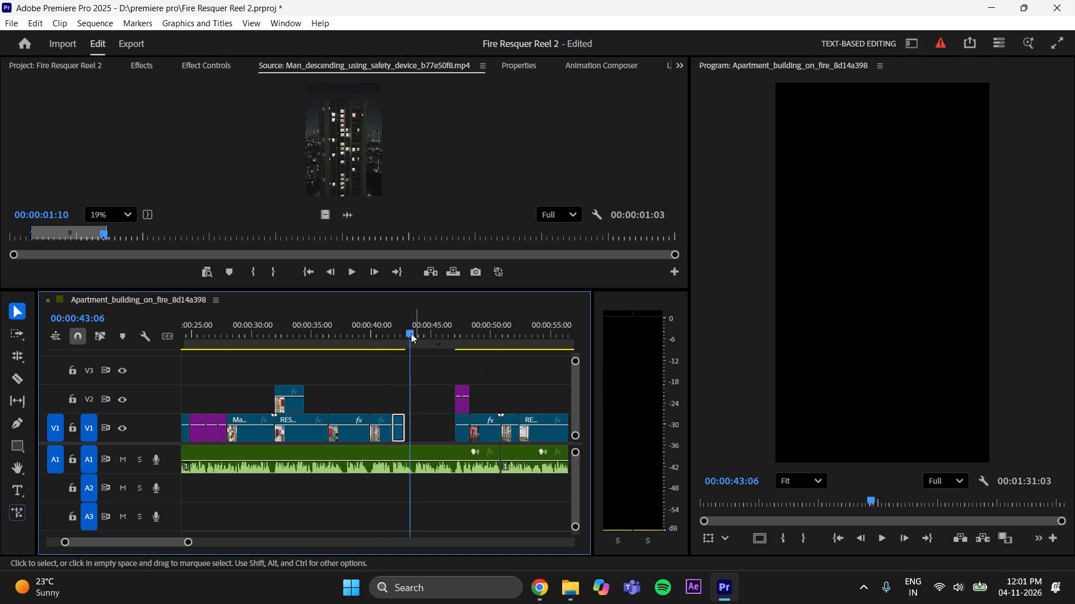
pyautogui.moveTo(407, 331); pyautogui.dragTo(380, 352)
pyautogui.press('space')
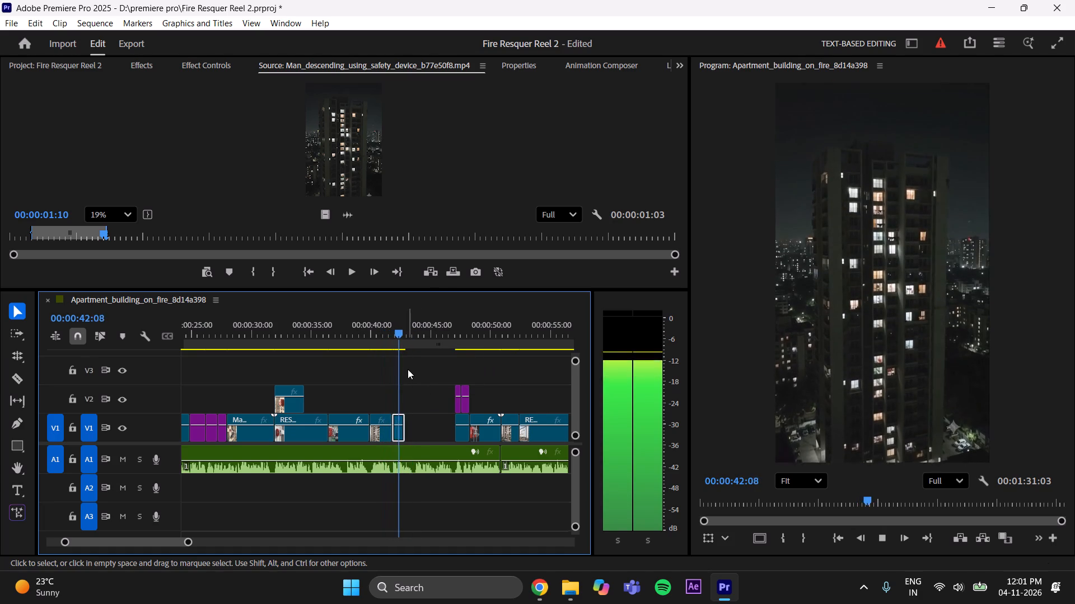
pyautogui.press('space')
pyautogui.click(423, 406)
pyautogui.hotkey('ctrl', 's')
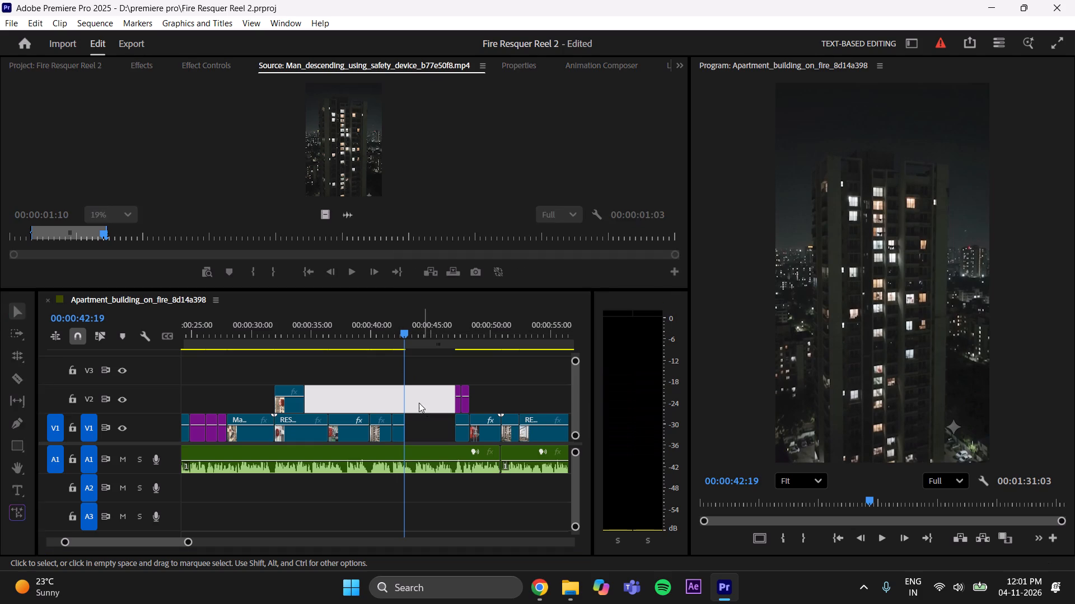
# Mark the source clip's In point at 00:00:04:11, where the harnessed man hangs outside the building.
pyautogui.moveTo(103, 235); pyautogui.dragTo(124, 242)
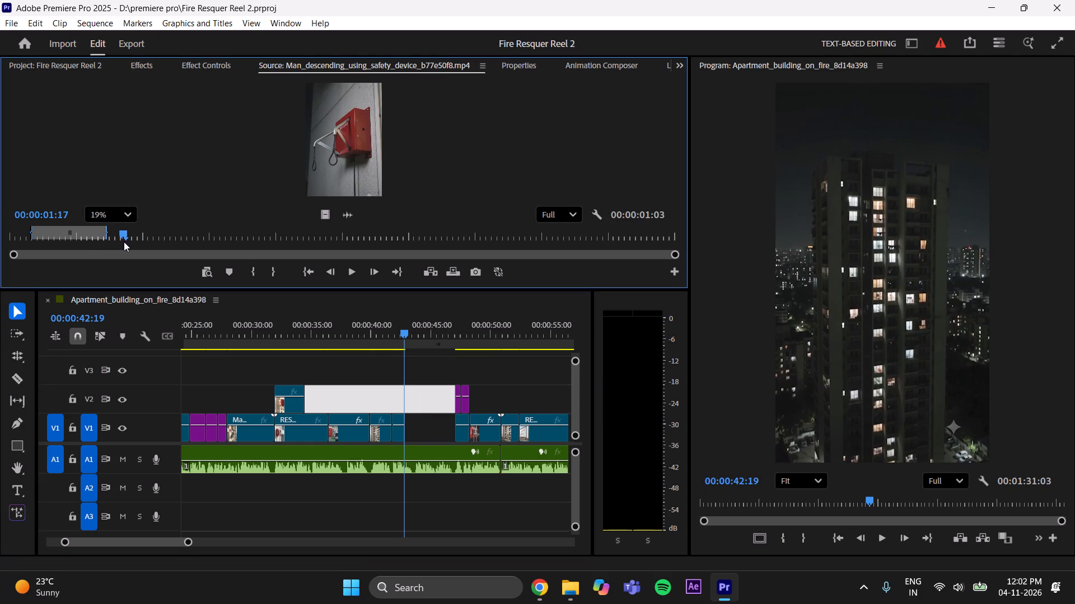
pyautogui.moveTo(124, 242); pyautogui.dragTo(231, 230)
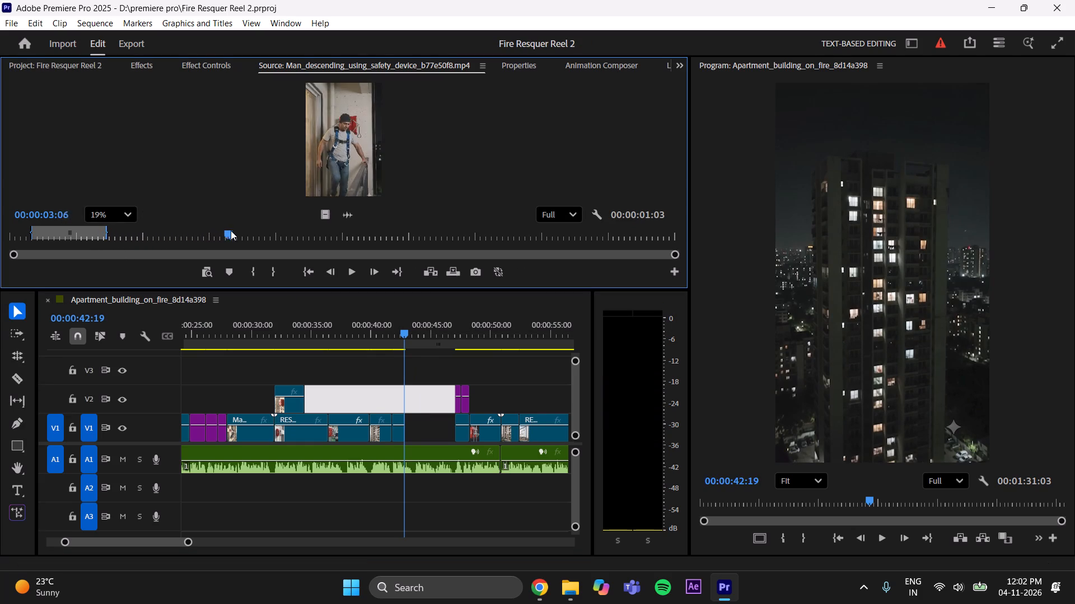
pyautogui.moveTo(231, 230); pyautogui.dragTo(342, 223)
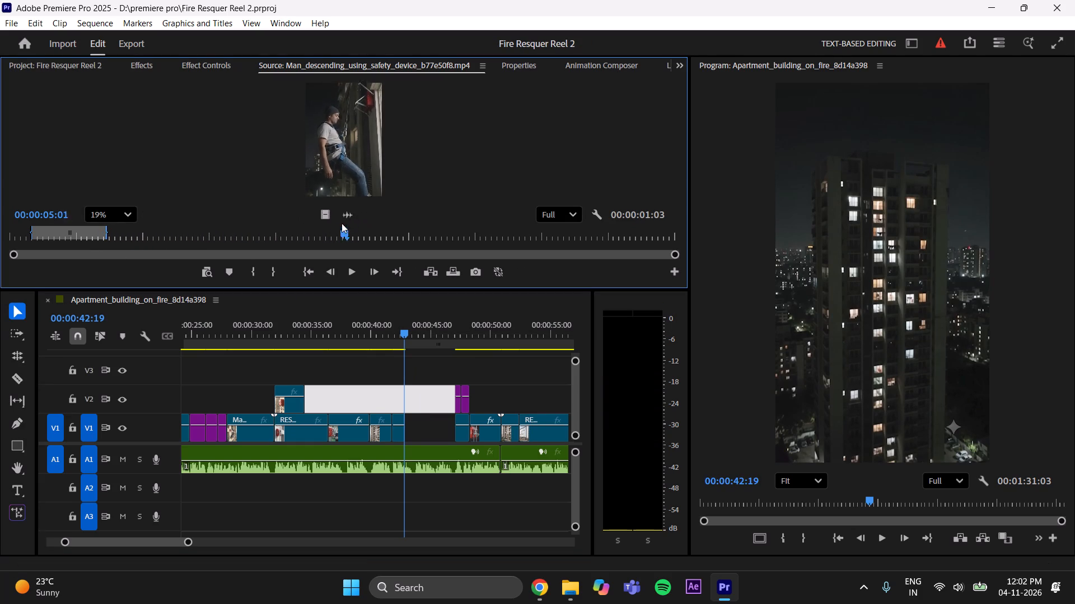
pyautogui.moveTo(342, 223); pyautogui.dragTo(298, 246)
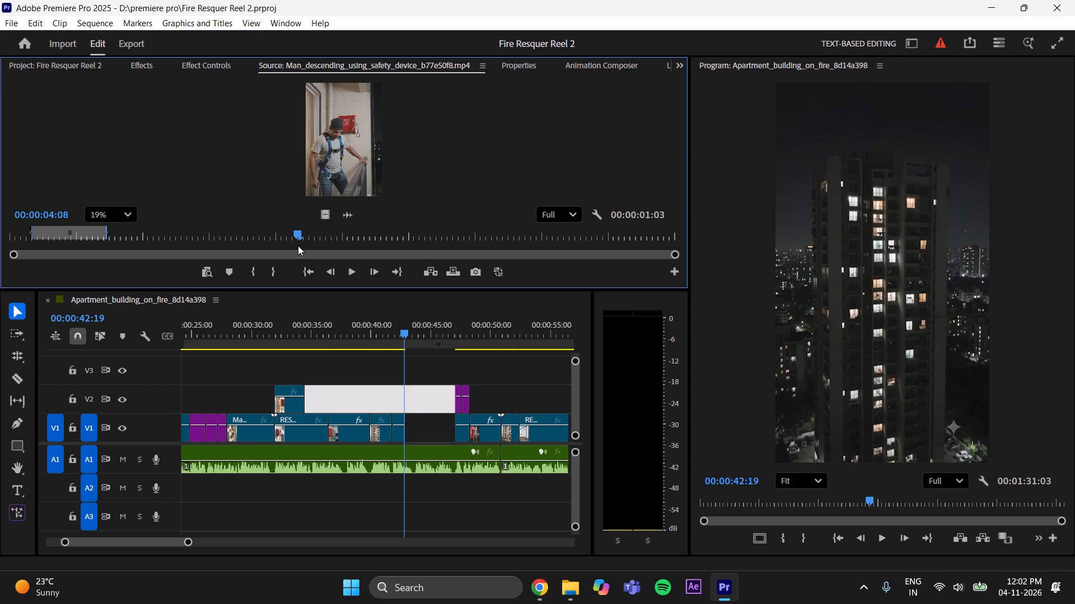
pyautogui.moveTo(298, 246); pyautogui.dragTo(307, 241)
pyautogui.click(258, 266)
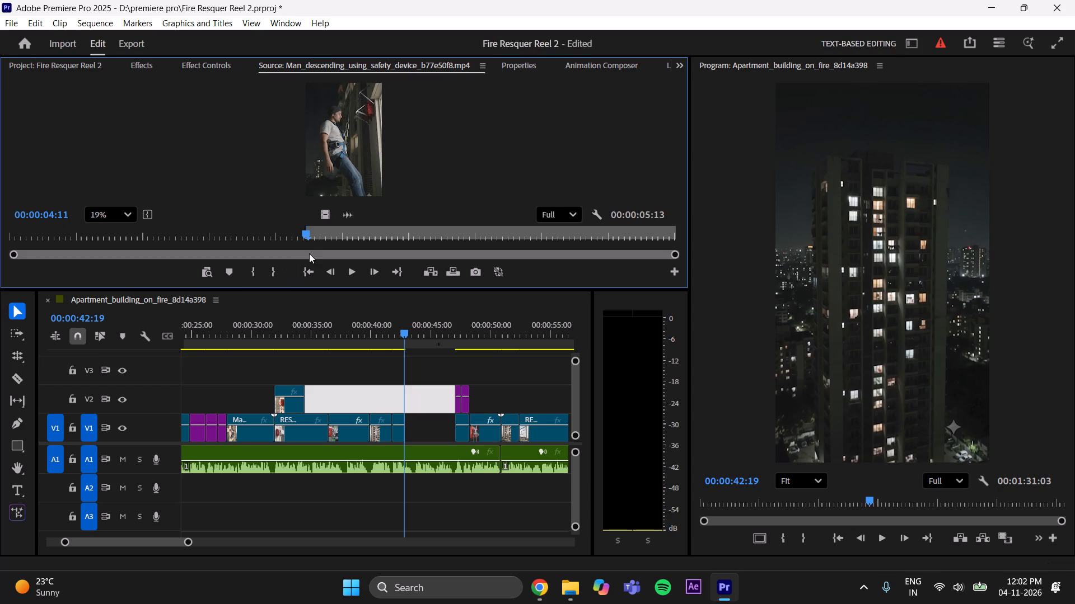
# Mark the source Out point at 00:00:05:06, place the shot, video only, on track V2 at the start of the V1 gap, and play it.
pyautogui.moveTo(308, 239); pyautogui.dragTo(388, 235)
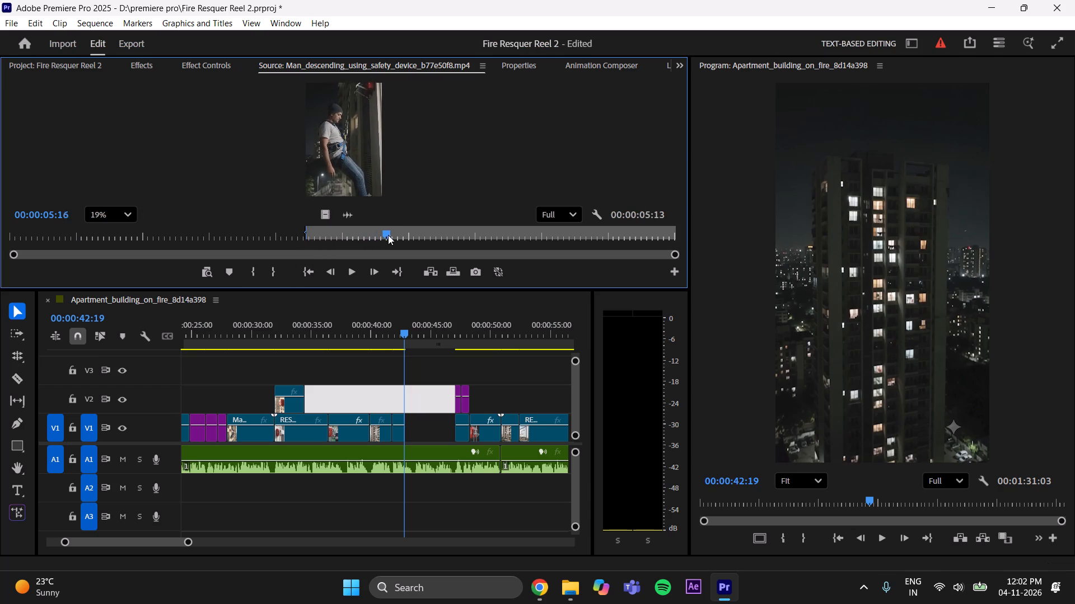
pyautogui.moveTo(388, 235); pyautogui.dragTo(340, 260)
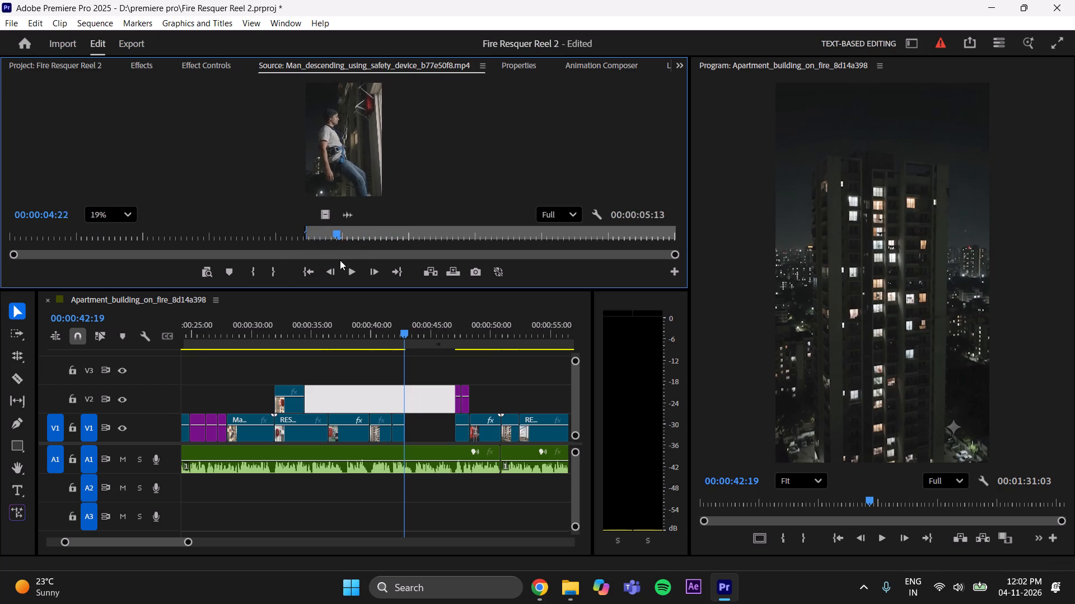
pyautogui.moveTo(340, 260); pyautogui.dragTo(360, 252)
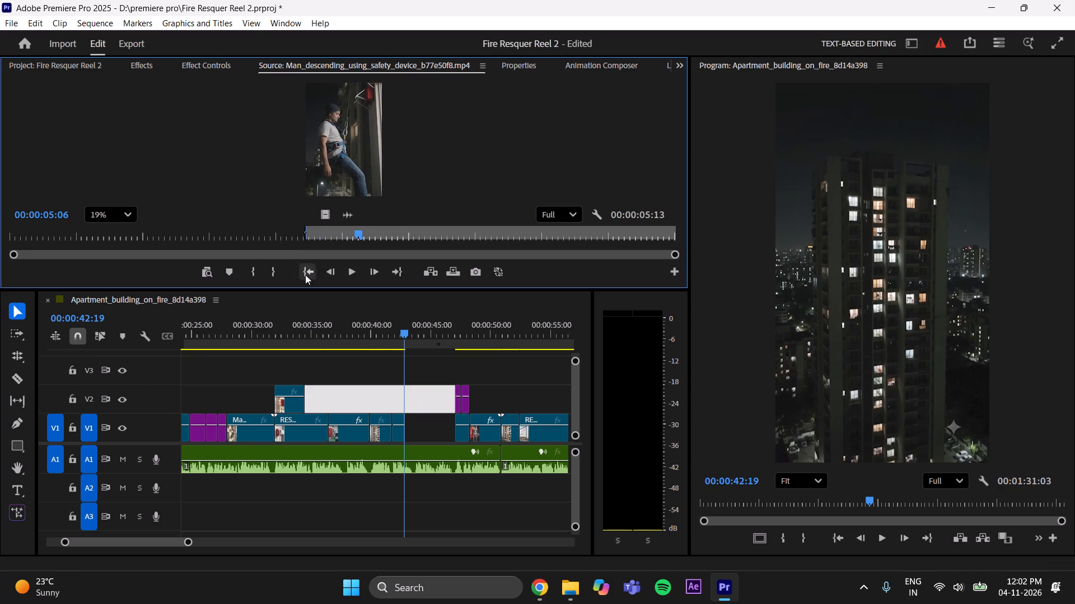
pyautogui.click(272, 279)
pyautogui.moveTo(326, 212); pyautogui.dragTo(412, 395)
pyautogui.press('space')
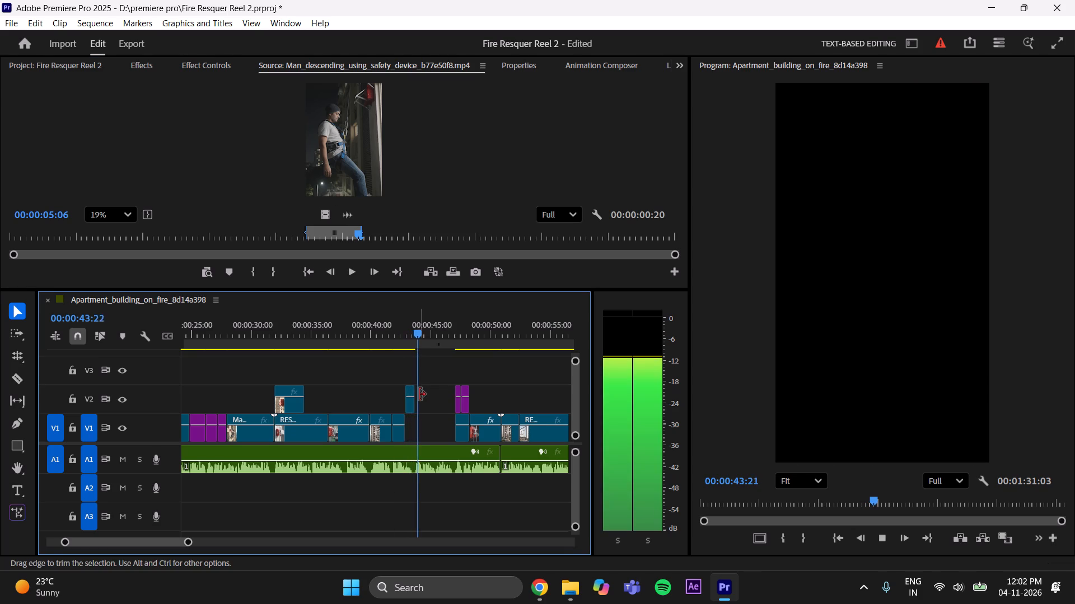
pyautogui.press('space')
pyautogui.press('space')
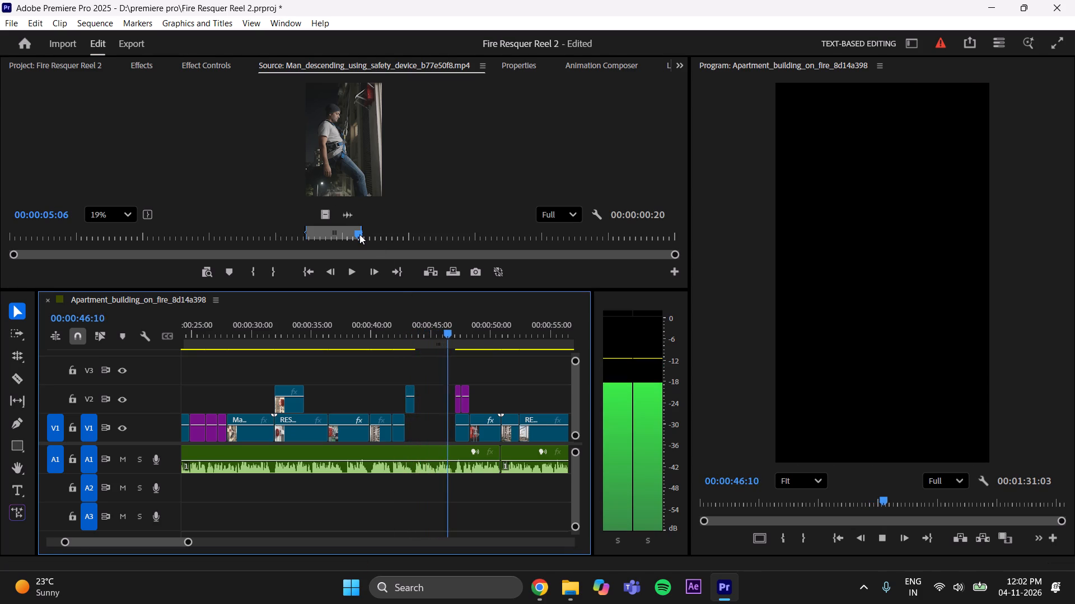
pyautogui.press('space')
# Examine the source footage after the marked range, through the rest of the descent and the red device close-up.
pyautogui.moveTo(360, 234); pyautogui.dragTo(428, 244)
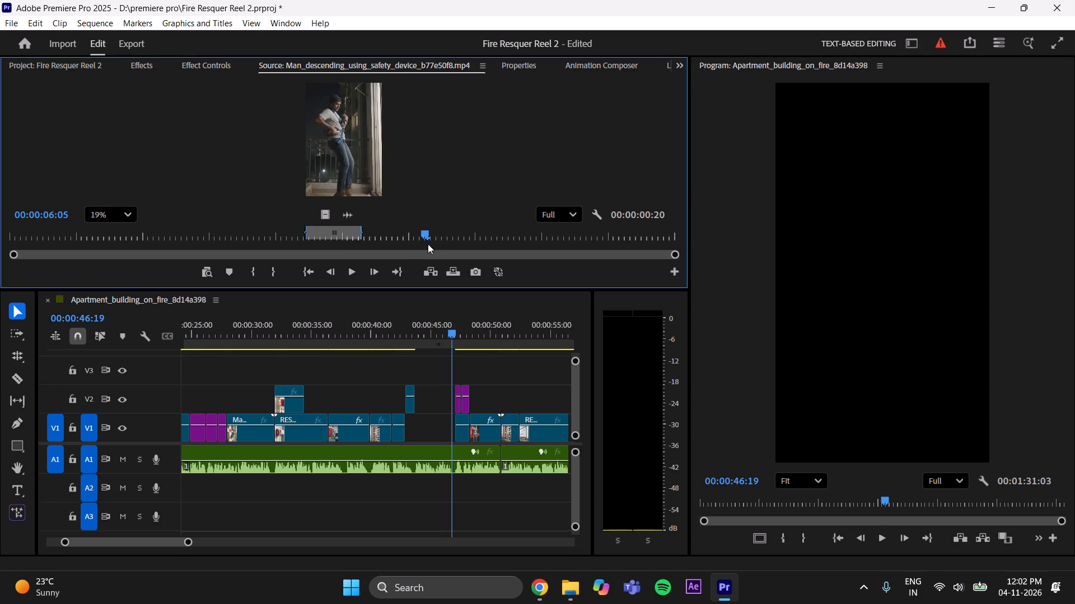
pyautogui.moveTo(428, 244); pyautogui.dragTo(483, 263)
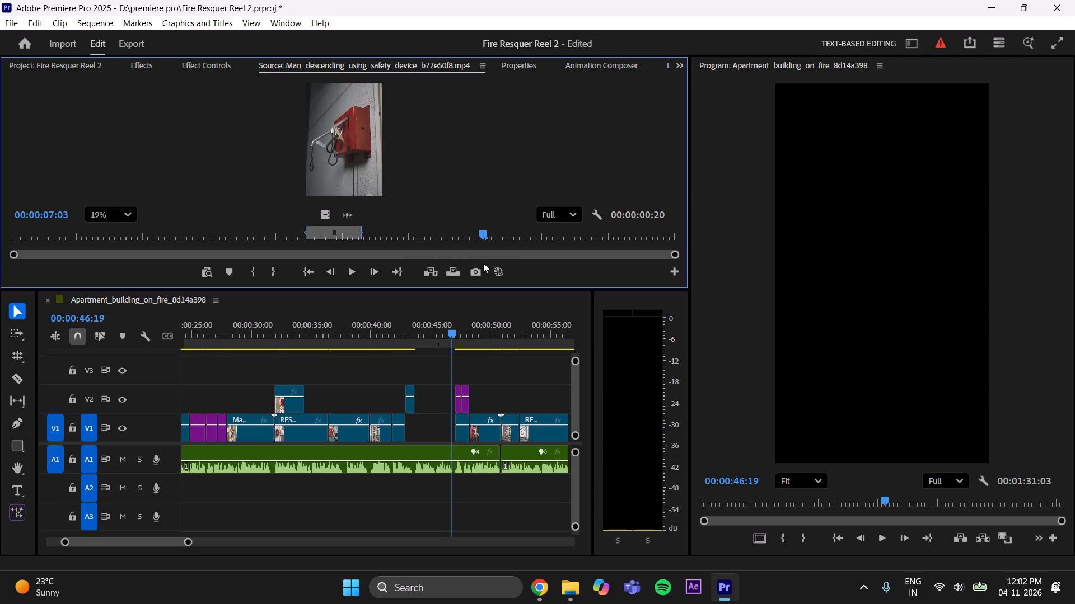
pyautogui.moveTo(483, 263); pyautogui.dragTo(563, 277)
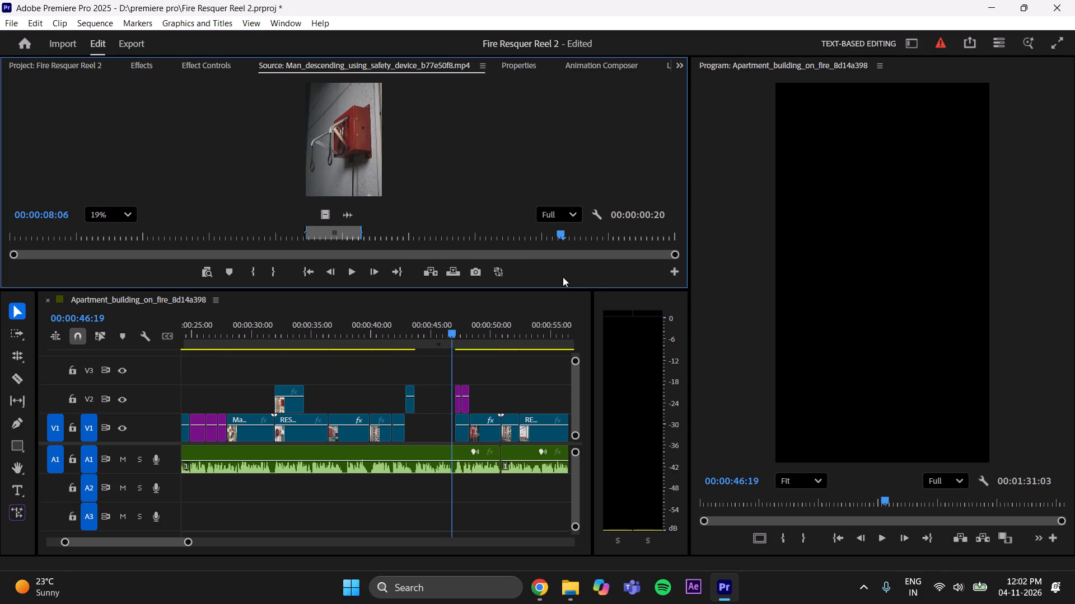
pyautogui.moveTo(563, 277); pyautogui.dragTo(519, 290)
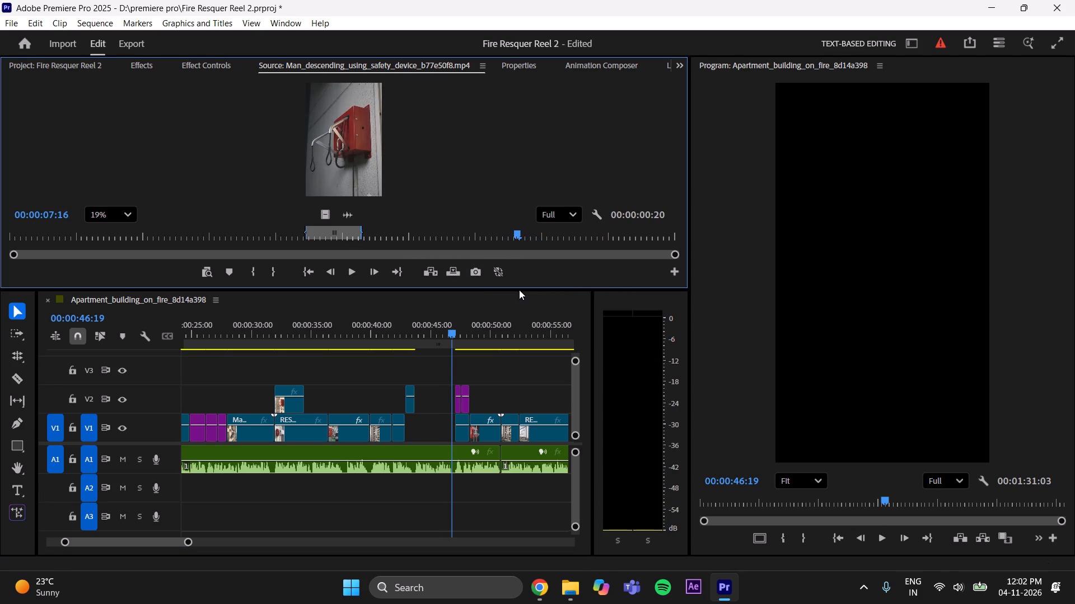
pyautogui.moveTo(519, 290); pyautogui.dragTo(462, 291)
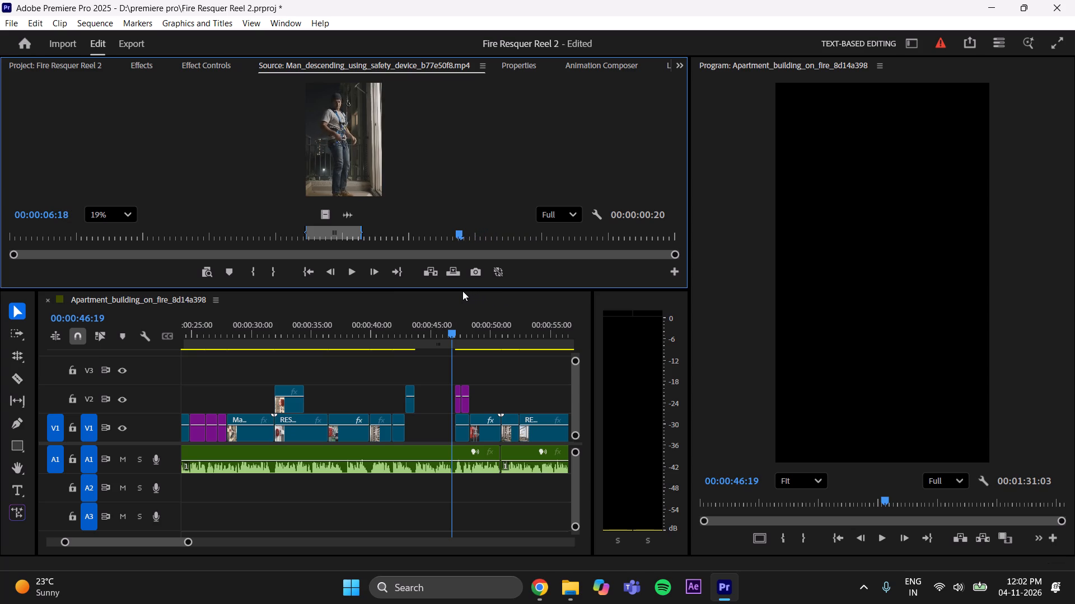
pyautogui.moveTo(462, 291); pyautogui.dragTo(460, 291)
pyautogui.moveTo(457, 234); pyautogui.dragTo(419, 246)
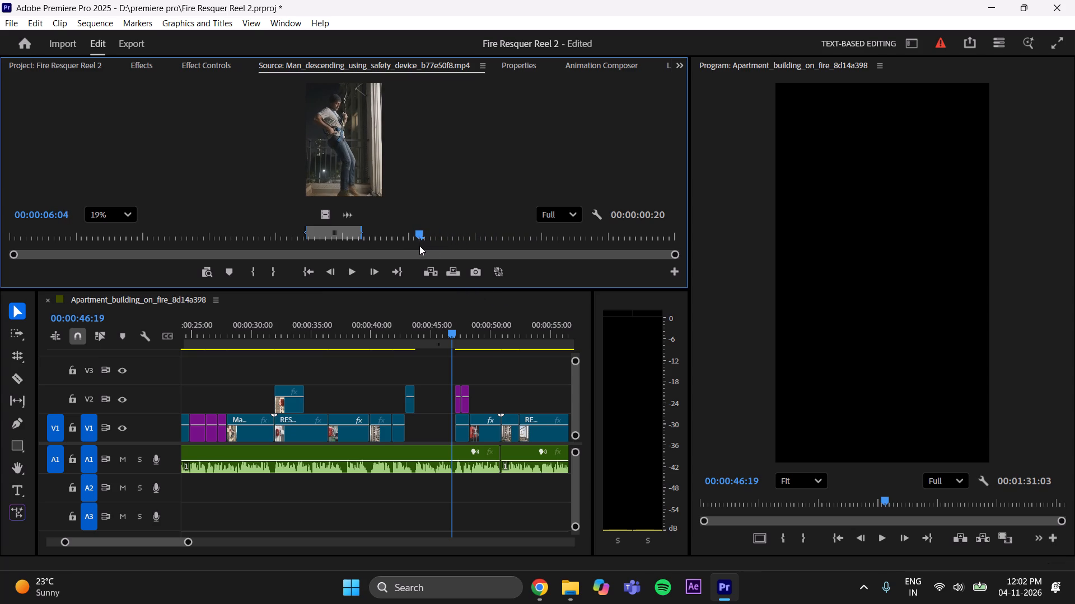
pyautogui.moveTo(419, 246); pyautogui.dragTo(415, 246)
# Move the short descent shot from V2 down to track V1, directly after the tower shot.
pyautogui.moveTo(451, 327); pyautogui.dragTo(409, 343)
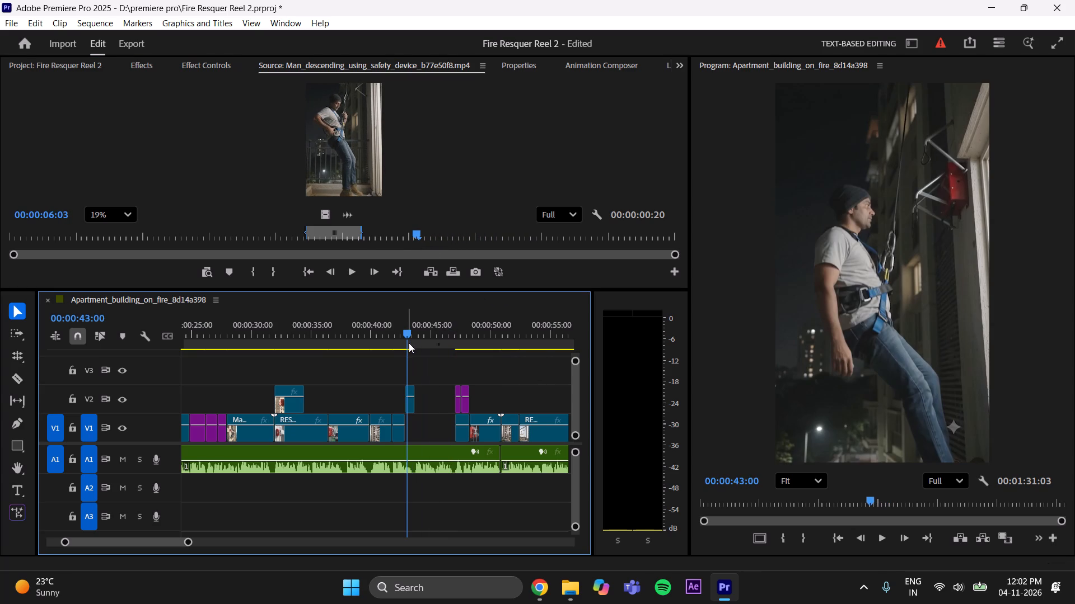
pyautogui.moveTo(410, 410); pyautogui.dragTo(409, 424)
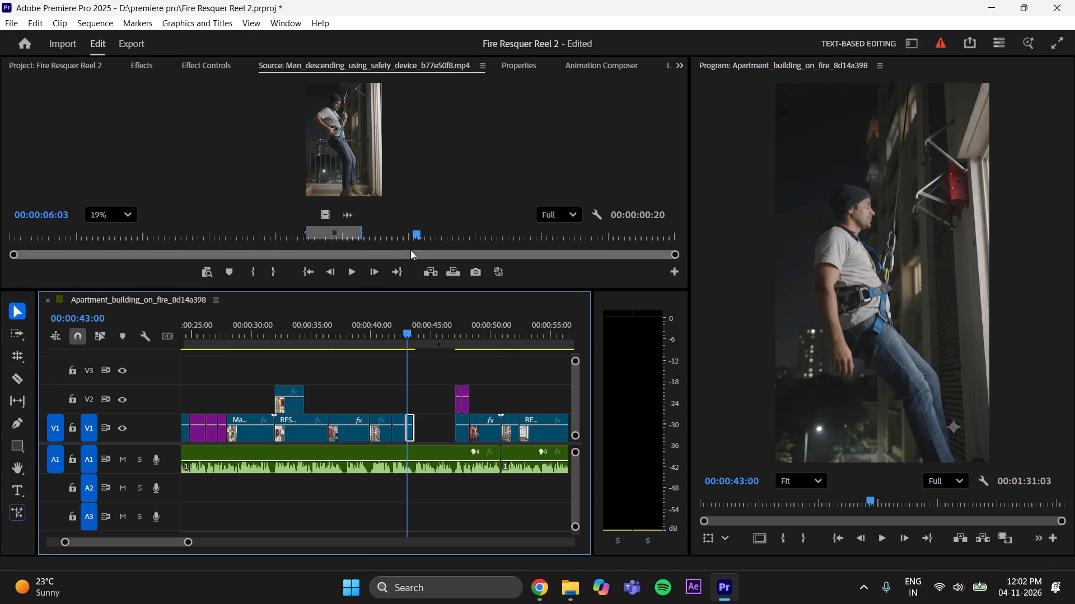
# Mark the source clip's Out point at 00:00:08:04, at the end of the red device close-up.
pyautogui.moveTo(416, 235); pyautogui.dragTo(469, 268)
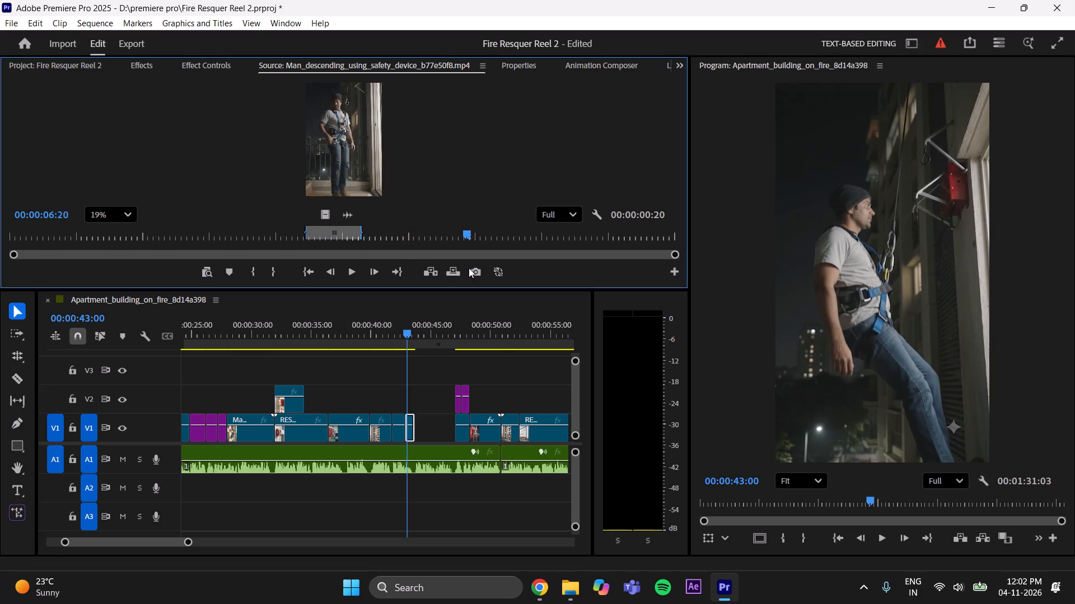
pyautogui.moveTo(469, 268); pyautogui.dragTo(567, 294)
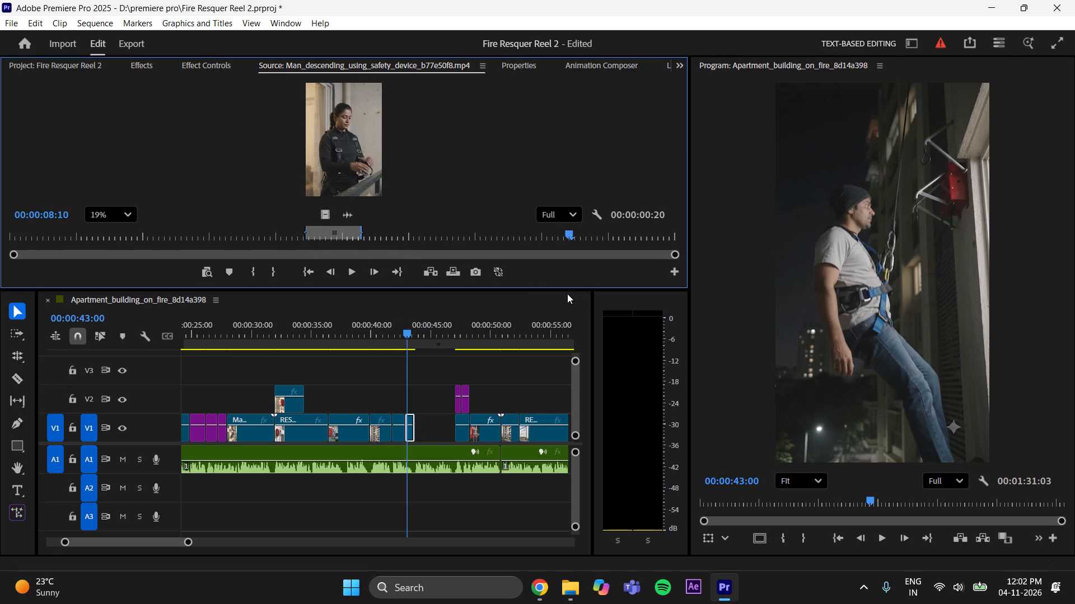
pyautogui.moveTo(567, 294); pyautogui.dragTo(552, 295)
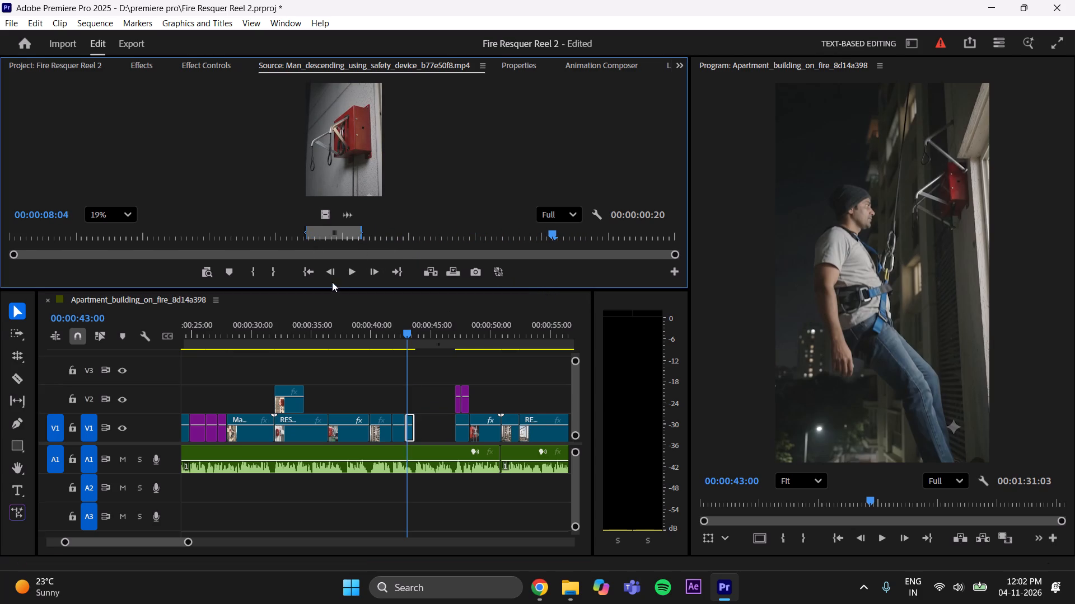
pyautogui.click(275, 271)
# Place the newly marked range, video only, on track V2 ending against the purple clips at the gap's end, and play it through.
pyautogui.moveTo(330, 215); pyautogui.dragTo(361, 322)
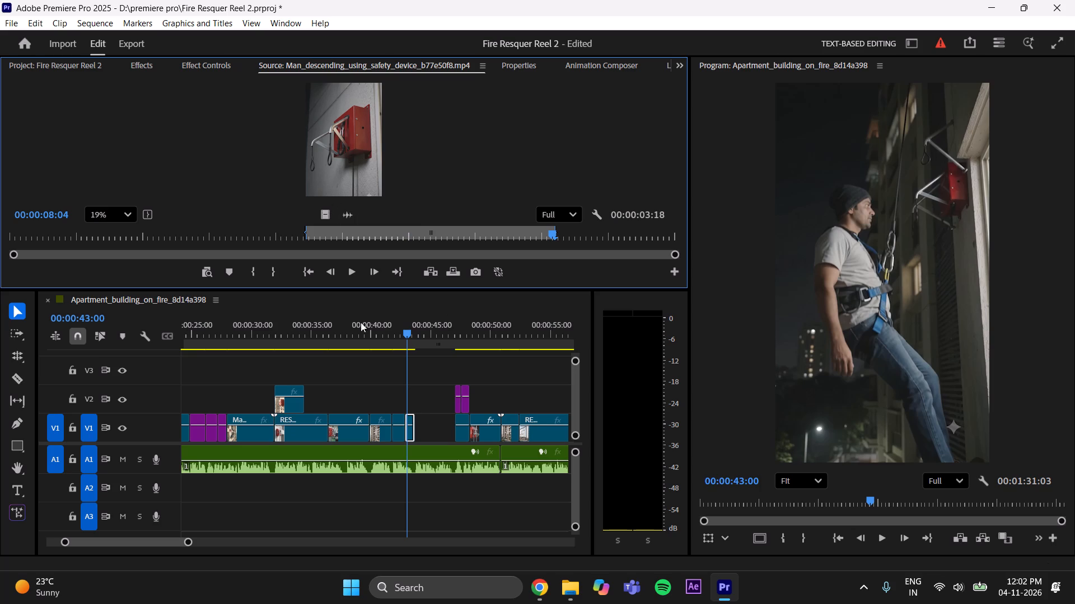
pyautogui.moveTo(361, 322); pyautogui.dragTo(411, 394)
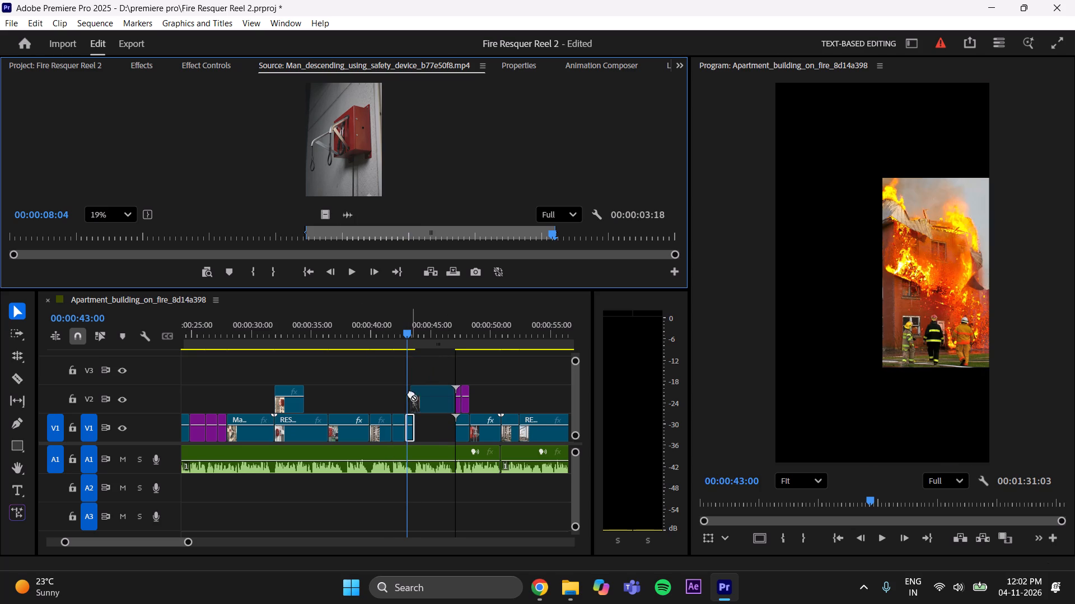
pyautogui.press('space')
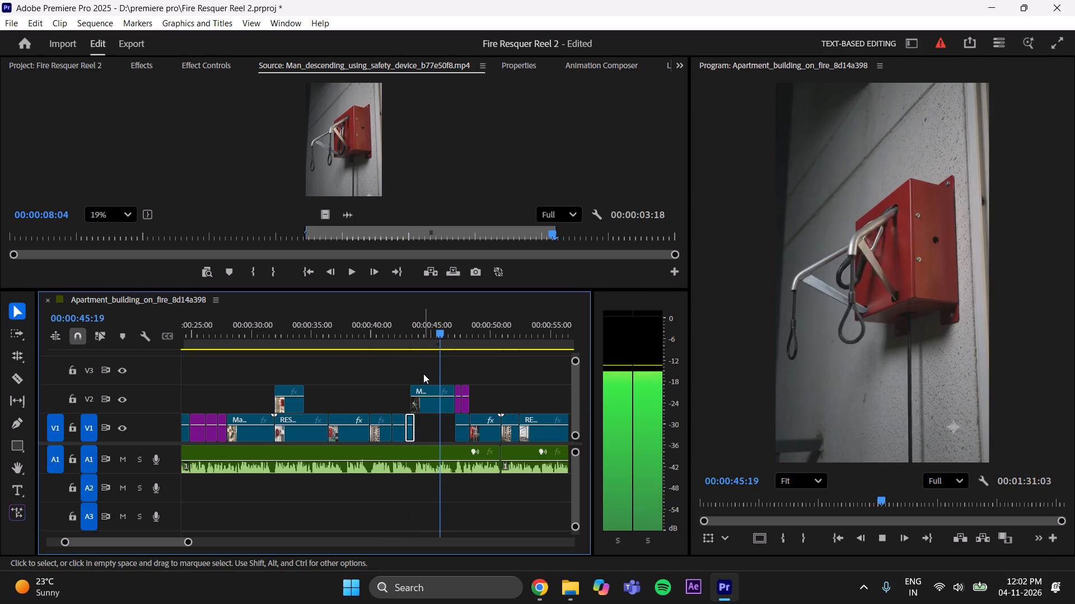
pyautogui.press('space')
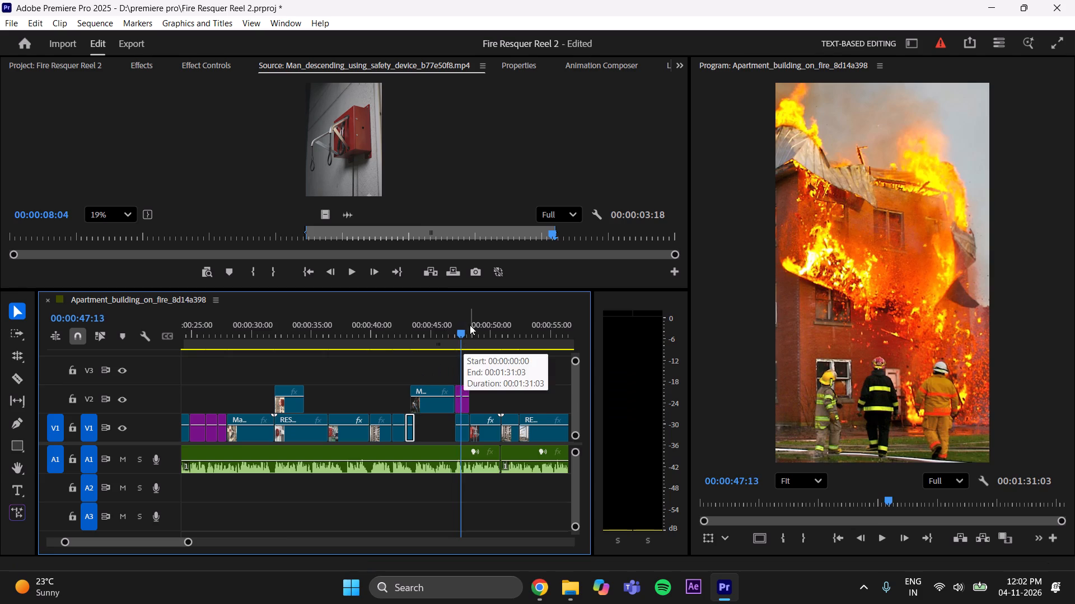
# Replay the V2 descent and device footage over the gap repeatedly to check its timing against the voiceover.
pyautogui.moveTo(462, 322); pyautogui.dragTo(419, 358)
pyautogui.press('space')
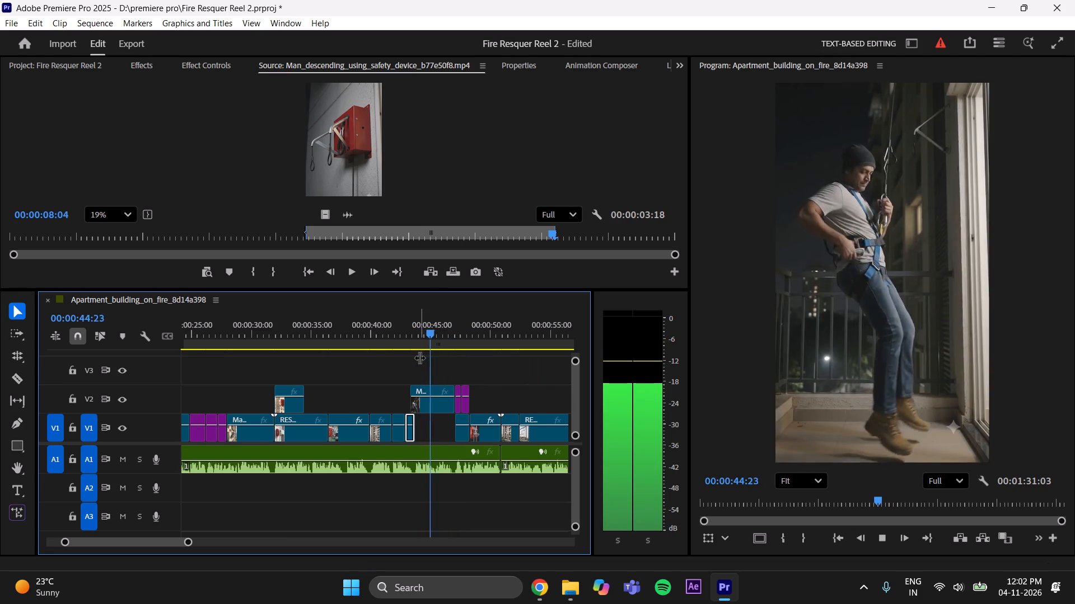
pyautogui.press('space')
pyautogui.press('space')
pyautogui.press('space')
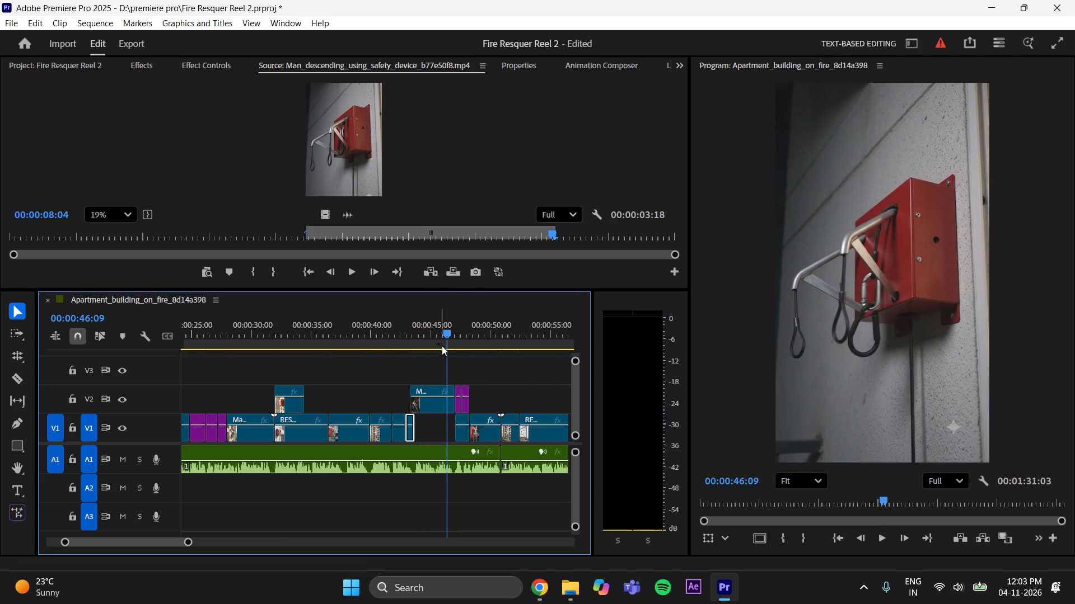
pyautogui.moveTo(445, 323); pyautogui.dragTo(410, 354)
pyautogui.press('space')
pyautogui.press('space')
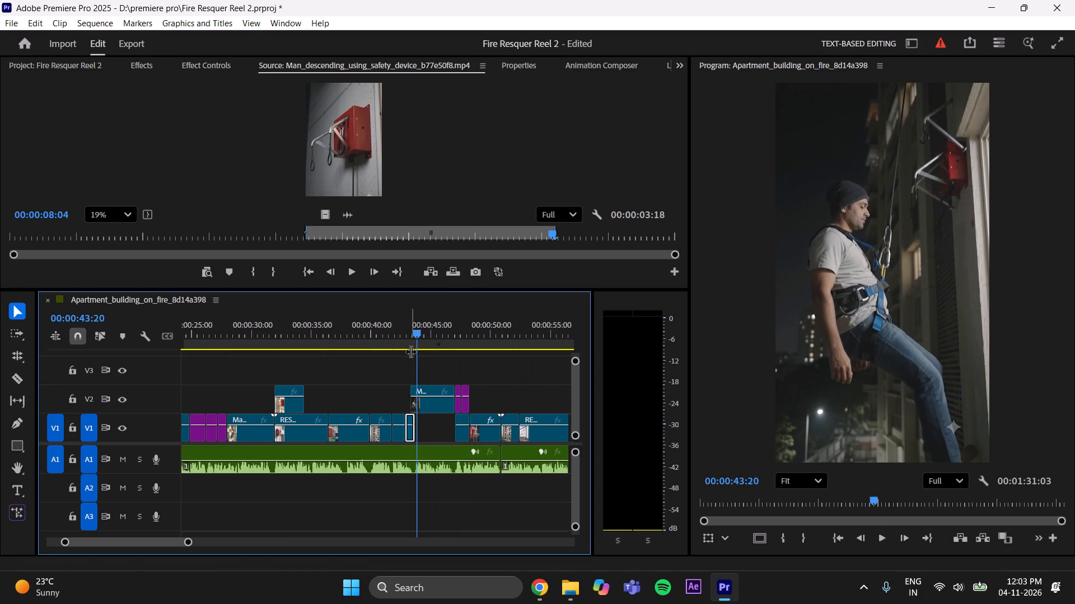
pyautogui.click(426, 398)
pyautogui.press('space')
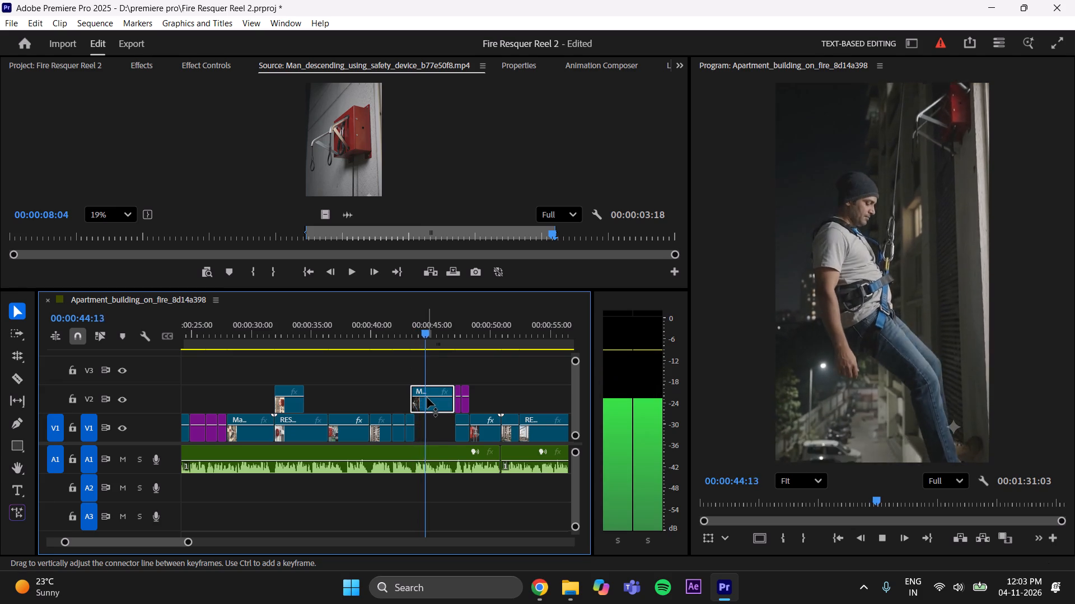
pyautogui.press('space')
pyautogui.moveTo(430, 329); pyautogui.dragTo(428, 332)
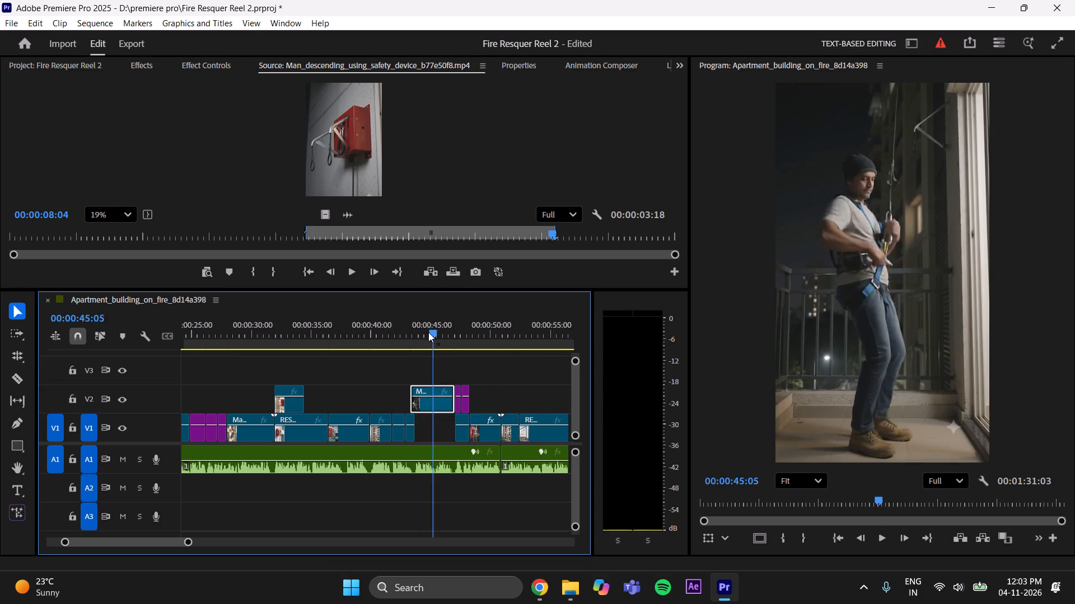
pyautogui.moveTo(428, 332); pyautogui.dragTo(422, 344)
pyautogui.press('space')
pyautogui.press('space')
pyautogui.moveTo(434, 328); pyautogui.dragTo(420, 336)
pyautogui.press('space')
pyautogui.press('space')
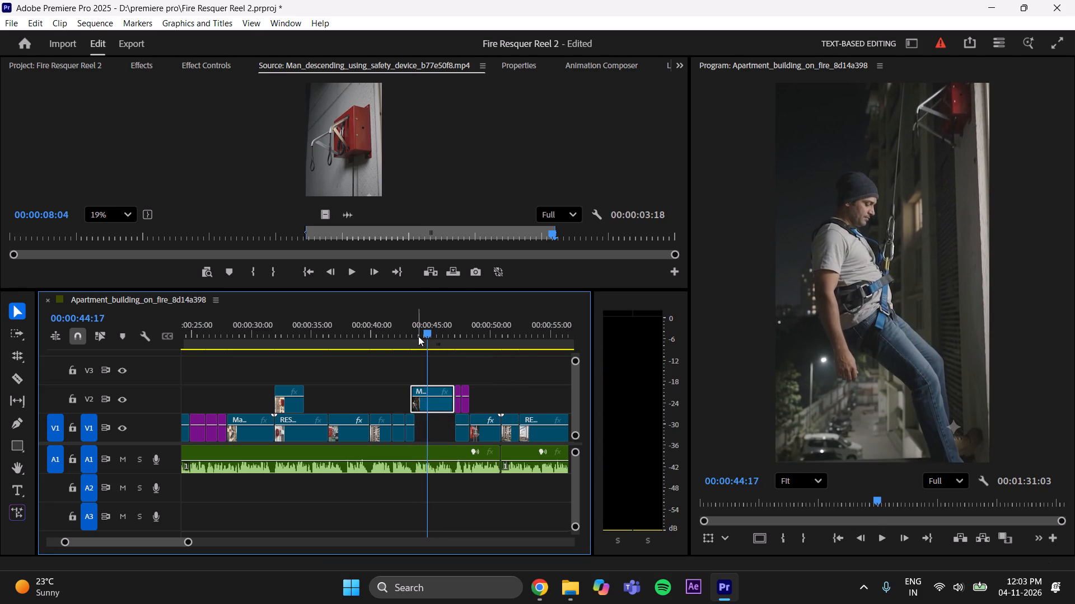
pyautogui.press('space')
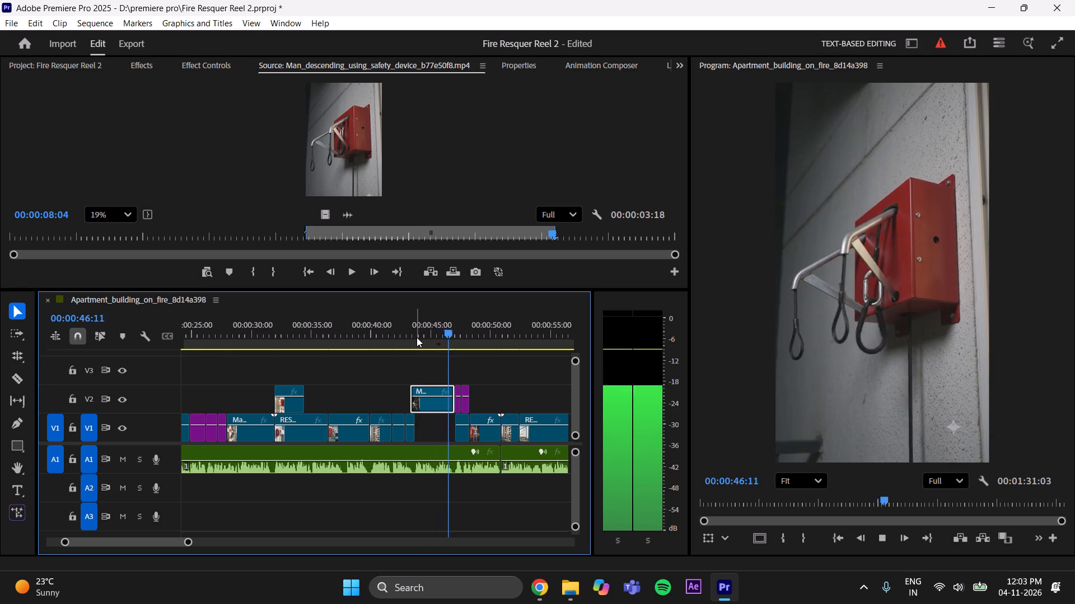
pyautogui.press('space')
# Delete the short descent shot on V1 and extend the start of the longer V2 clip back to the end of the tower shot.
pyautogui.click(412, 436)
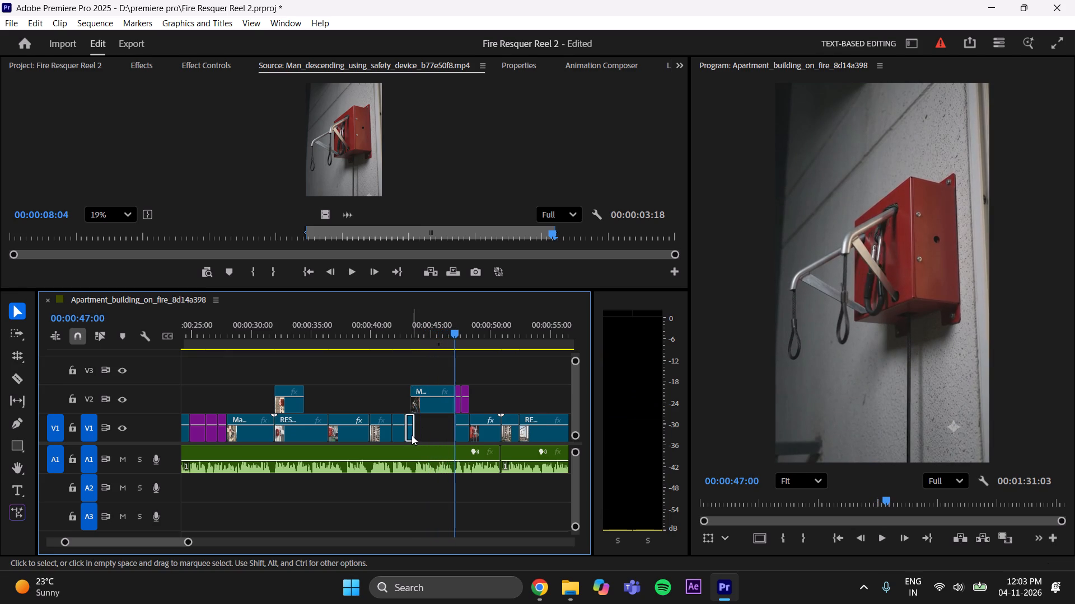
pyautogui.press('Delete')
pyautogui.click(410, 406)
pyautogui.click(424, 374)
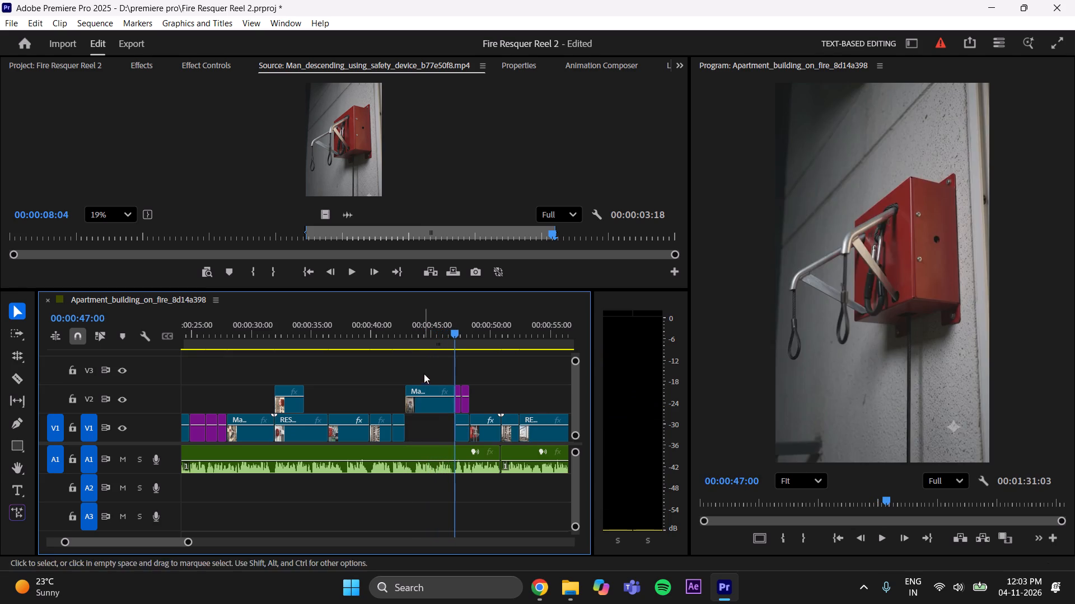
# Replay the stretch from the end of the tower shot to the purple clips repeatedly, checking the extended V2 clip against the voiceover.
pyautogui.moveTo(451, 332); pyautogui.dragTo(393, 364)
pyautogui.press('space')
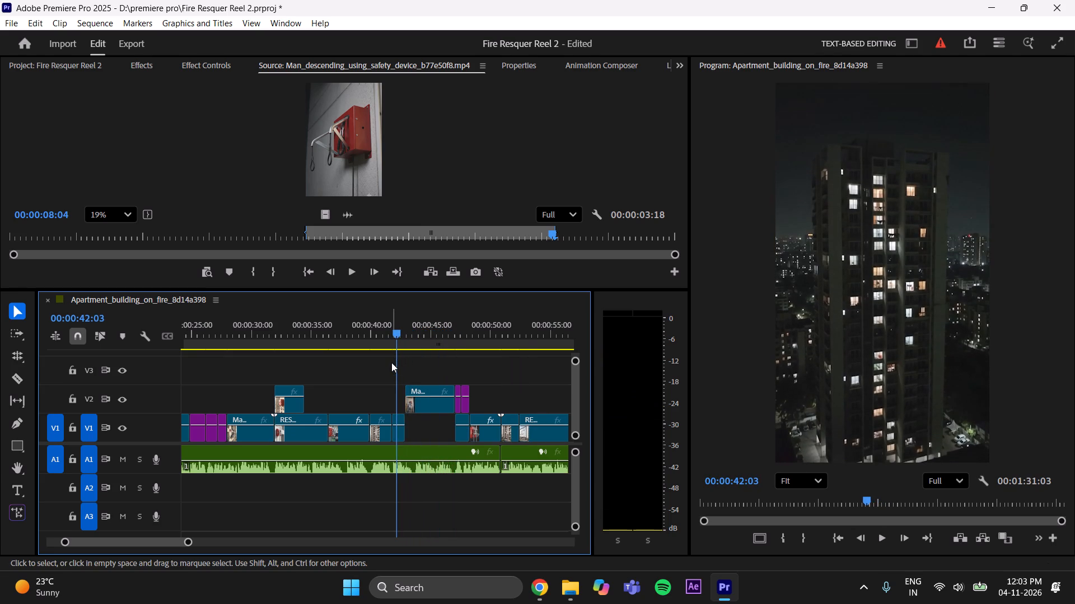
pyautogui.press('space')
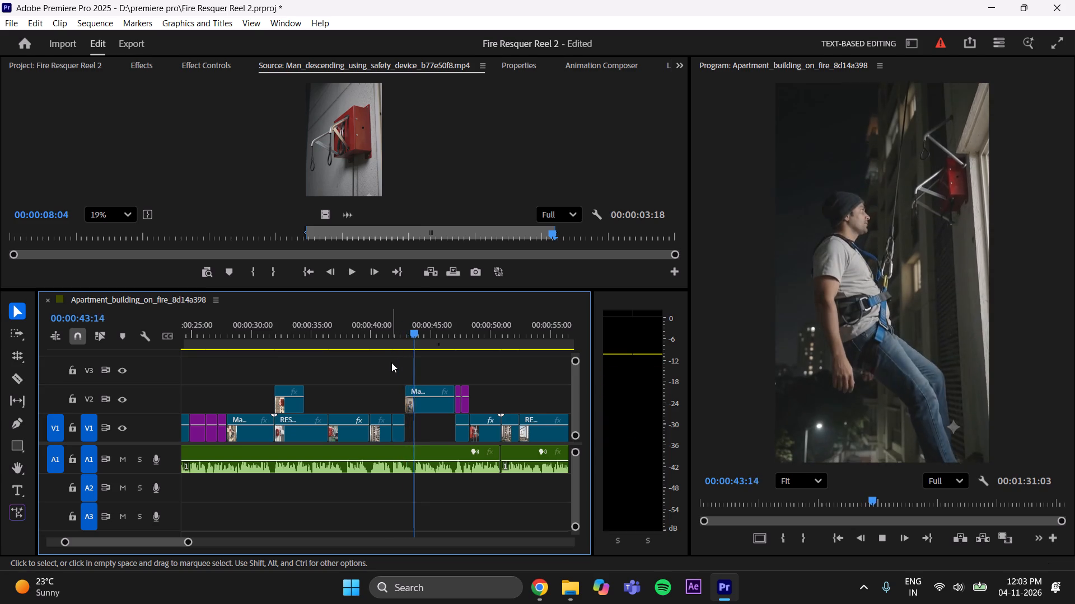
pyautogui.press('space')
pyautogui.moveTo(425, 318); pyautogui.dragTo(392, 346)
pyautogui.press('space')
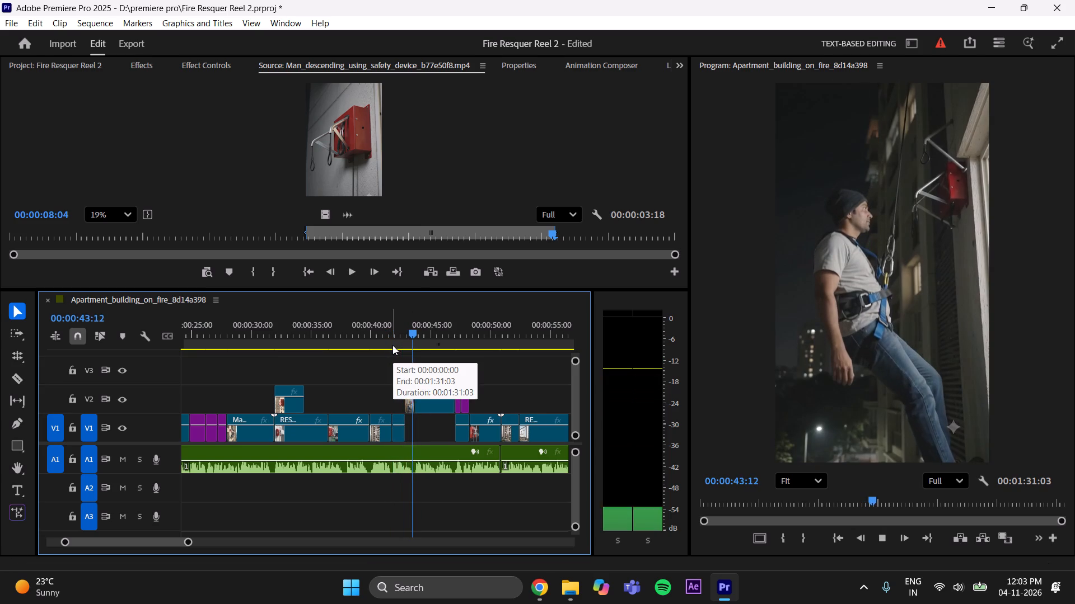
pyautogui.press('space')
pyautogui.press('space')
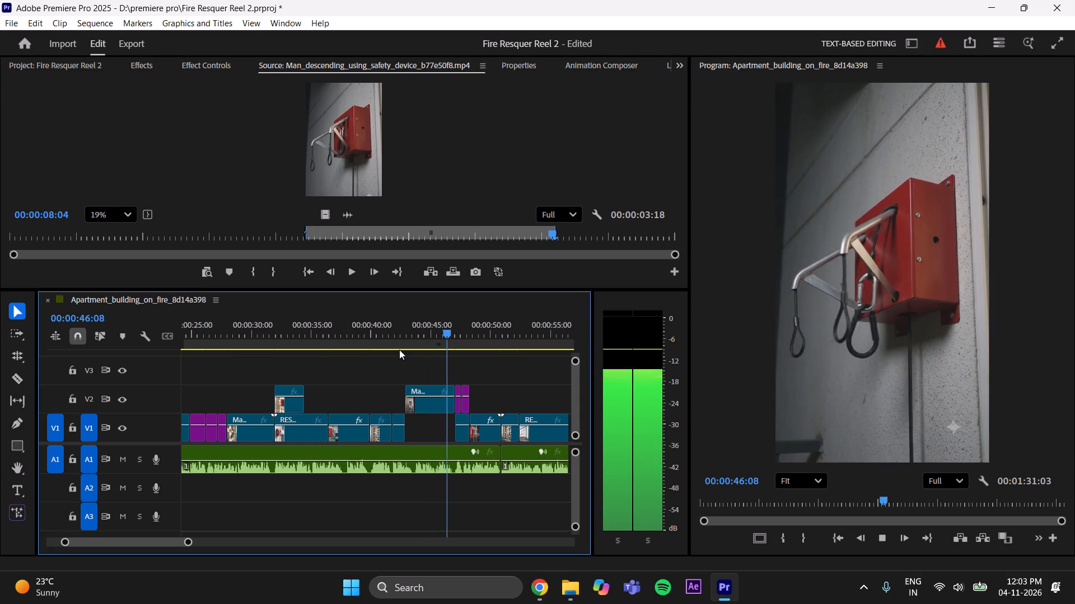
pyautogui.press('space')
pyautogui.press('space')
pyautogui.press('space')
pyautogui.moveTo(465, 317); pyautogui.dragTo(436, 338)
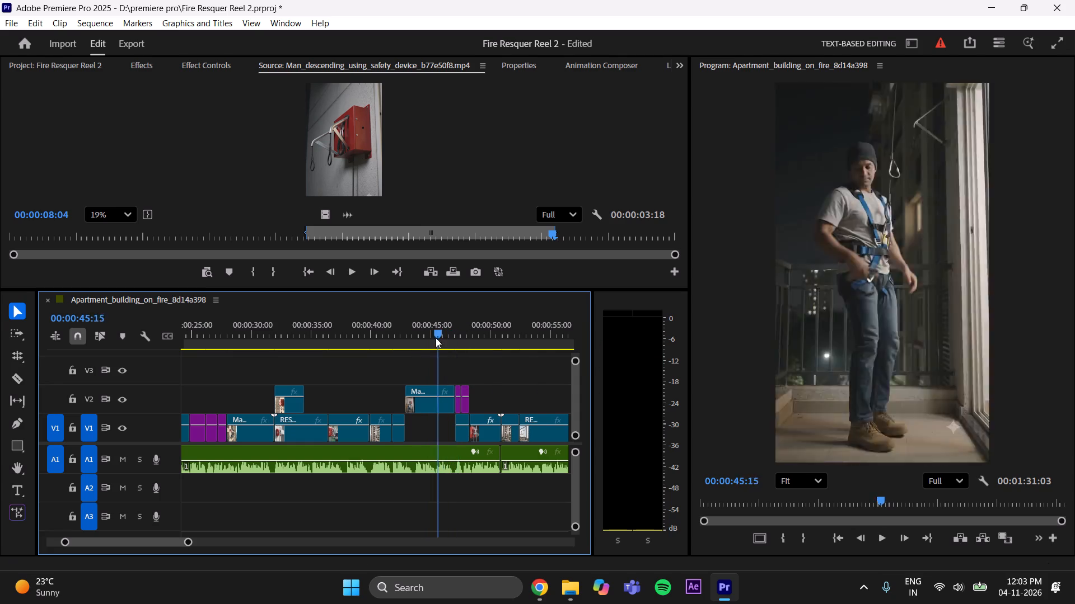
pyautogui.moveTo(436, 338); pyautogui.dragTo(389, 382)
pyautogui.press('space')
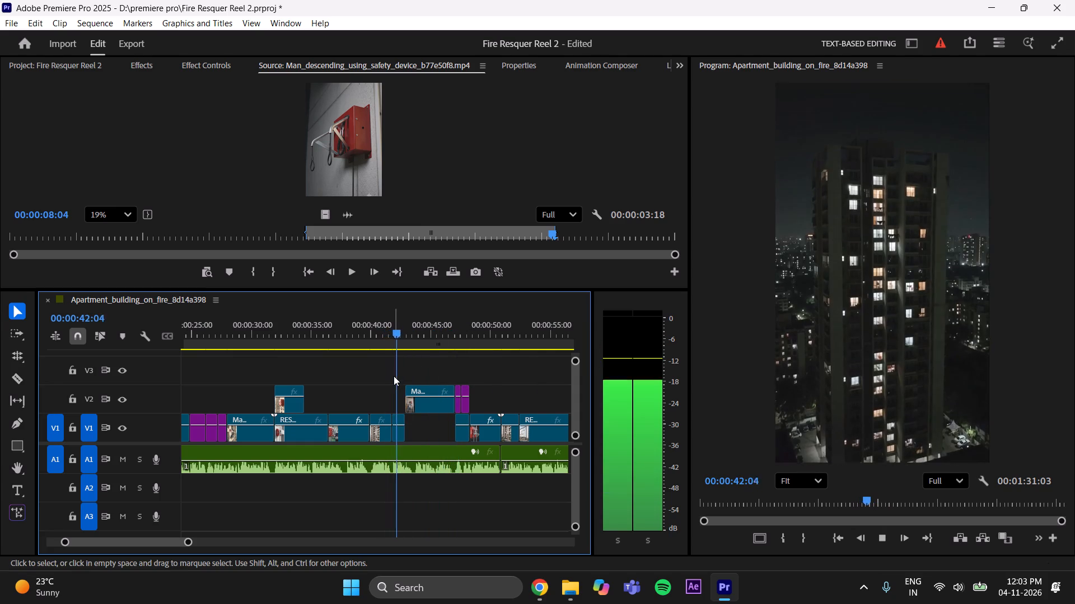
pyautogui.press('space')
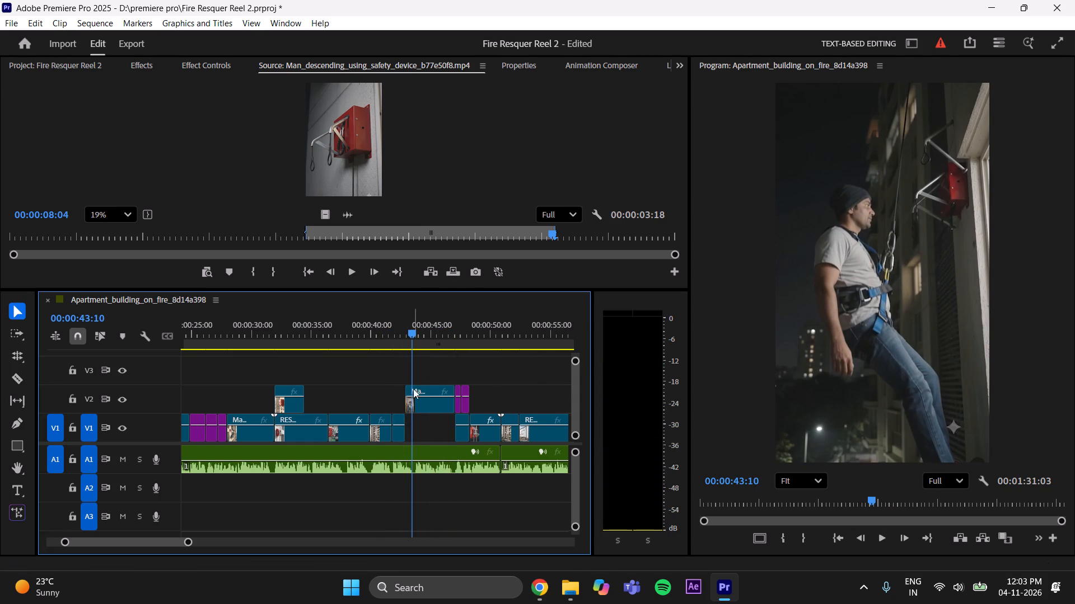
# Trim the start of the V2 clip to 00:00:43:07, where the shot of the man hanging outside begins, and play it.
pyautogui.moveTo(412, 334); pyautogui.dragTo(406, 339)
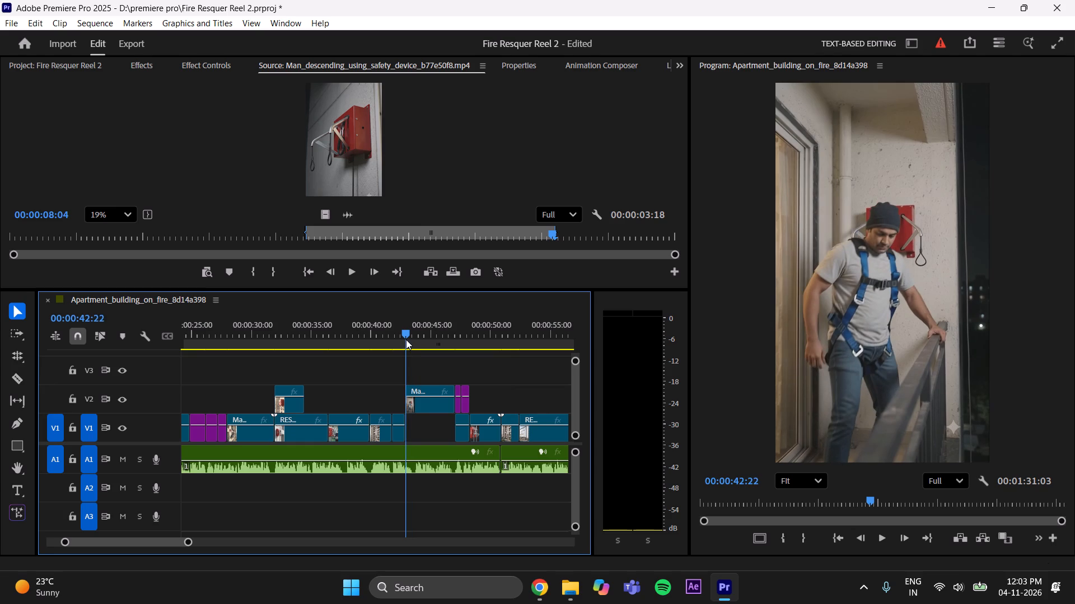
pyautogui.moveTo(406, 339); pyautogui.dragTo(407, 346)
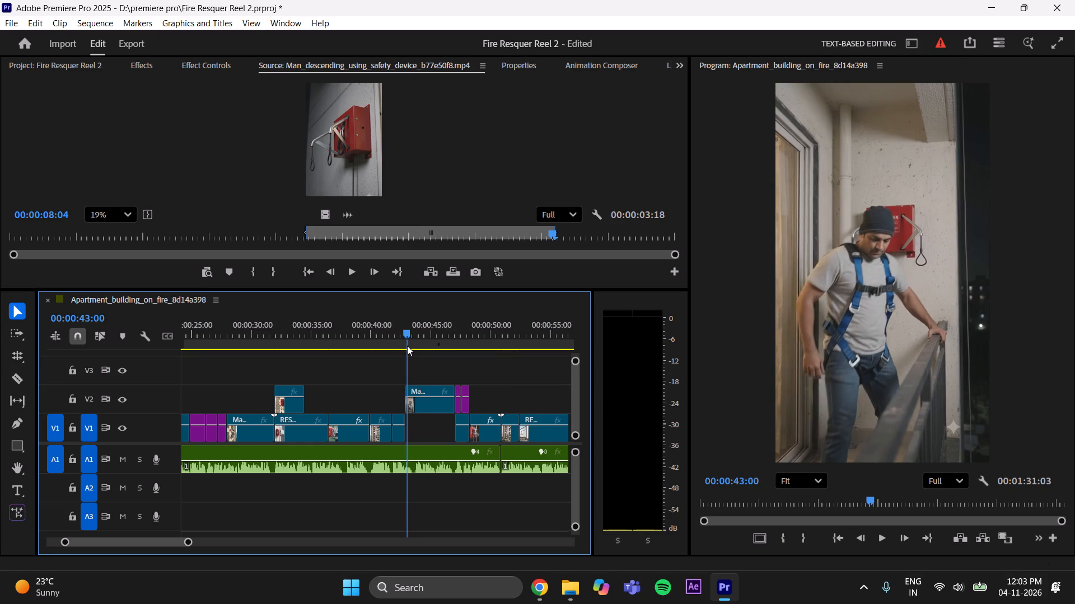
pyautogui.moveTo(407, 346); pyautogui.dragTo(409, 349)
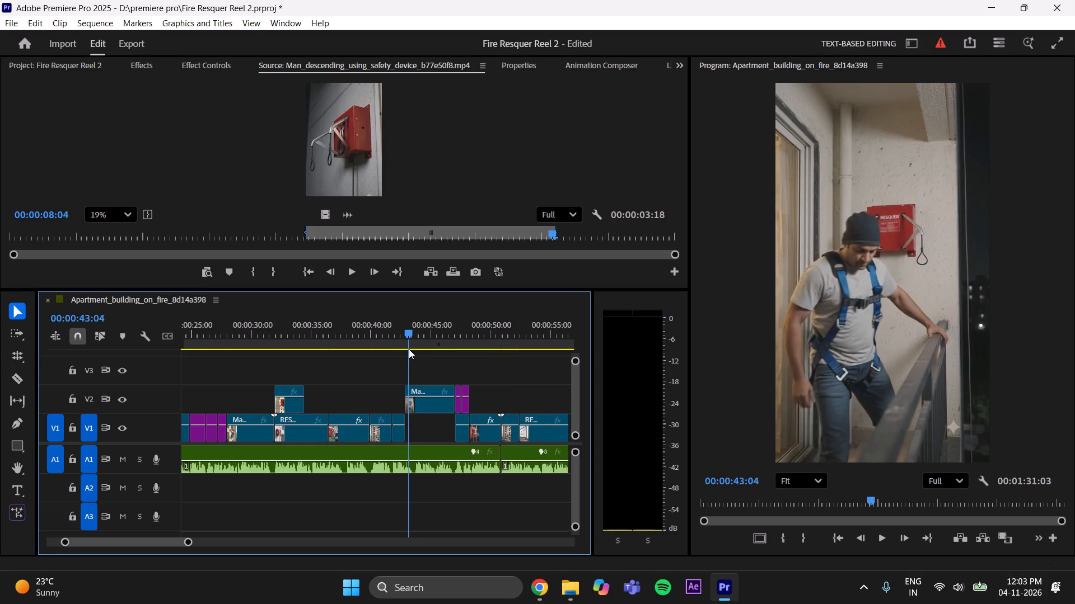
pyautogui.moveTo(409, 349); pyautogui.dragTo(410, 350)
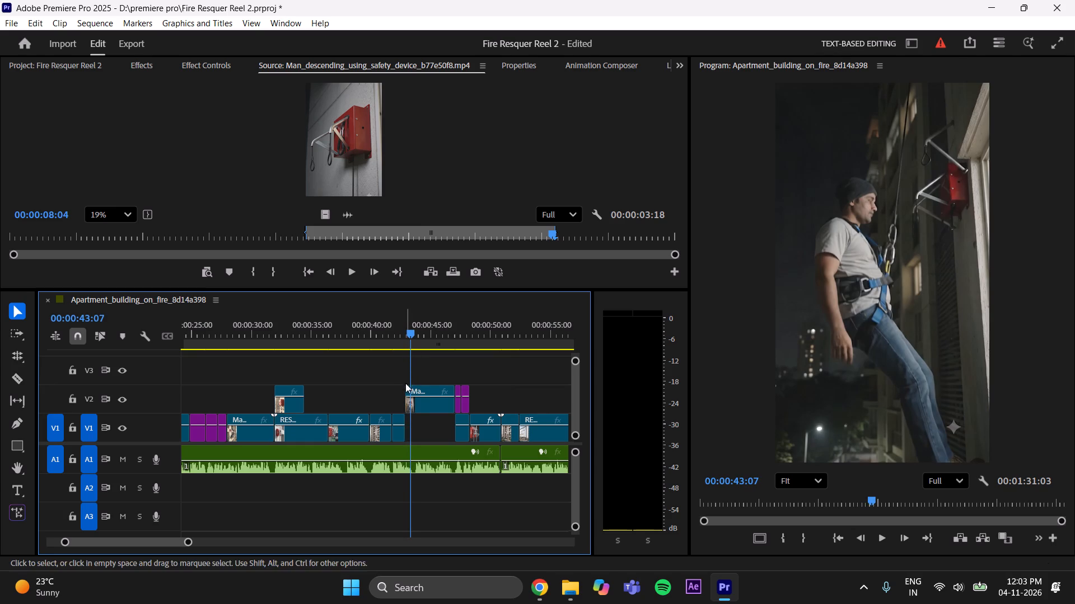
pyautogui.moveTo(406, 402); pyautogui.dragTo(412, 404)
pyautogui.press('space')
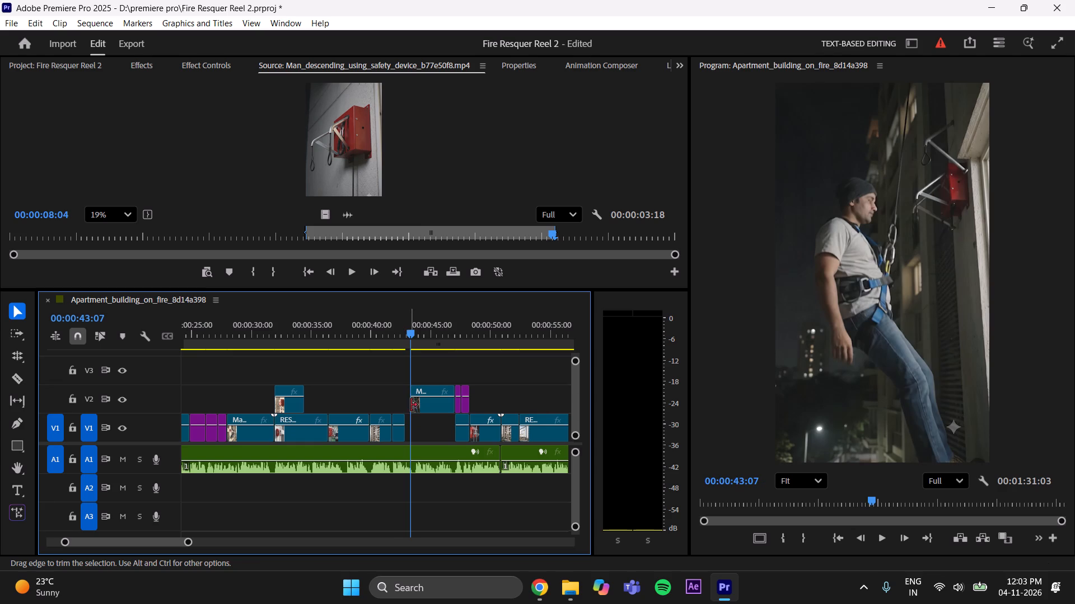
pyautogui.press('space')
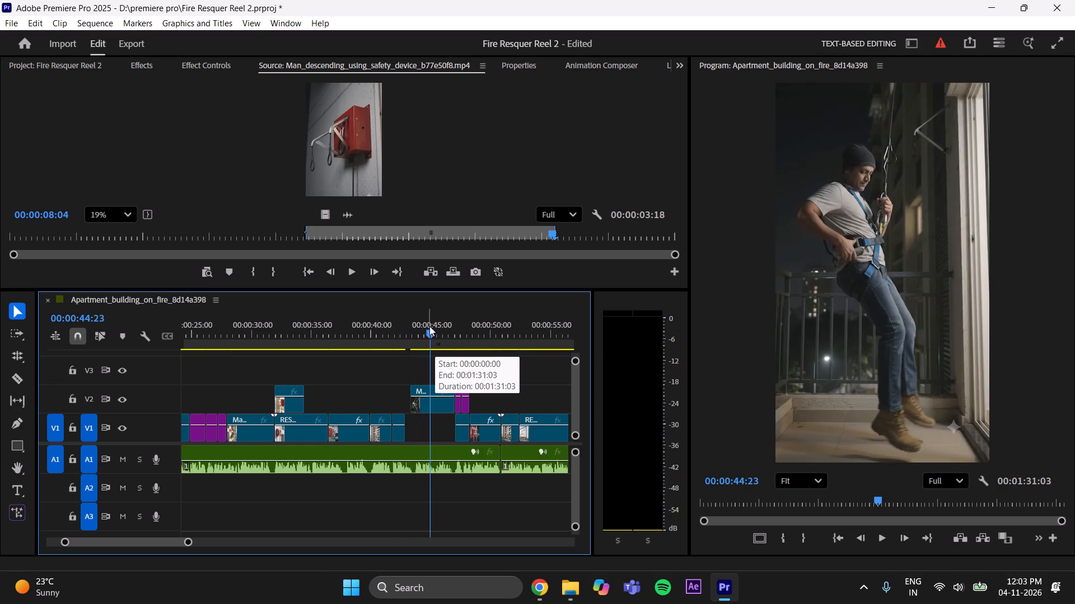
# Move the trimmed V2 clip down to V1 so it starts directly against the end of the tower shot.
pyautogui.moveTo(426, 327); pyautogui.dragTo(389, 347)
pyautogui.click(423, 405)
pyautogui.moveTo(424, 404); pyautogui.dragTo(421, 417)
pyautogui.click(430, 432)
# Set the moved V1 clip's speed to 90% and play the section through into the rescue-workers shot.
pyautogui.rightClick(429, 431)
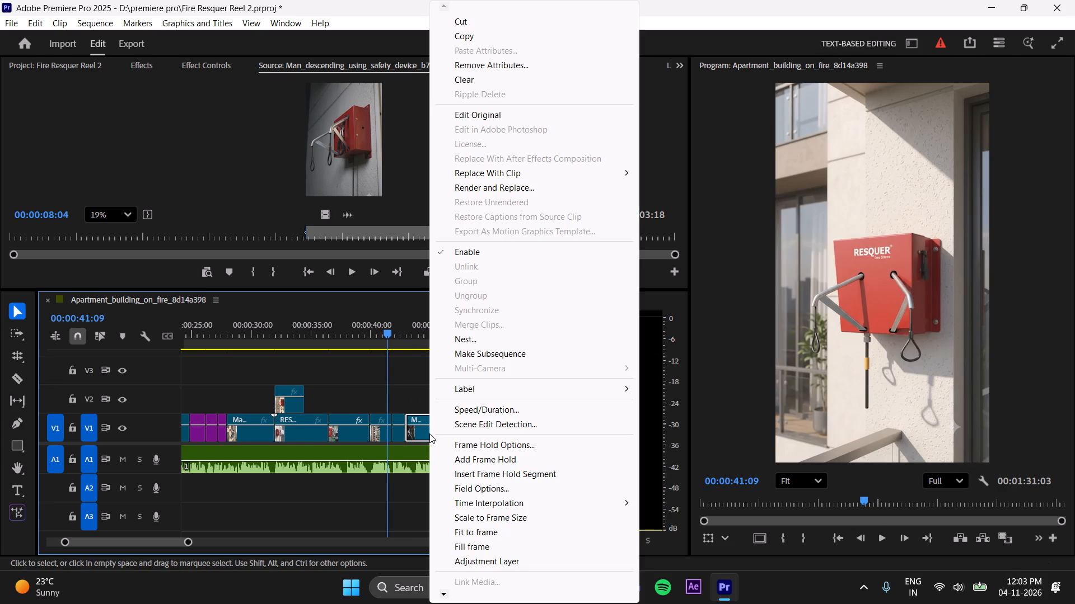
pyautogui.click(499, 415)
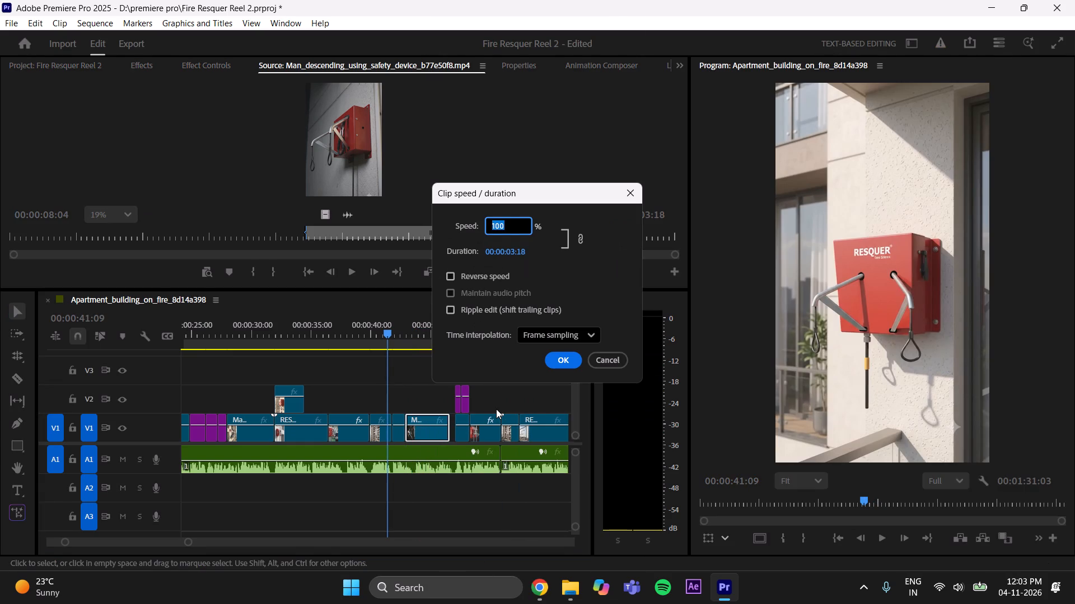
pyautogui.press('BackSpace')
pyautogui.write('90')
pyautogui.press('Return')
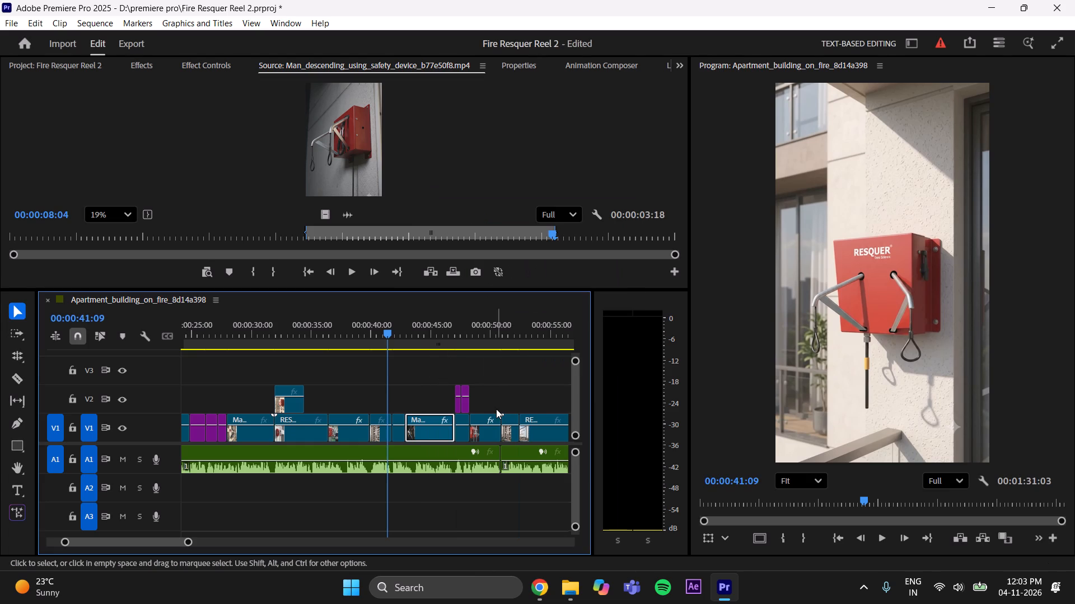
pyautogui.press('space')
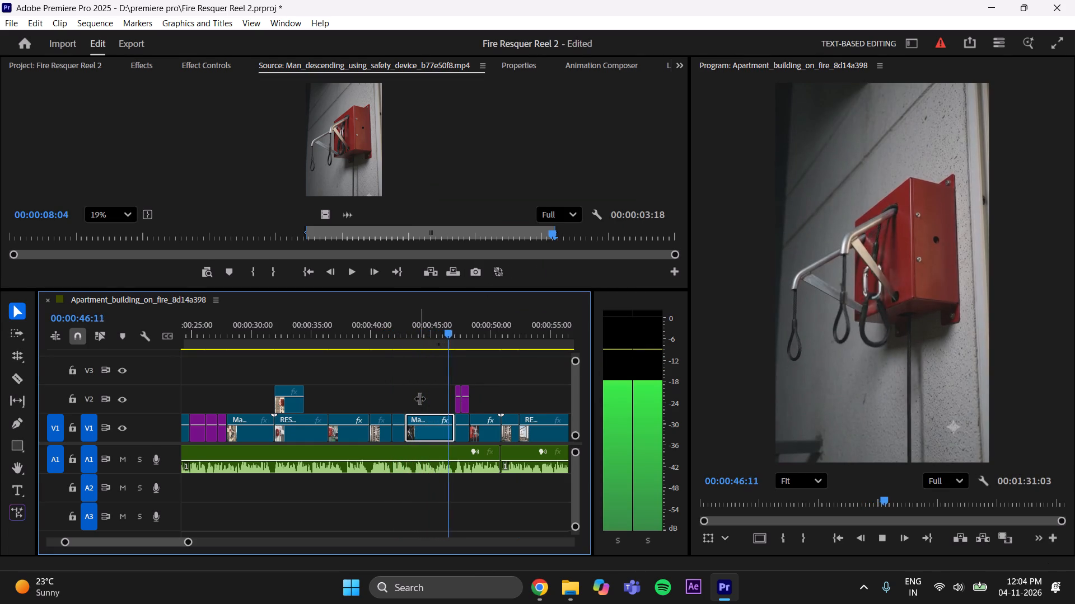
pyautogui.press('space')
# Save the project.
pyautogui.hotkey('ctrl', 's')
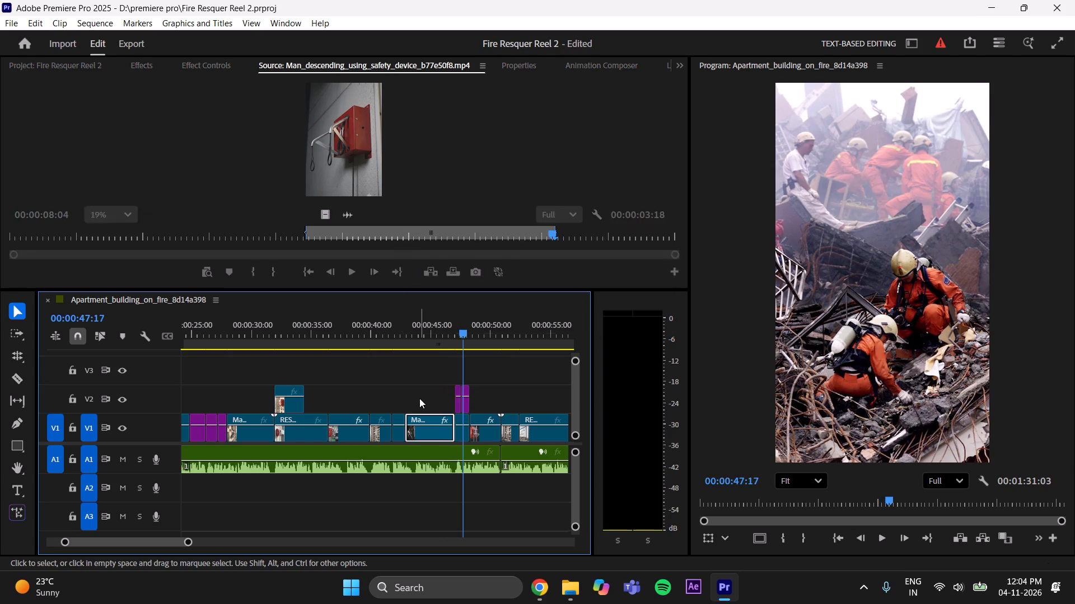
pyautogui.hotkey('ctrl', 's')
pyautogui.hotkey('ctrl', 's')
pyautogui.hotkey('ctrl', 's')
pyautogui.hotkey('ctrl', 's')
pyautogui.click(419, 398)
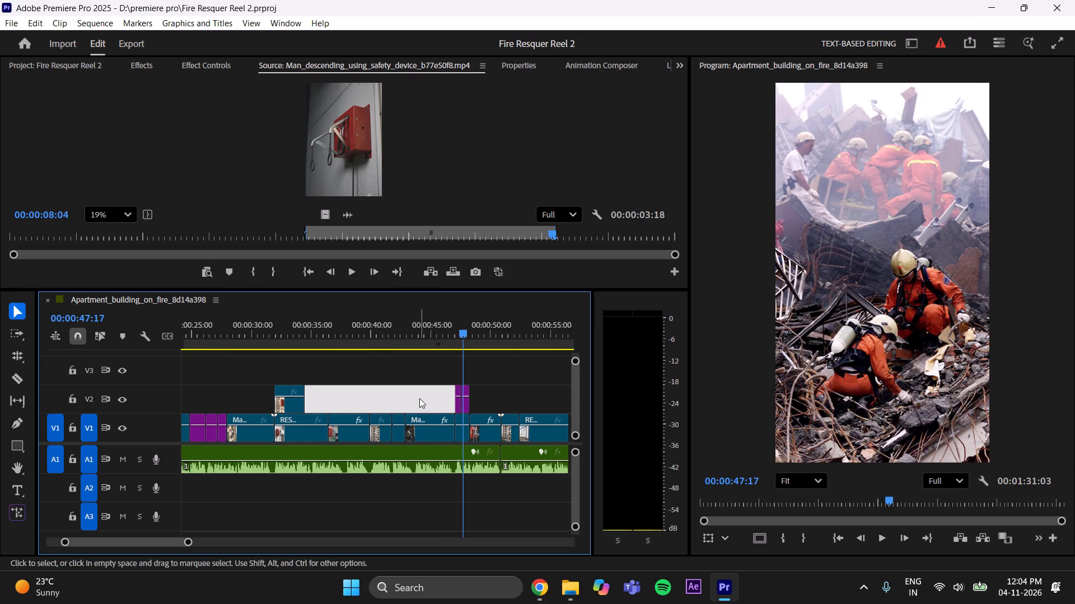
pyautogui.click(447, 504)
pyautogui.hotkey('ctrl', 's')
pyautogui.hotkey('ctrl', 's')
pyautogui.hotkey('ctrl', 's')
pyautogui.hotkey('ctrl', 's')
pyautogui.hotkey('ctrl', 's')
pyautogui.hotkey('ctrl', 's')
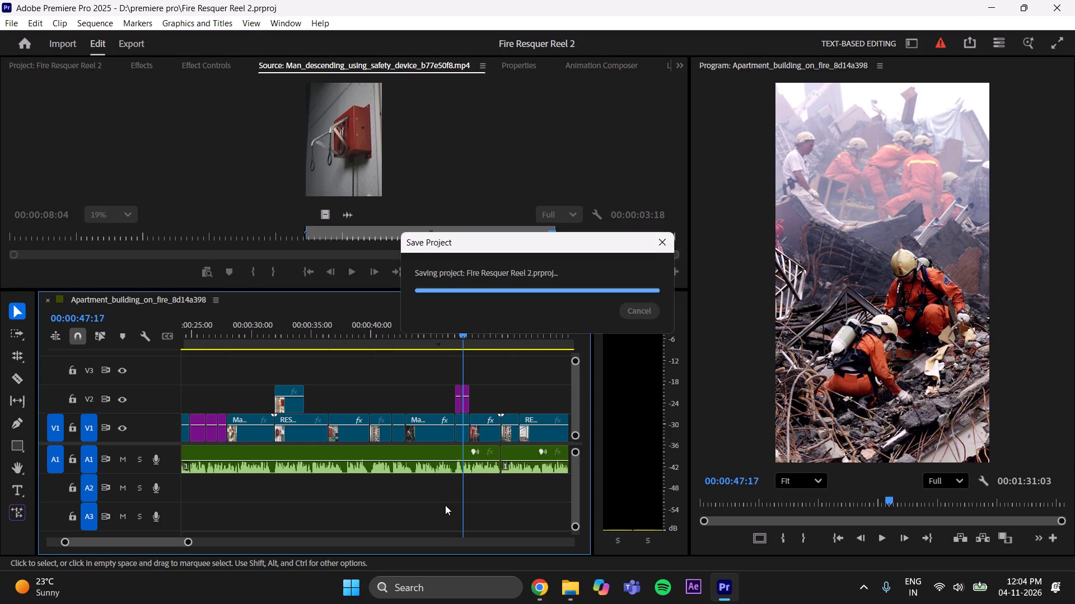
pyautogui.hotkey('ctrl', 's')
# Show the whole sequence in the timeline and replay the newly filled section from the tower shot into the clips after it.
pyautogui.moveTo(187, 543); pyautogui.dragTo(202, 538)
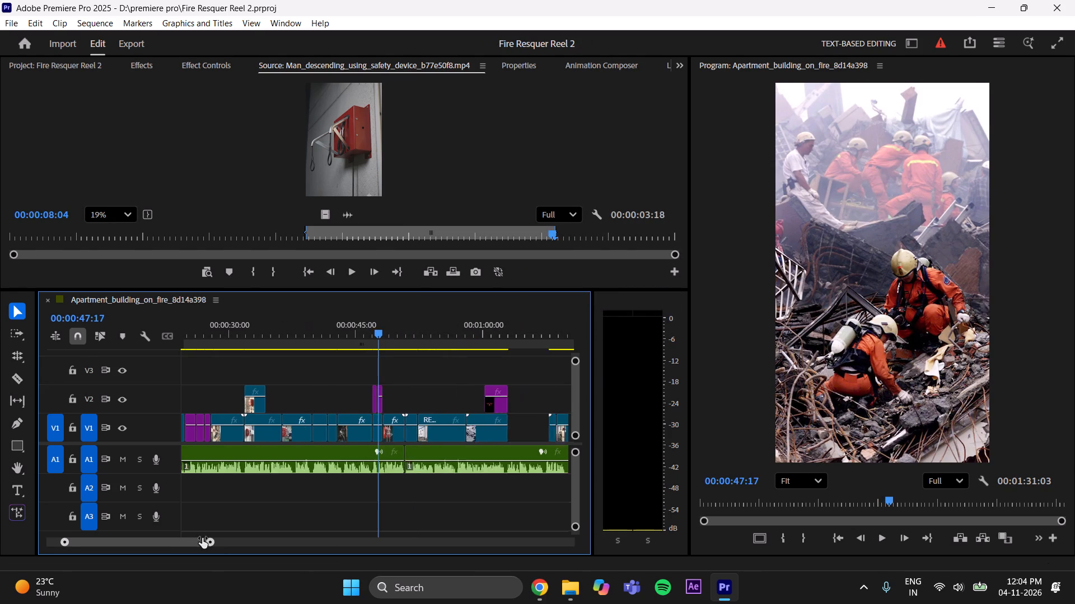
pyautogui.moveTo(202, 538); pyautogui.dragTo(227, 527)
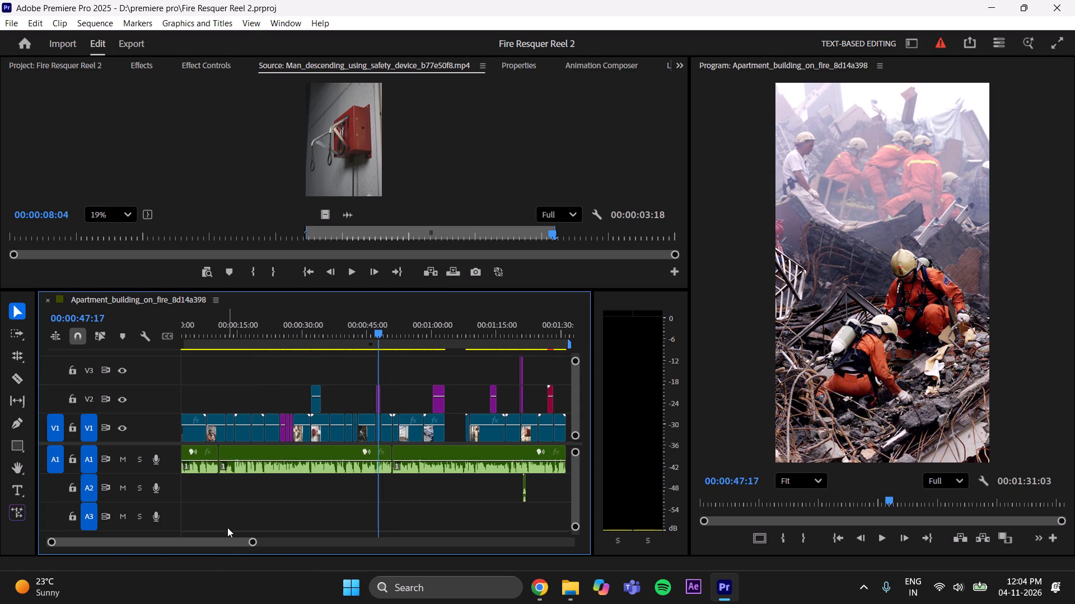
pyautogui.hotkey('ctrl', 's')
pyautogui.hotkey('ctrl', 's')
pyautogui.hotkey('ctrl', 's')
pyautogui.moveTo(226, 547); pyautogui.dragTo(212, 541)
pyautogui.moveTo(212, 541); pyautogui.dragTo(209, 541)
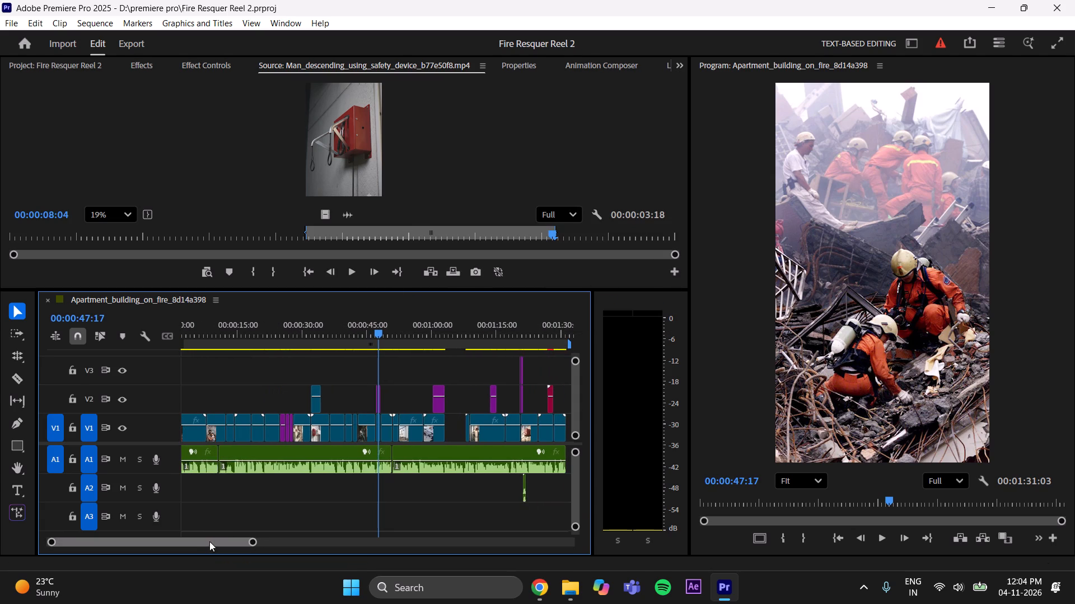
pyautogui.moveTo(209, 541); pyautogui.dragTo(204, 541)
pyautogui.moveTo(204, 540); pyautogui.dragTo(190, 540)
pyautogui.moveTo(250, 544); pyautogui.dragTo(255, 543)
pyautogui.moveTo(237, 542); pyautogui.dragTo(216, 540)
pyautogui.hotkey('ctrl', 's')
pyautogui.hotkey('ctrl', 's')
pyautogui.hotkey('ctrl', 's')
pyautogui.hotkey('ctrl', 's')
pyautogui.hotkey('ctrl', 's')
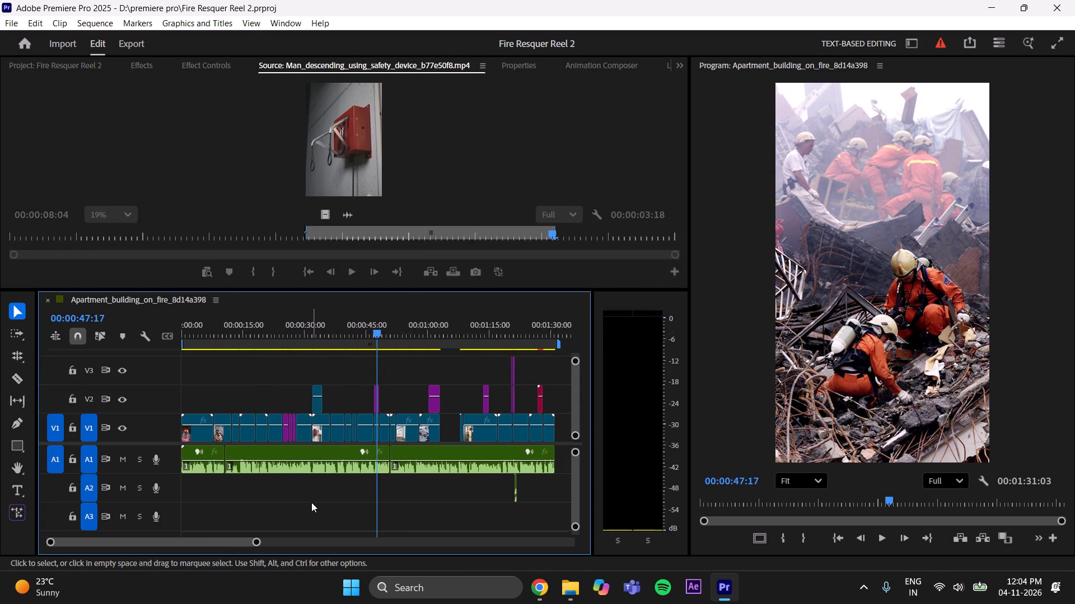
pyautogui.moveTo(380, 331); pyautogui.dragTo(358, 340)
pyautogui.press('space')
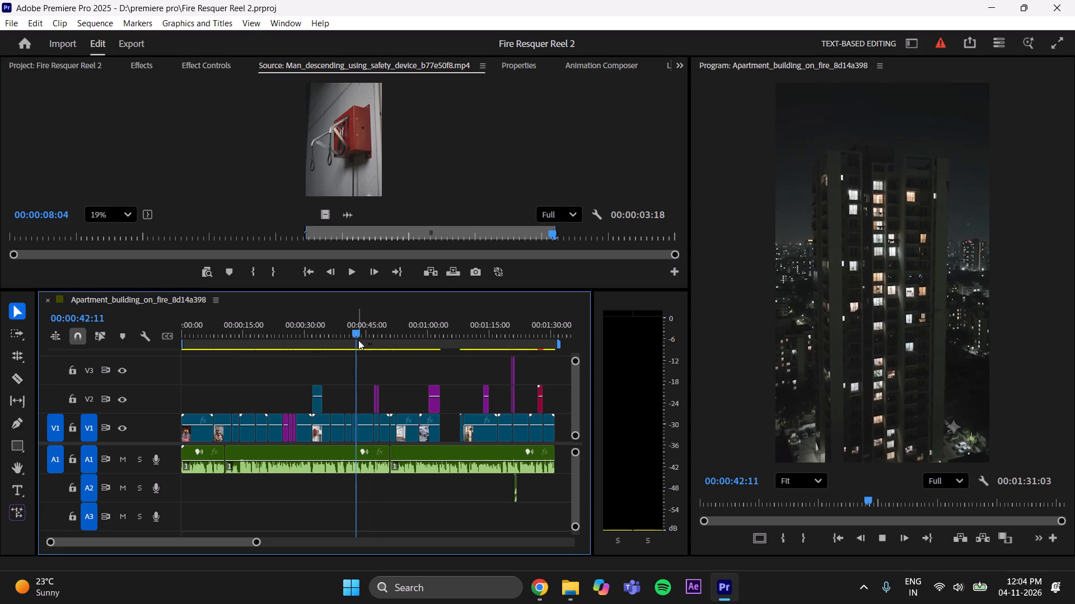
pyautogui.press('space')
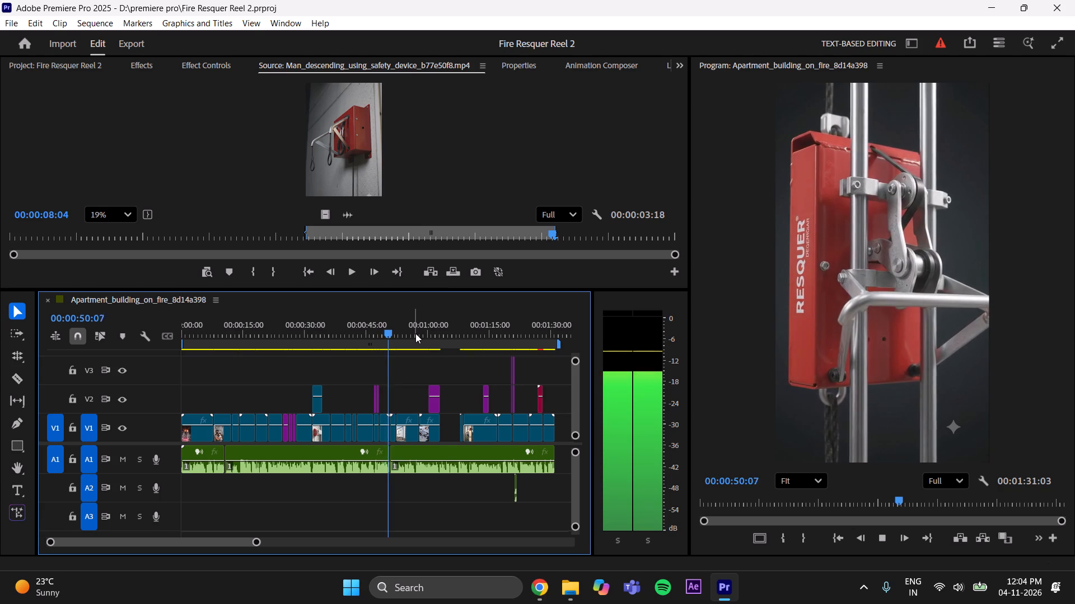
pyautogui.press('space')
pyautogui.moveTo(415, 333); pyautogui.dragTo(431, 334)
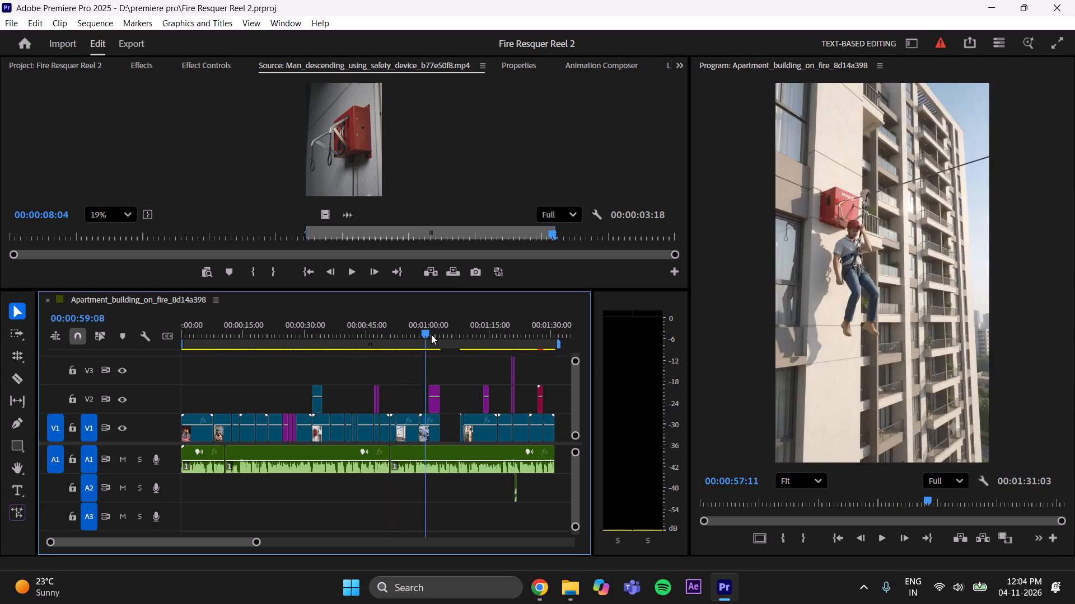
pyautogui.moveTo(431, 334); pyautogui.dragTo(440, 336)
pyautogui.press('space')
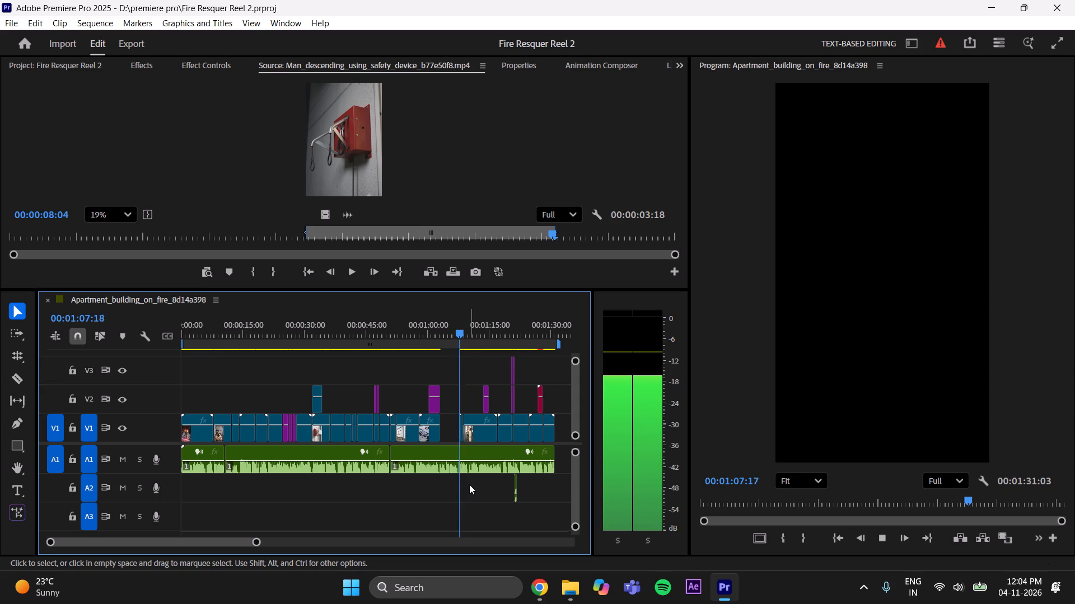
pyautogui.press('space')
pyautogui.moveTo(471, 334); pyautogui.dragTo(465, 352)
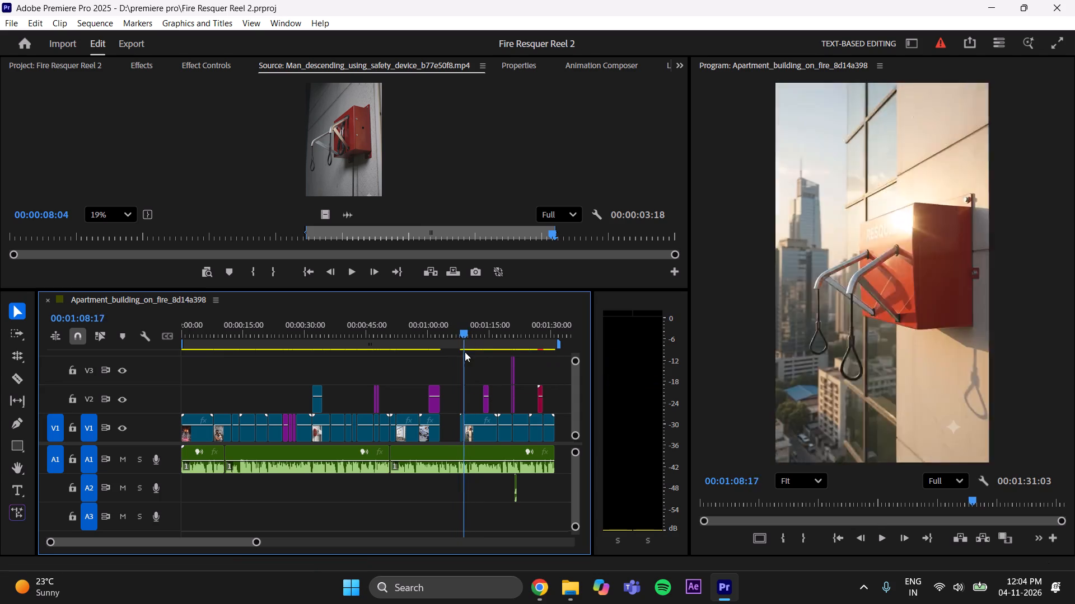
pyautogui.moveTo(465, 352); pyautogui.dragTo(438, 412)
pyautogui.press('space')
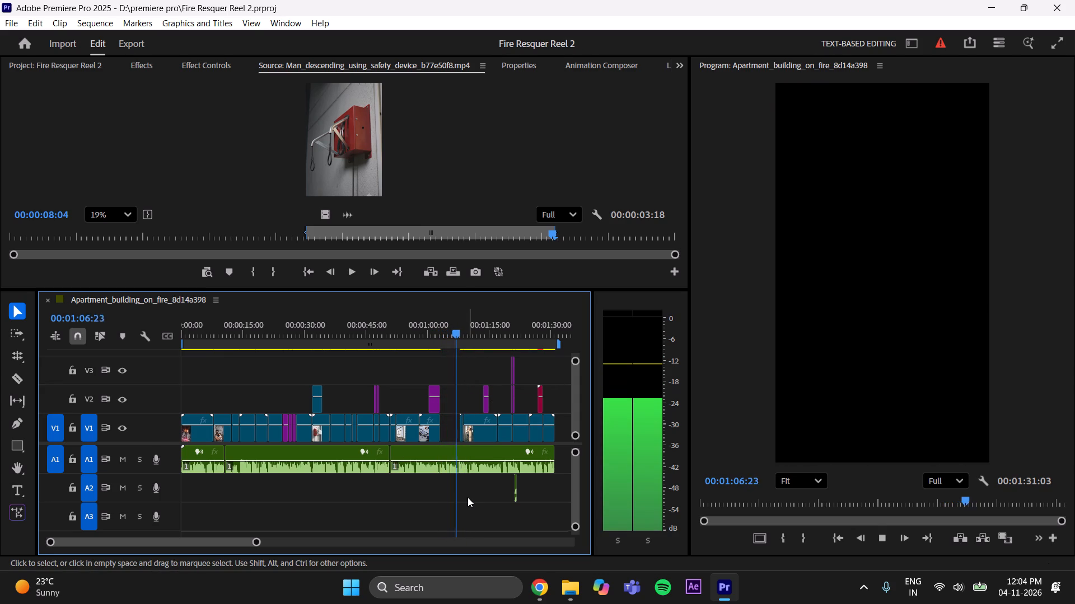
pyautogui.press('space')
pyautogui.hotkey('ctrl', 's')
pyautogui.hotkey('ctrl', 's')
pyautogui.hotkey('ctrl', 's')
pyautogui.hotkey('ctrl', 's')
pyautogui.hotkey('ctrl', 's')
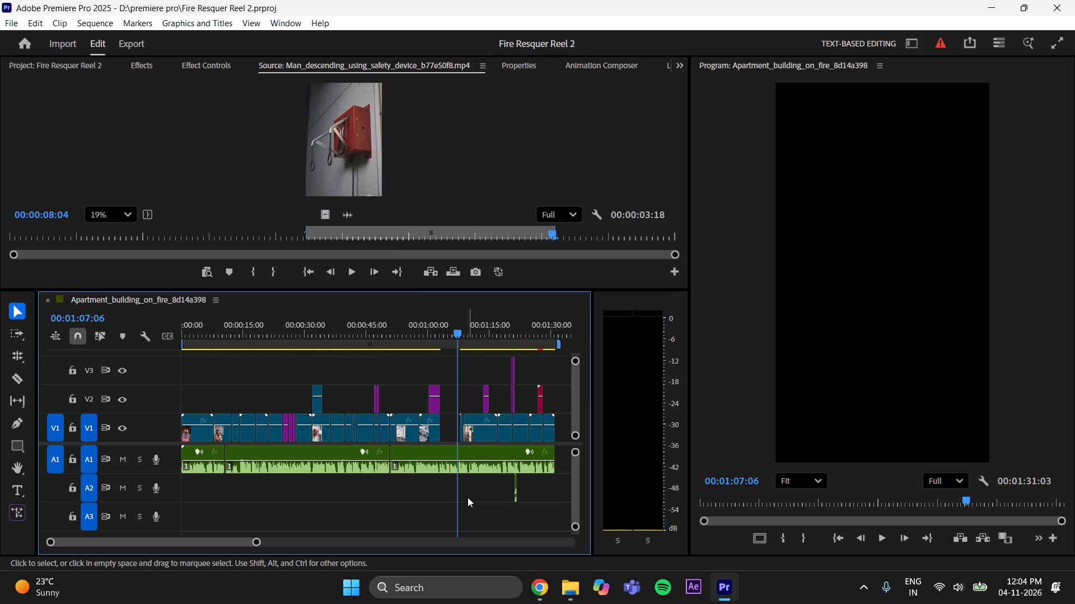
pyautogui.hotkey('ctrl', 's')
pyautogui.moveTo(461, 324); pyautogui.dragTo(442, 374)
pyautogui.press('space')
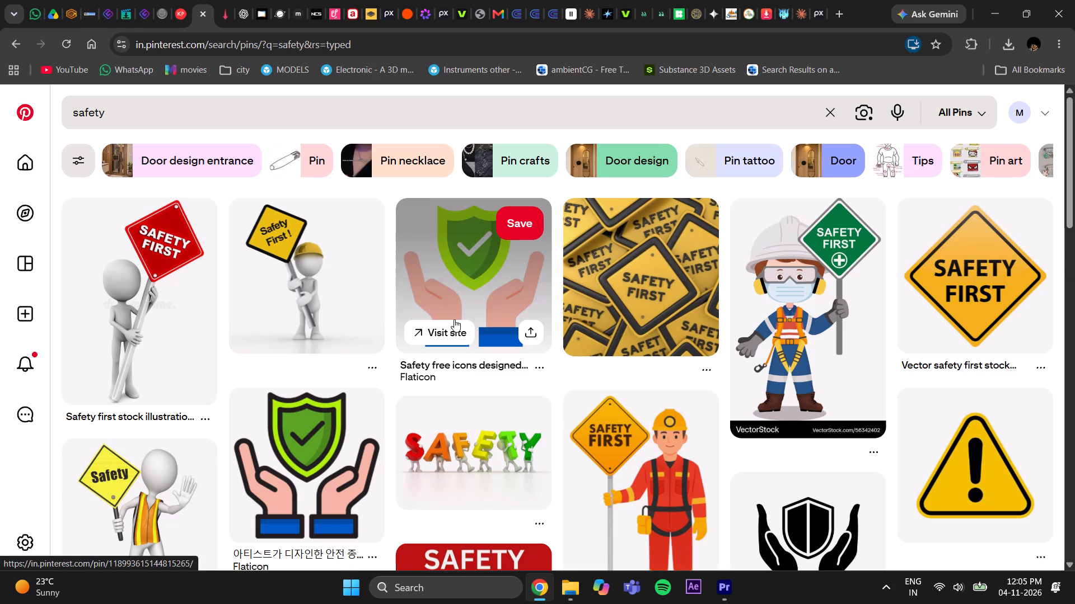
# Return to Premiere Pro and replay the voiceover over the empty V1 stretch, starting from about 00:01:02.
pyautogui.click(736, 597)
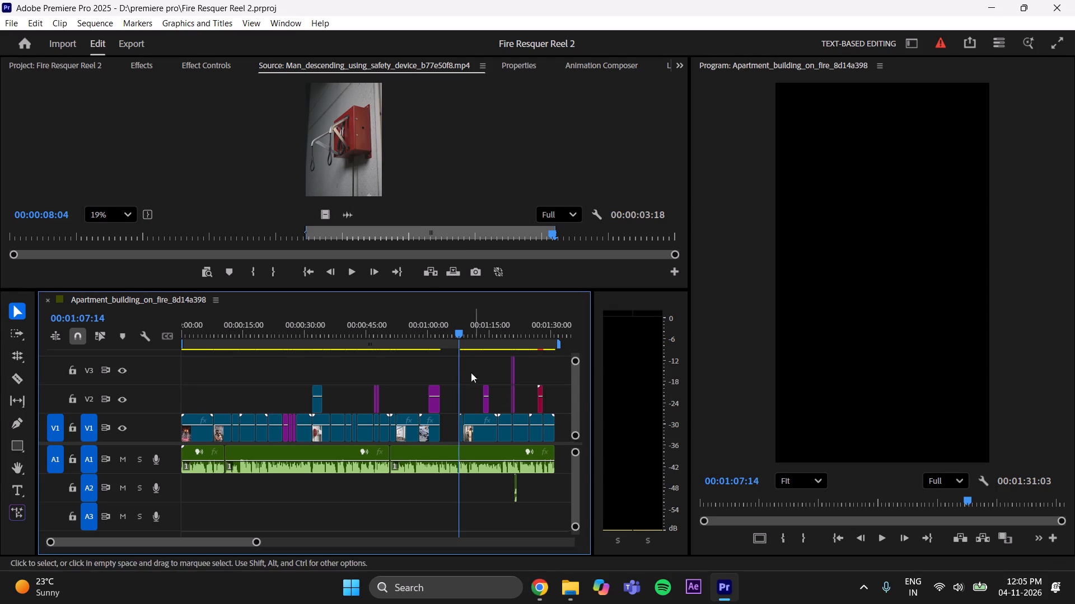
pyautogui.click(440, 337)
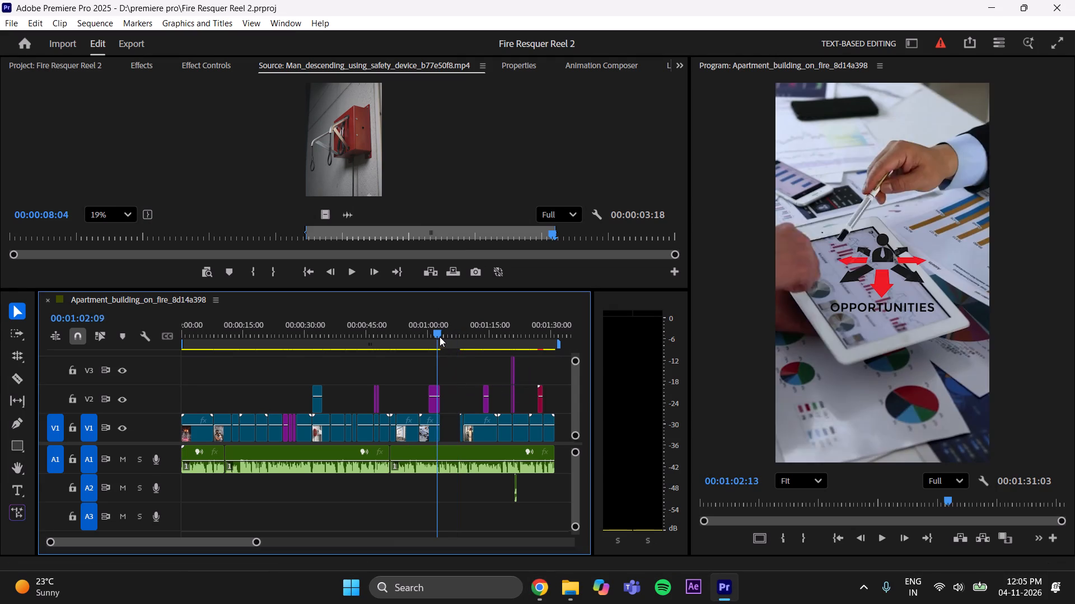
pyautogui.press('space')
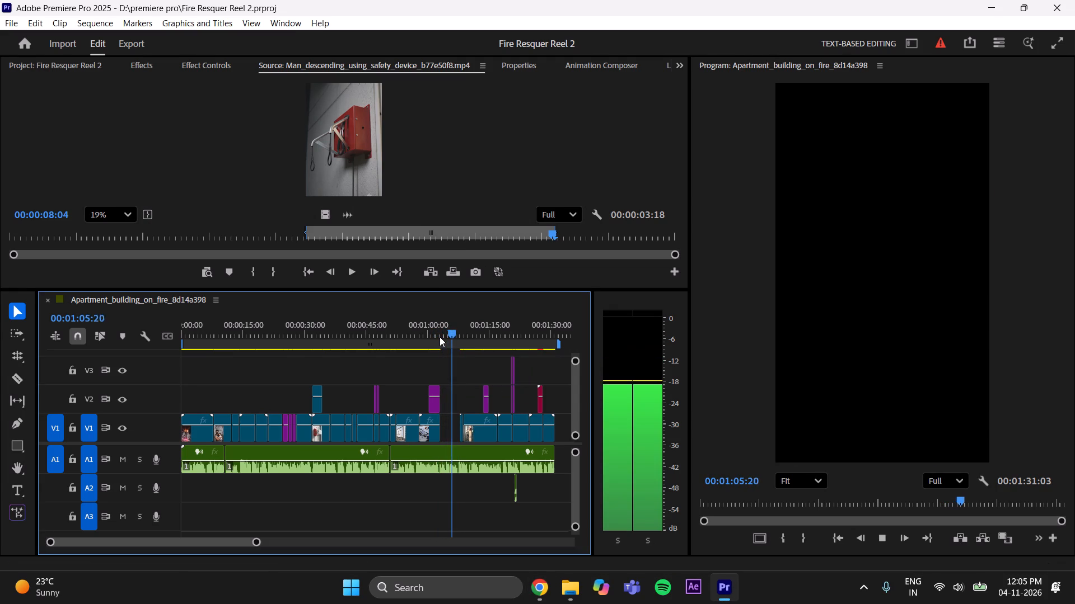
pyautogui.press('space')
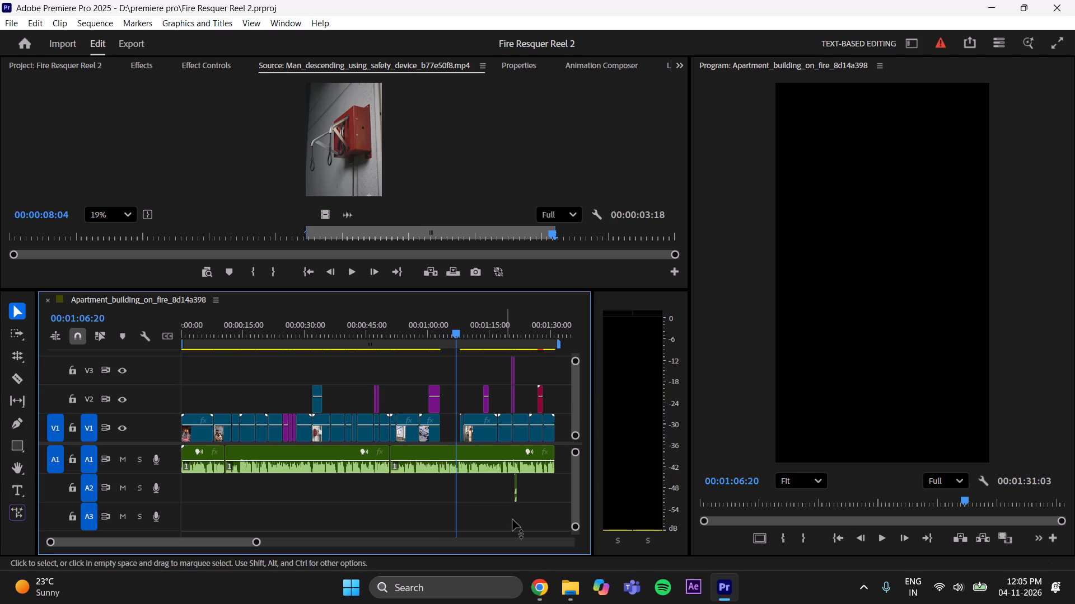
# Switch back to Pinterest in Chrome and replace the search with "neccesities".
pyautogui.click(542, 588)
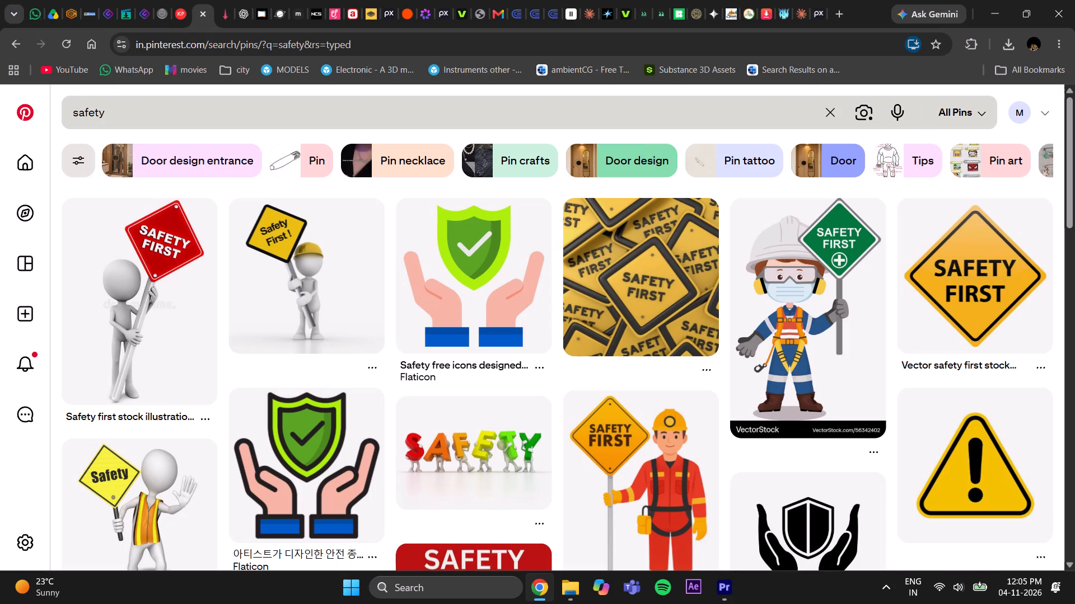
pyautogui.click(160, 105)
pyautogui.press('BackSpace')
pyautogui.press('BackSpace')
pyautogui.press('BackSpace')
pyautogui.press('BackSpace')
pyautogui.press('BackSpace')
pyautogui.press('BackSpace')
pyautogui.press('BackSpace')
pyautogui.press('BackSpace')
pyautogui.press('BackSpace')
pyautogui.press('BackSpace')
pyautogui.press('BackSpace')
pyautogui.press('BackSpace')
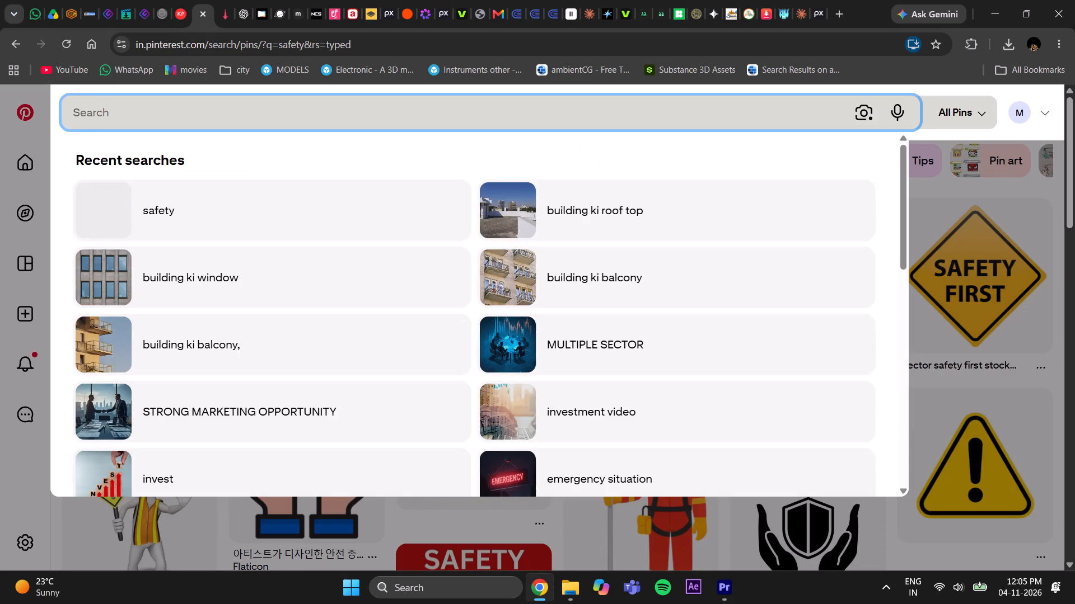
pyautogui.write('necc')
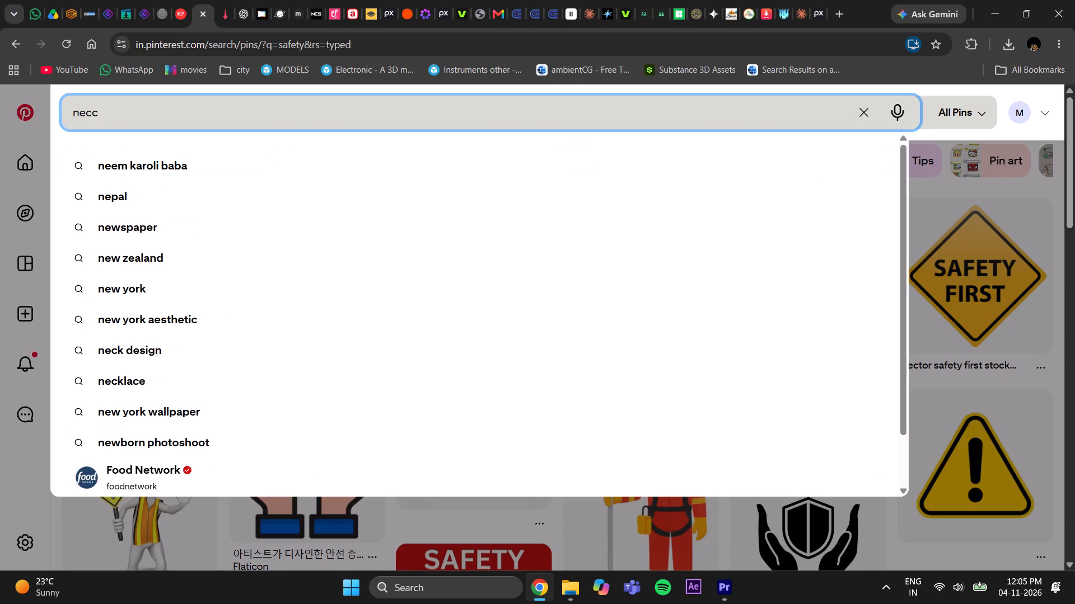
pyautogui.press('e')
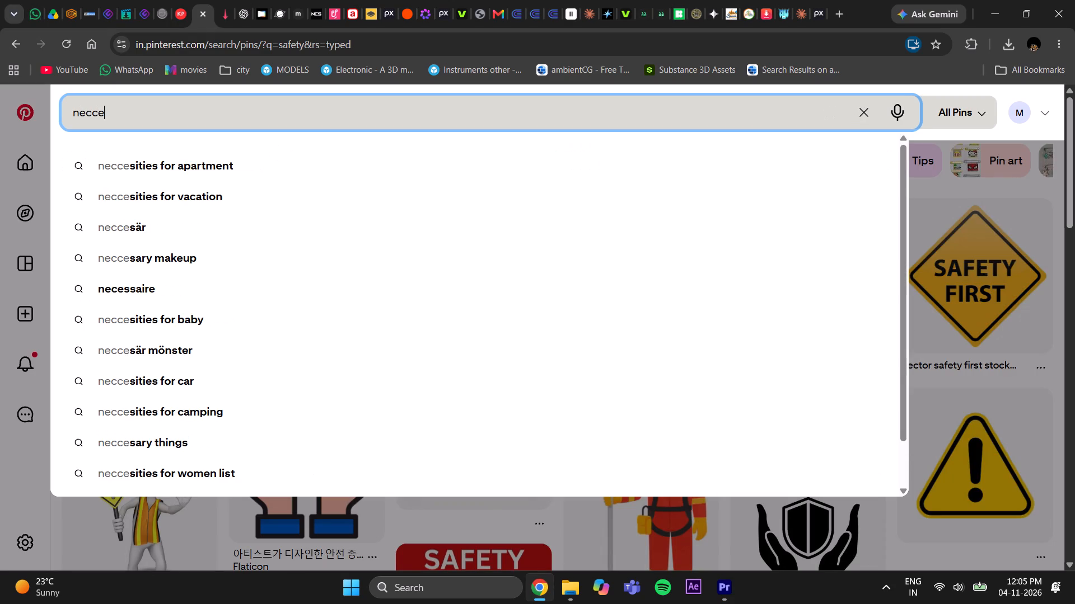
pyautogui.press('Down')
pyautogui.press('Down')
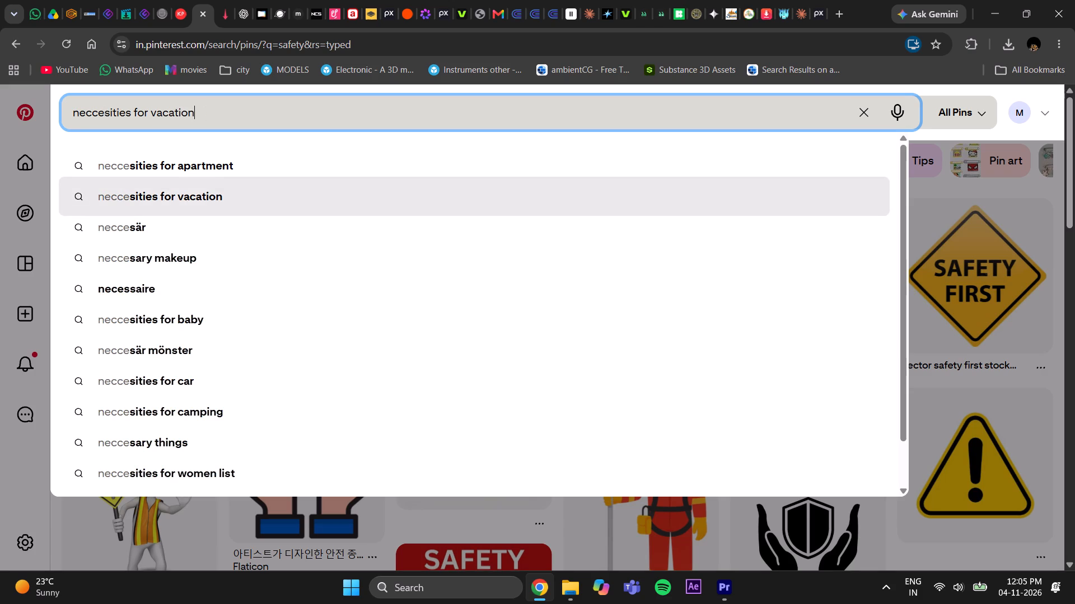
pyautogui.press('Up')
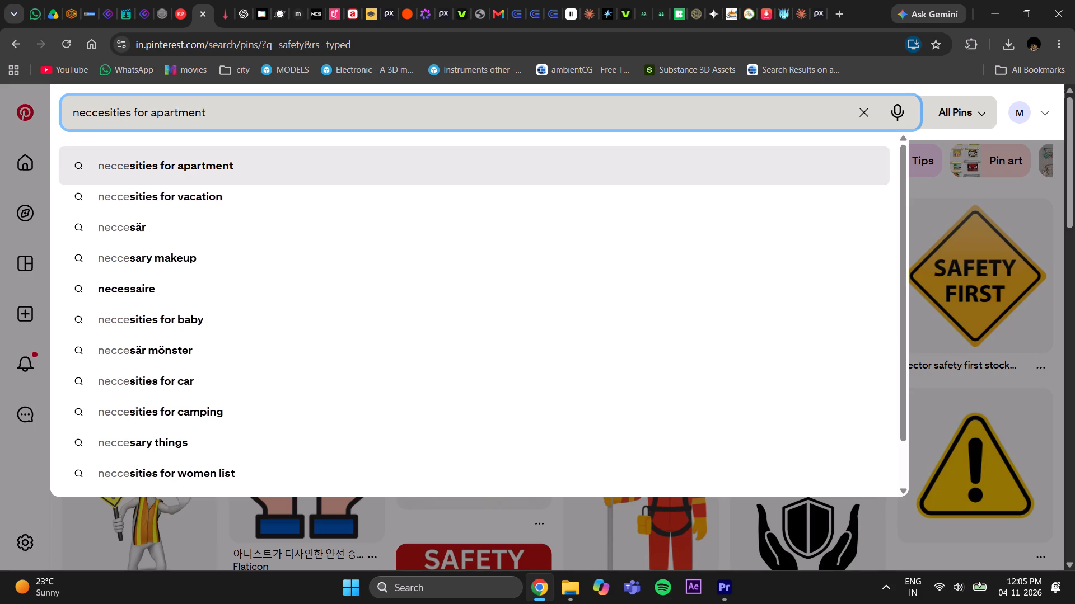
pyautogui.press('BackSpace')
pyautogui.press('BackSpace')
pyautogui.press('BackSpace')
pyautogui.press('BackSpace')
pyautogui.press('BackSpace')
pyautogui.press('BackSpace')
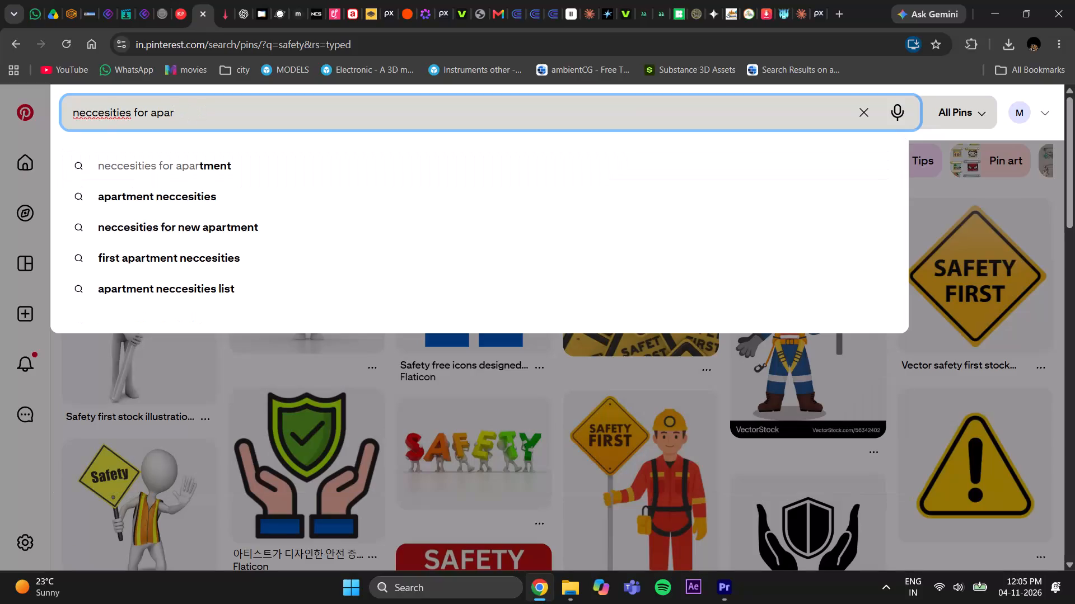
pyautogui.press('BackSpace')
pyautogui.press('BackSpace')
pyautogui.press('BackSpace')
pyautogui.press('BackSpace')
pyautogui.press('BackSpace')
pyautogui.press('BackSpace')
pyautogui.press('BackSpace')
pyautogui.press('BackSpace')
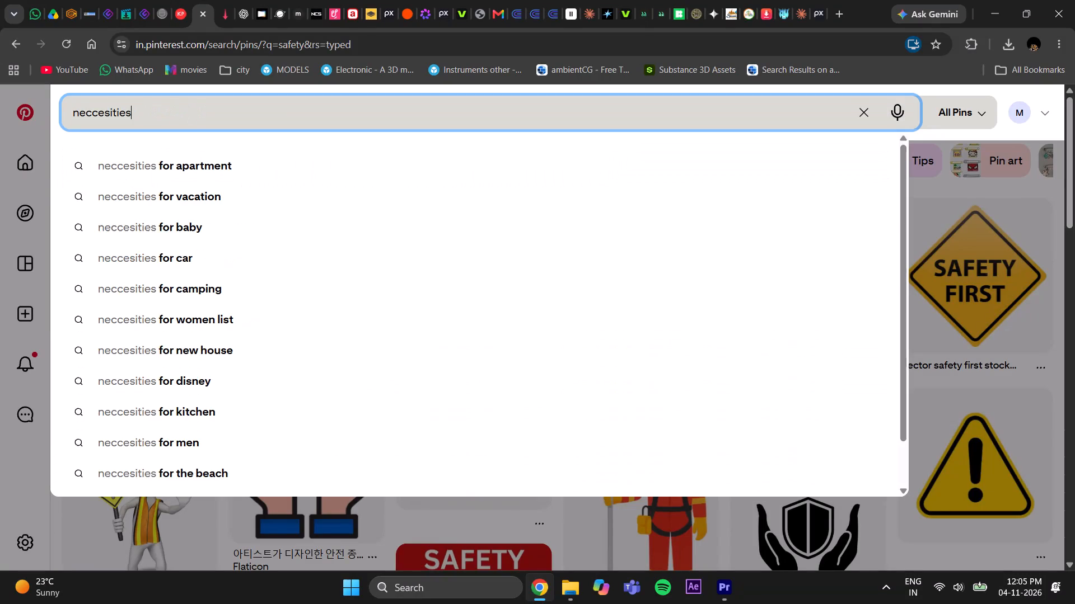
pyautogui.press('Return')
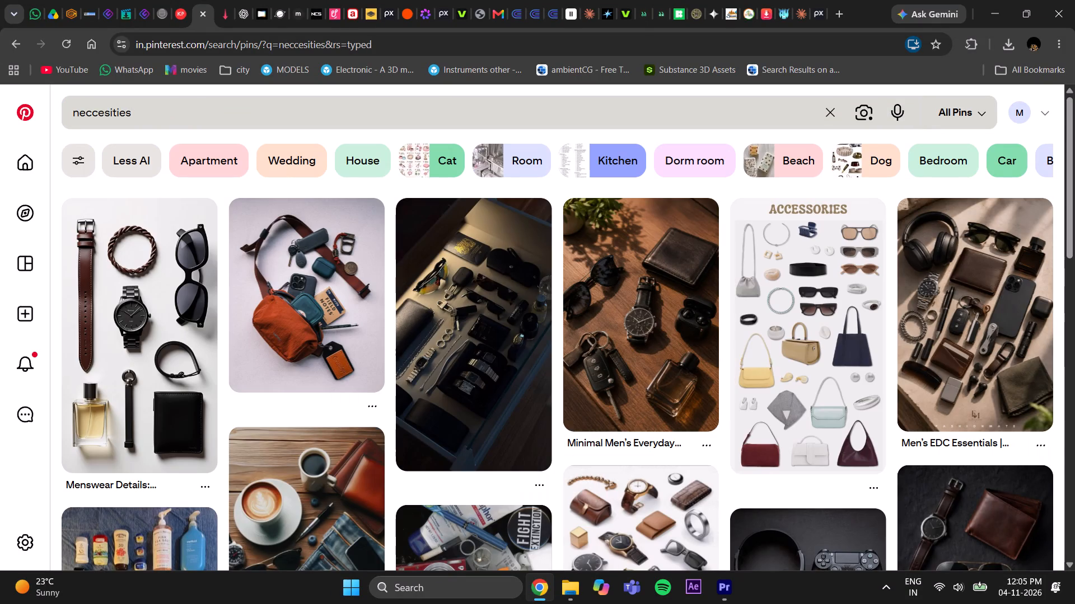
# Look through the "neccesities" results for visuals that match the voiceover, and go back to the "safety" search.
pyautogui.scroll(-6, 160, 105)
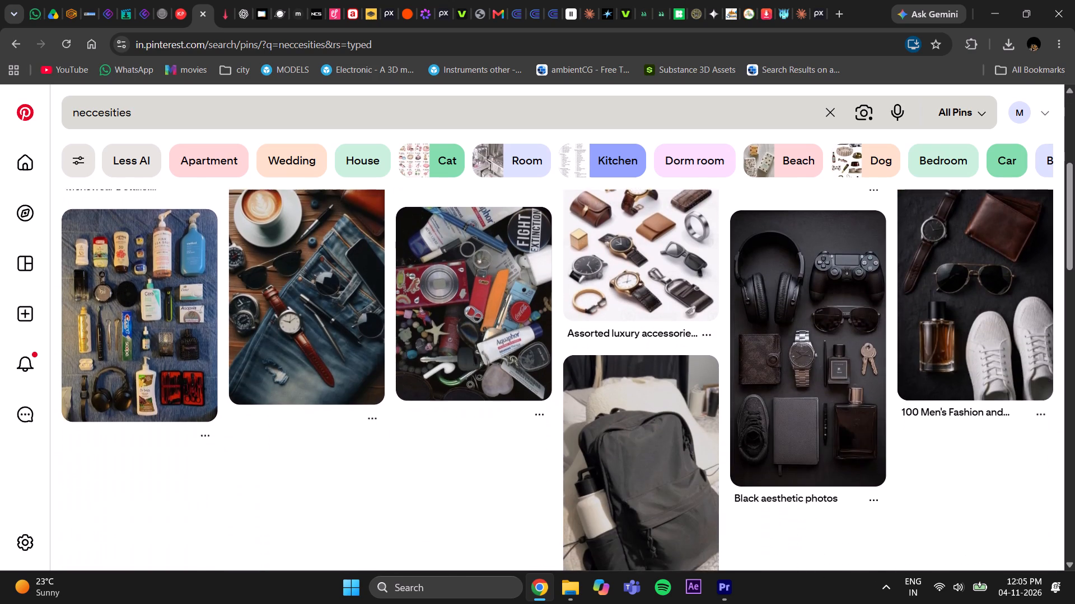
pyautogui.scroll(-9, 160, 105)
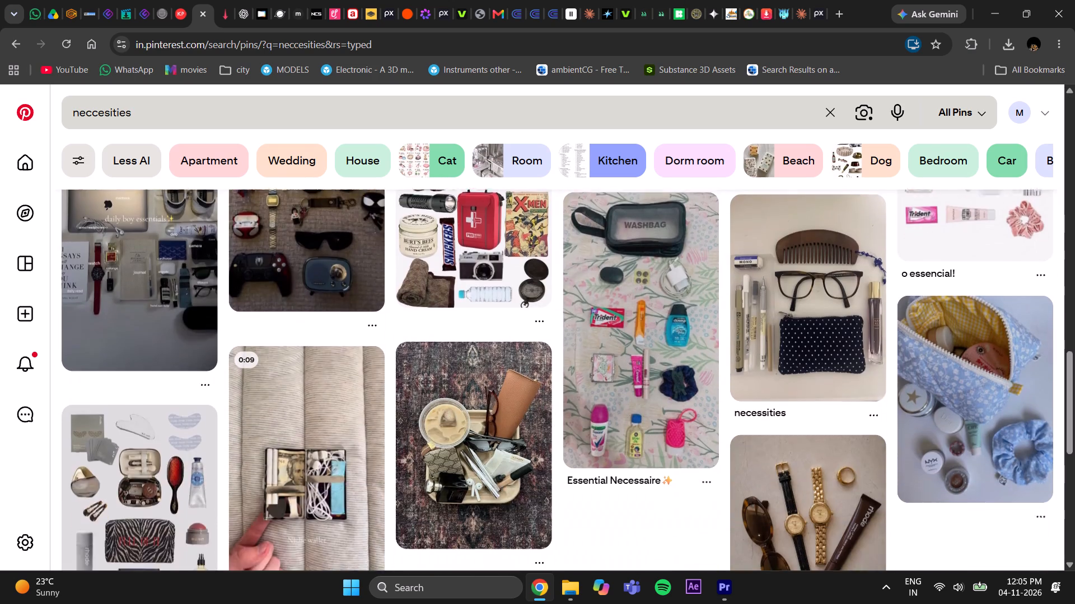
pyautogui.scroll(-8, 160, 105)
pyautogui.scroll(1, 160, 105)
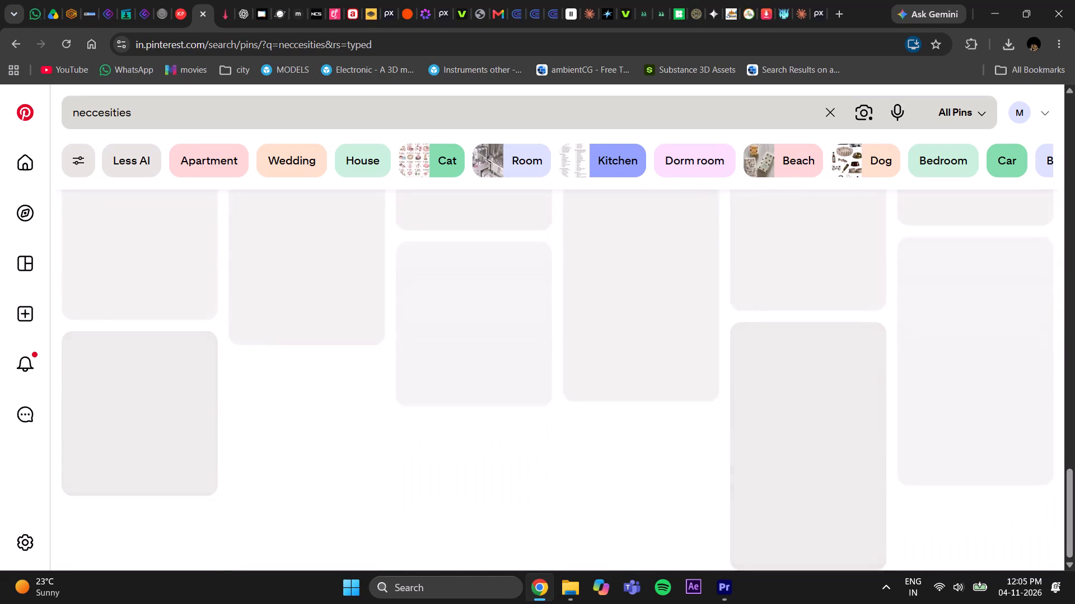
pyautogui.scroll(1, 160, 105)
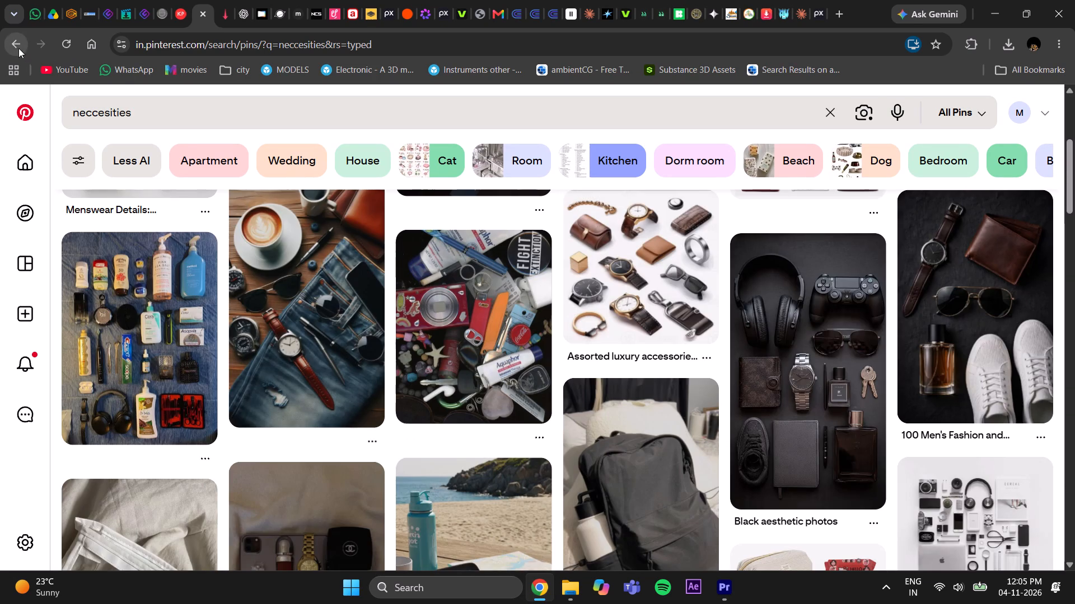
pyautogui.click(16, 46)
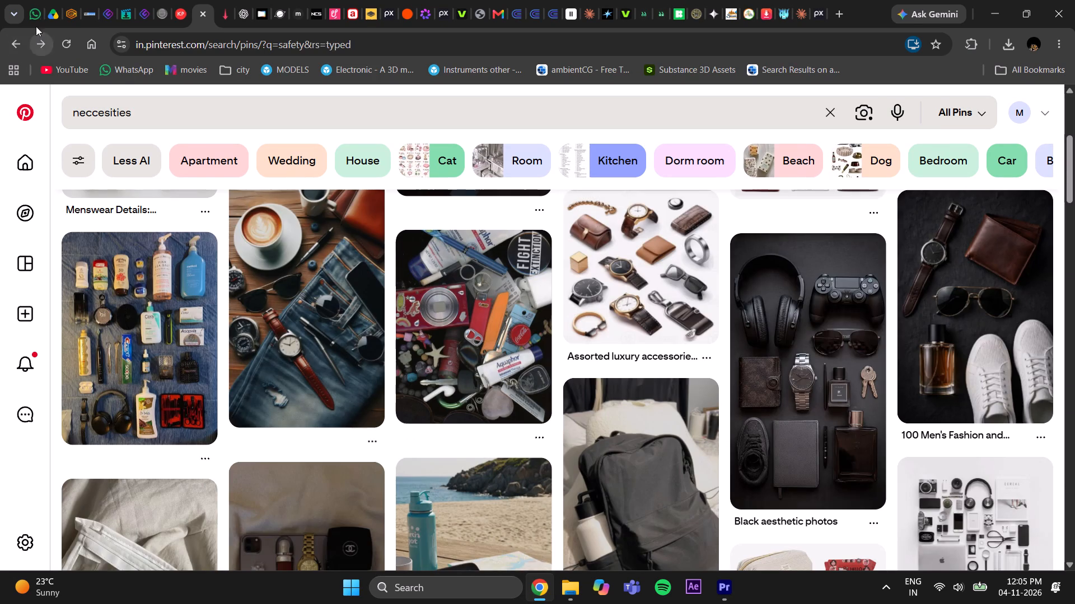